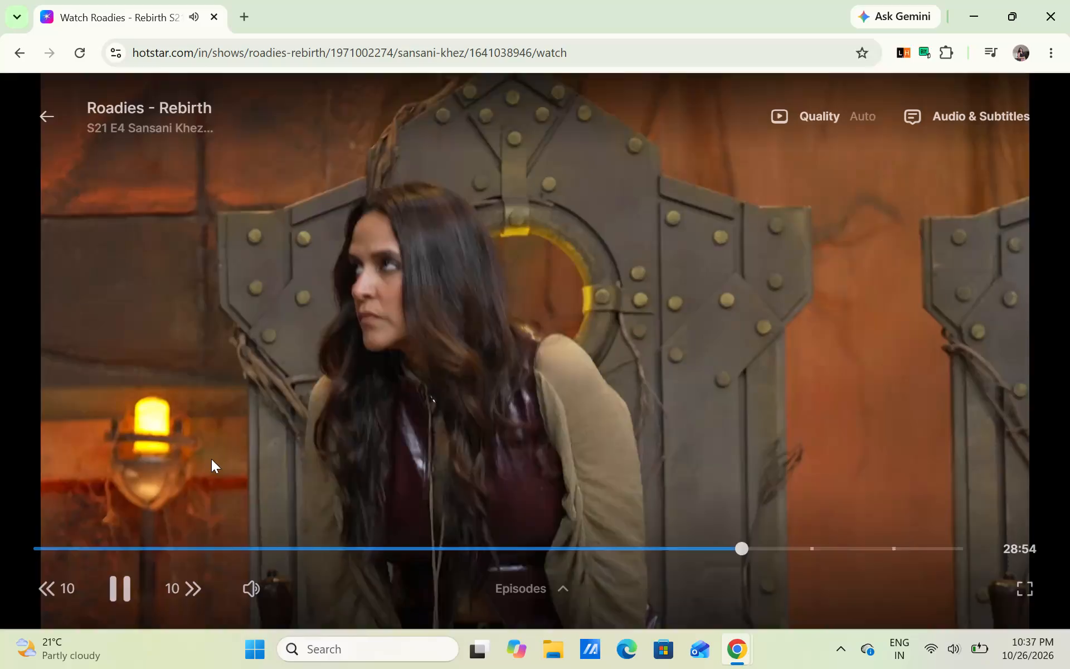
Pause the Roadies - Rebirth episode, open a new browser tab and close the episode's tab.
key("space")
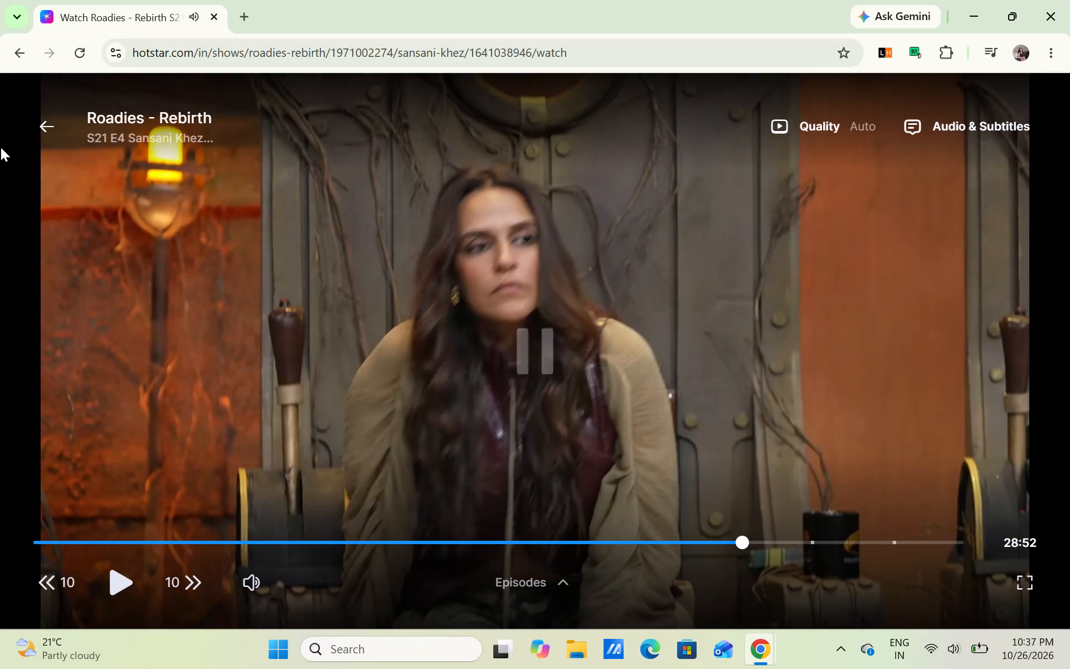
left_click(241, 13)
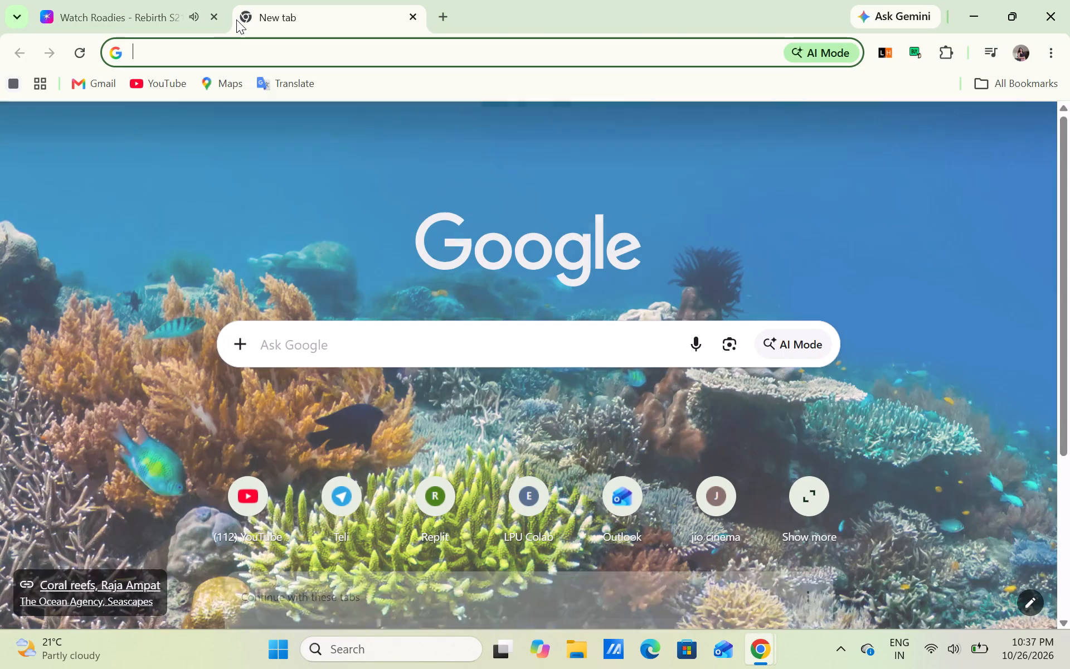
left_click(212, 13)
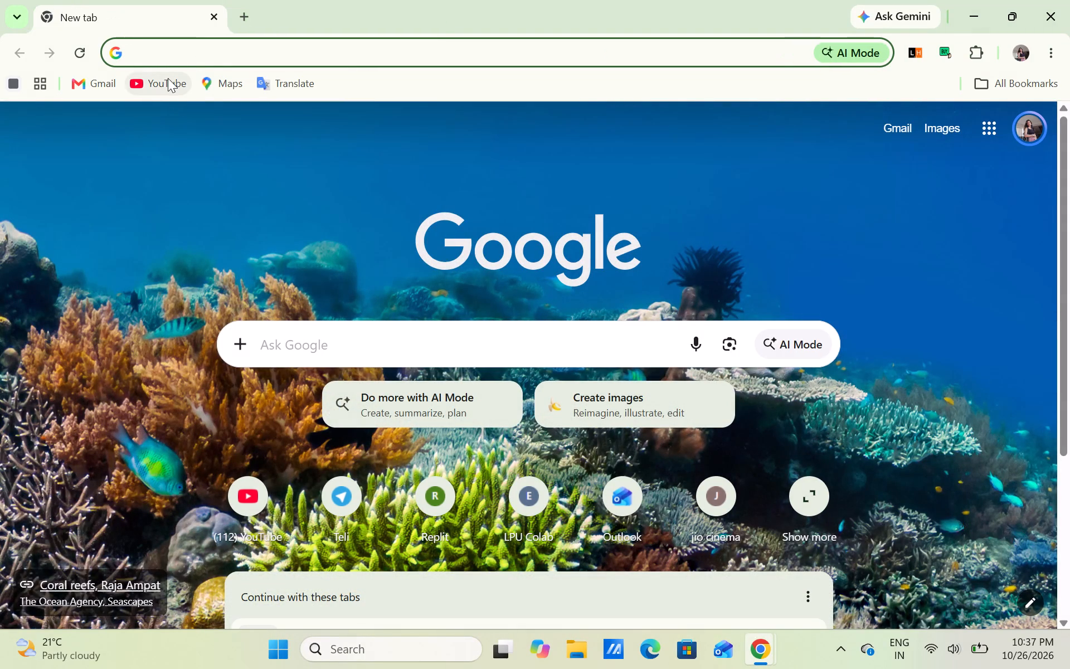
Open YouTube, play the WsCube Tech video "EXCEL Full PROJECT for Data Analysis with AI" and skip the ad.
left_click(168, 78)
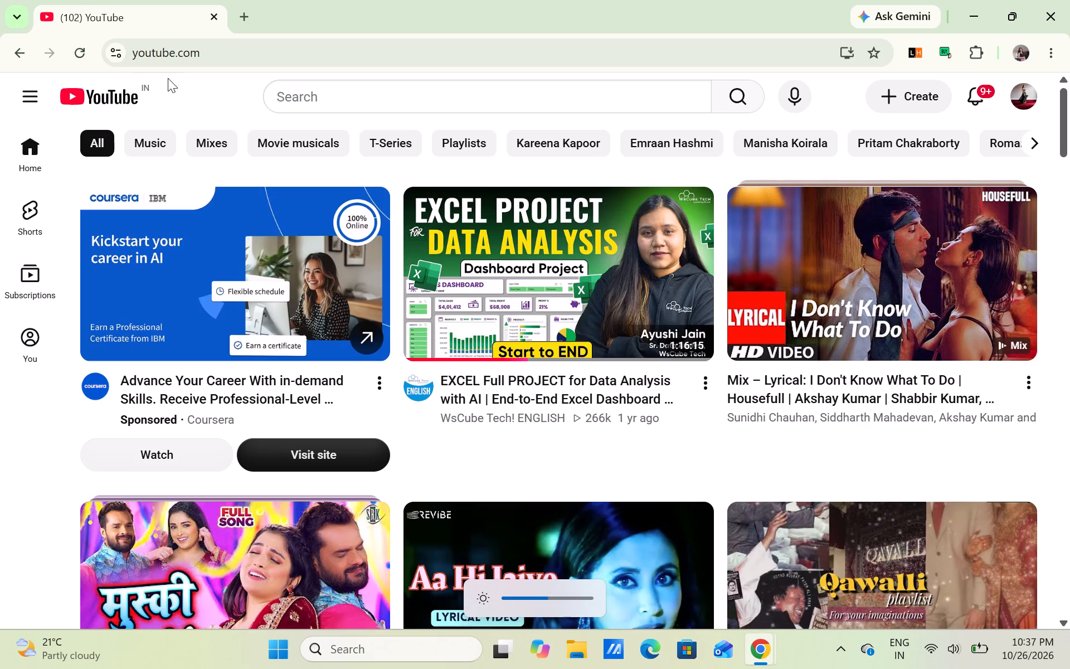
left_click(513, 271)
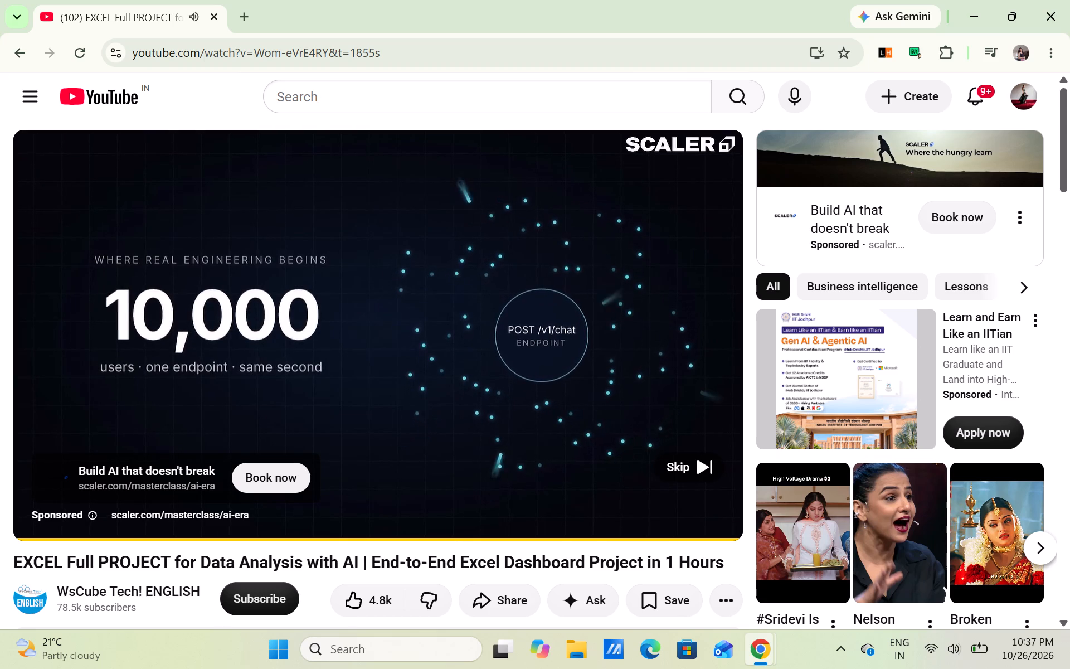
left_click(701, 481)
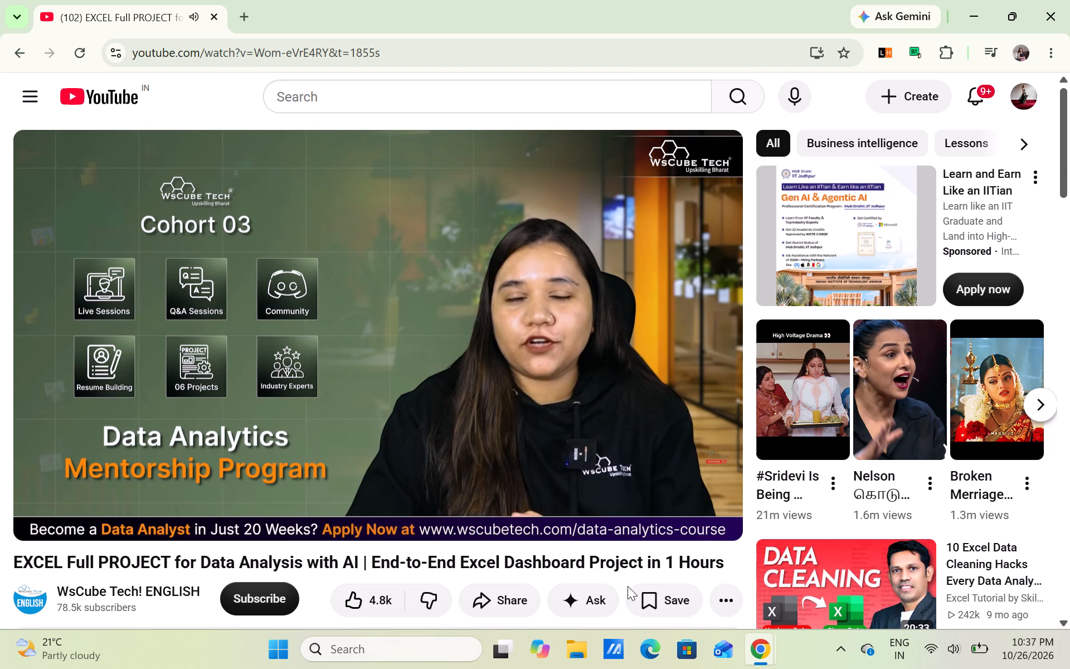
Pause the Excel project video at about 31:22.
left_click(954, 651)
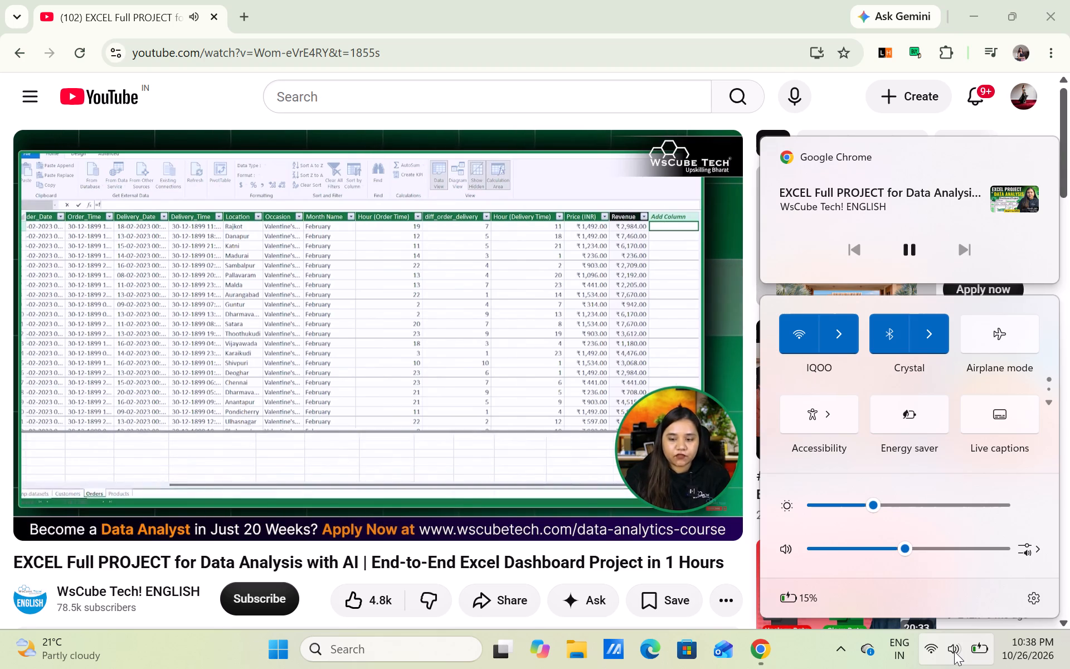
left_click(551, 380)
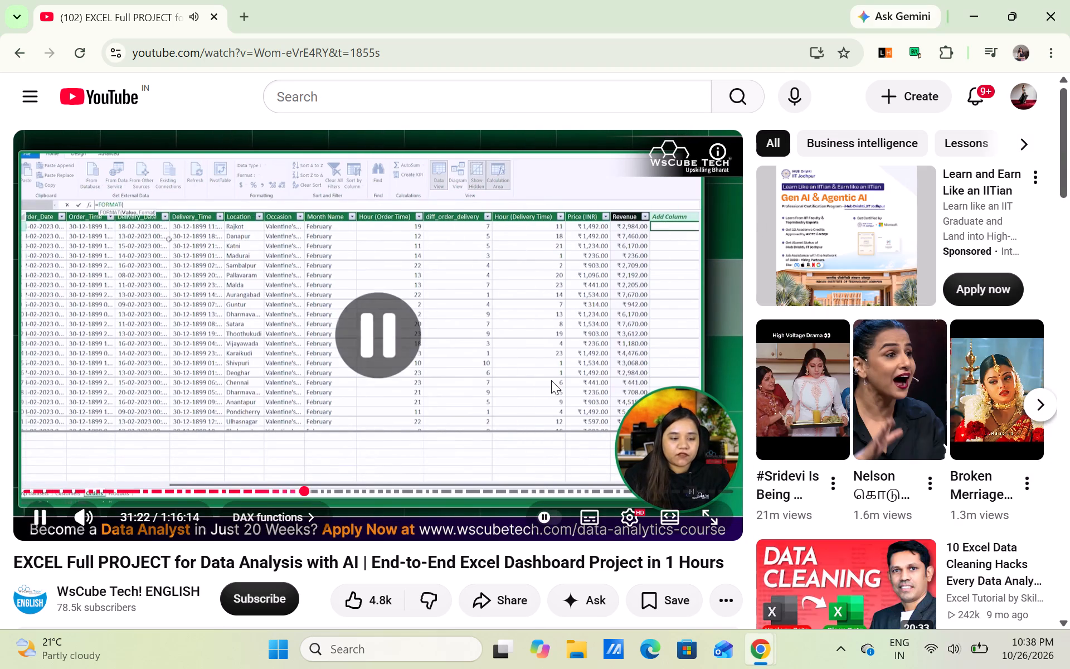
Disconnect the Crystal audio device in the system's Bluetooth settings and return to the video page.
left_click(947, 641)
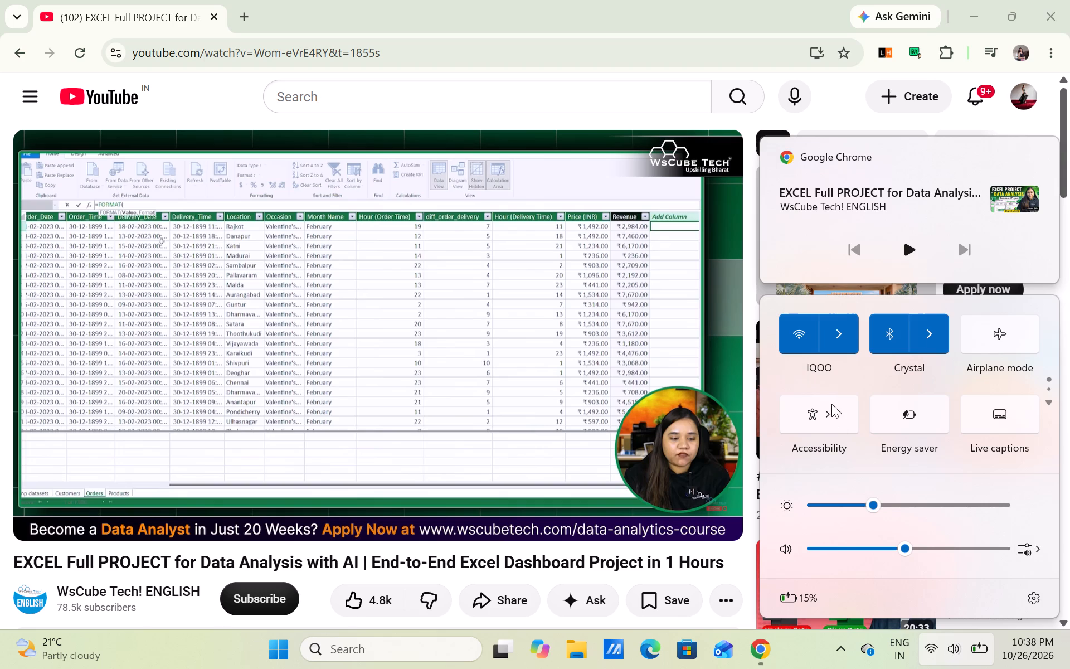
left_click(916, 337)
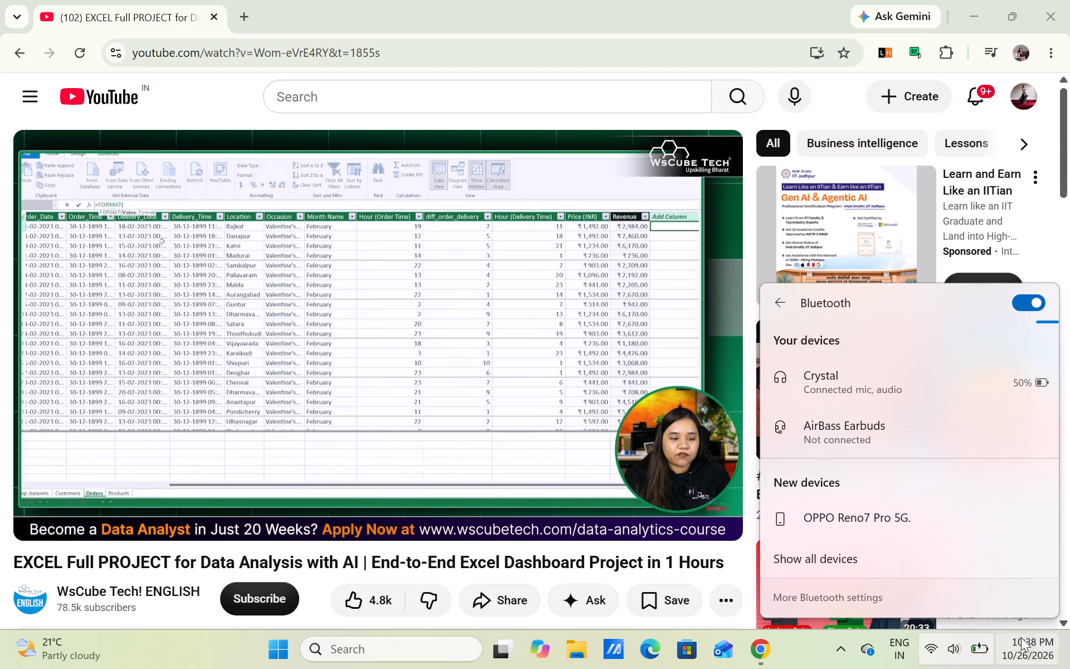
left_click(943, 444)
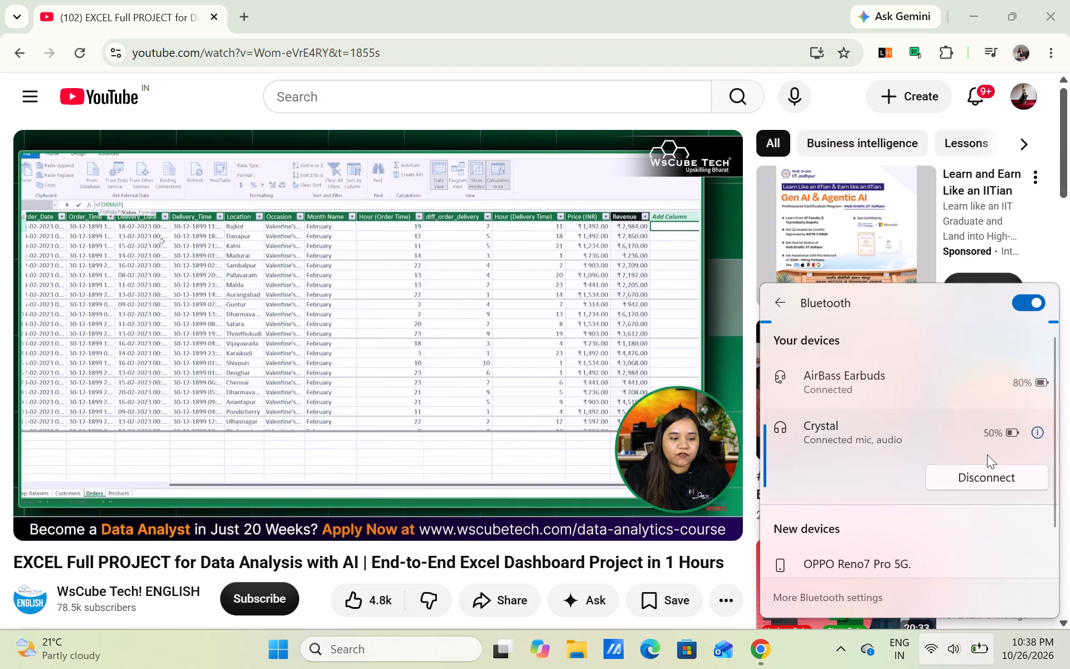
left_click(1003, 474)
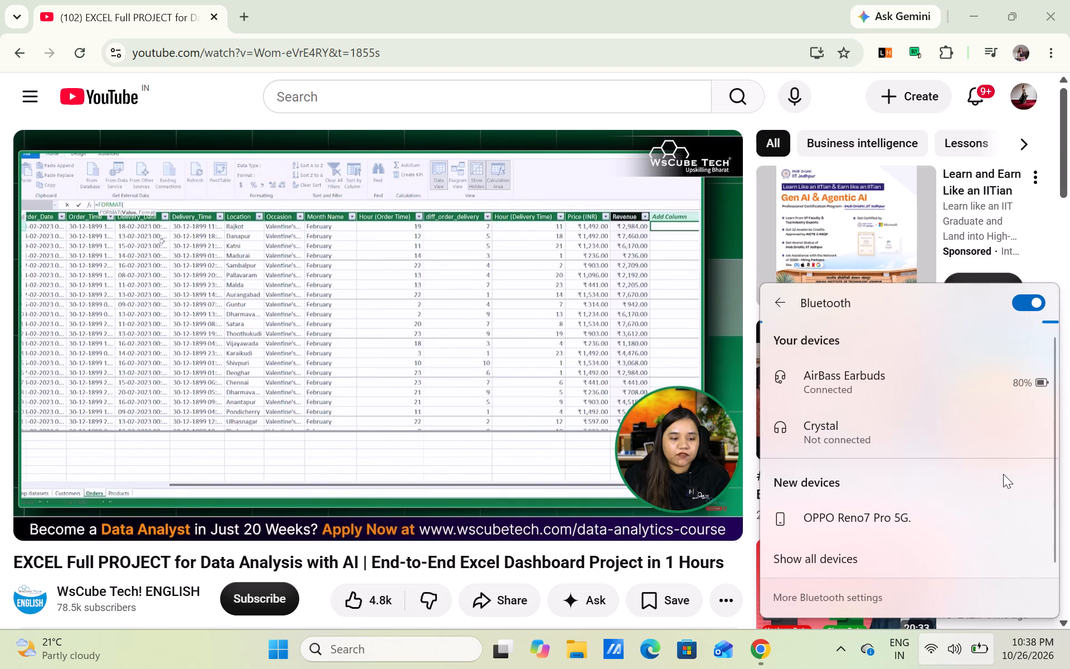
left_click(605, 0)
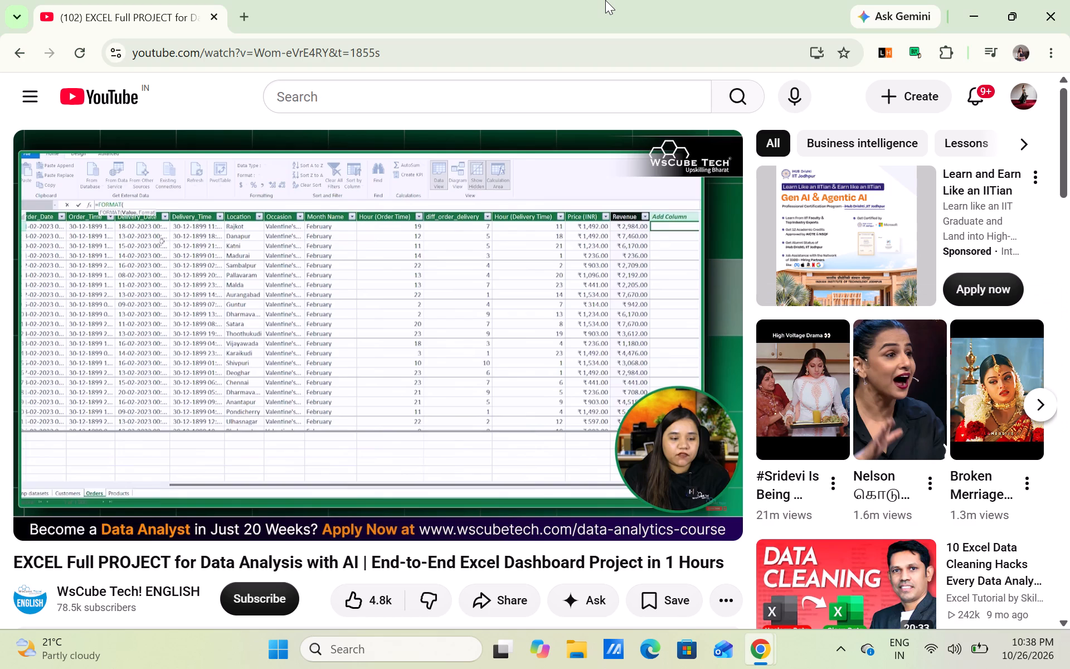
Rewind the paused video to about 31:13 in full screen, then exit full screen.
key("f")
key("Left")
key("Left")
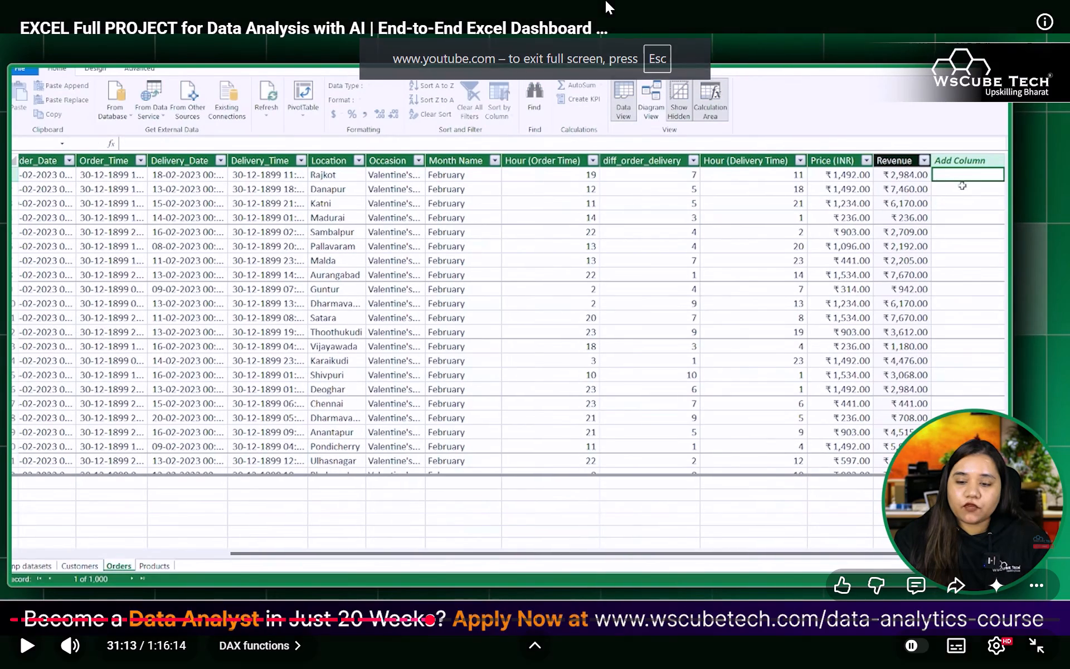
key("Escape")
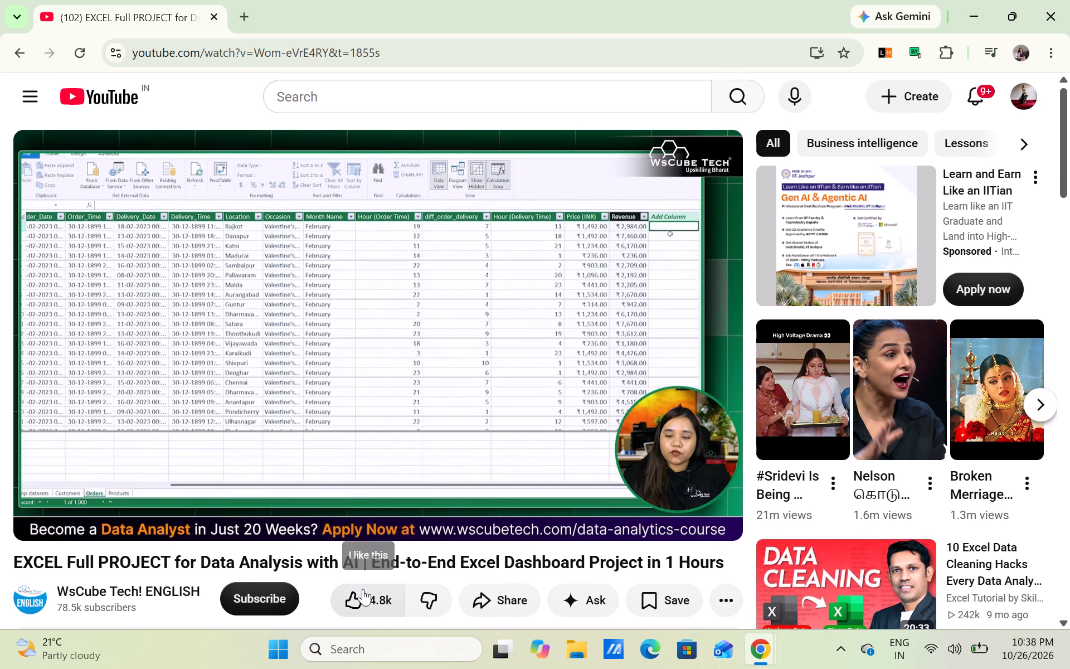
Launch Excel and open the recent workbook Book1 from the OneDrive Documents folder.
left_click(375, 651)
type("exce")
key("Return")
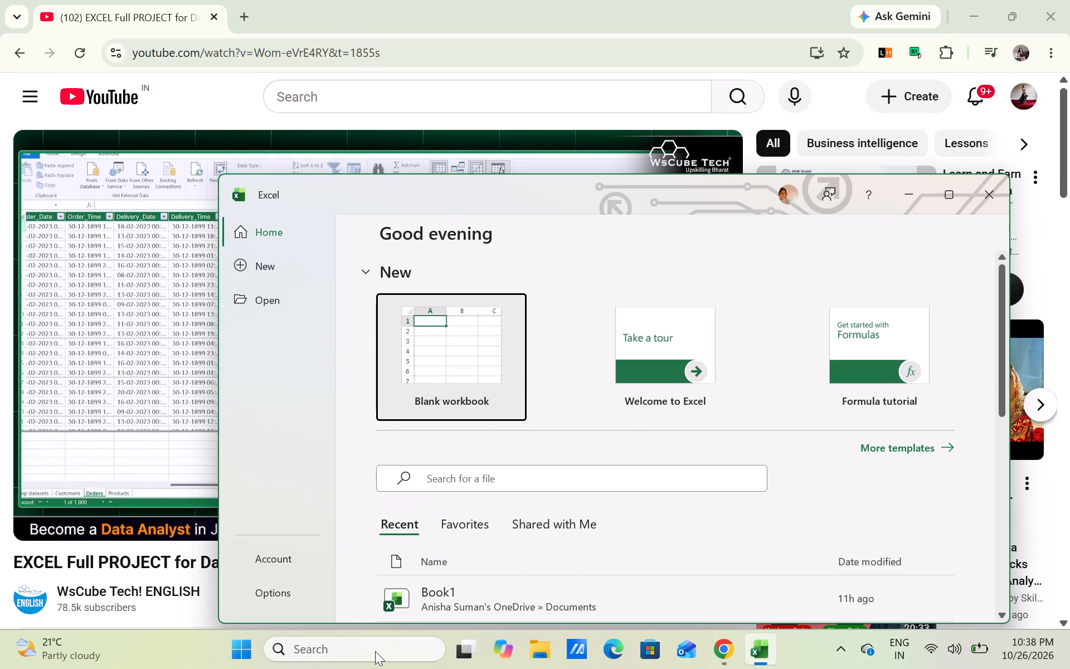
scroll(583, 517, "down", 1)
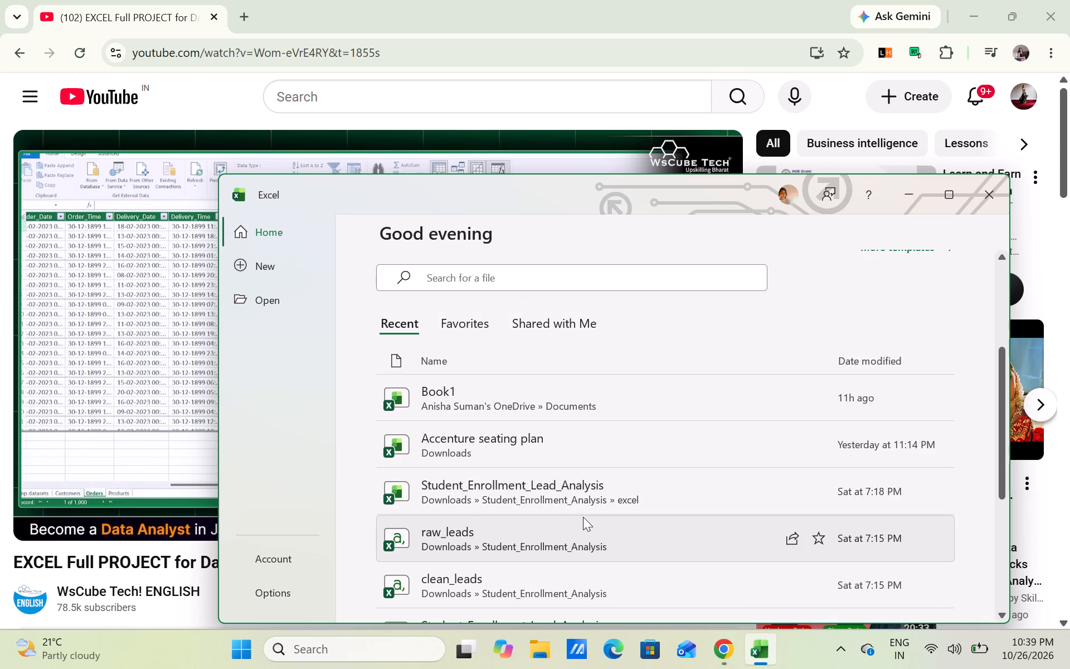
scroll(583, 517, "down", 1)
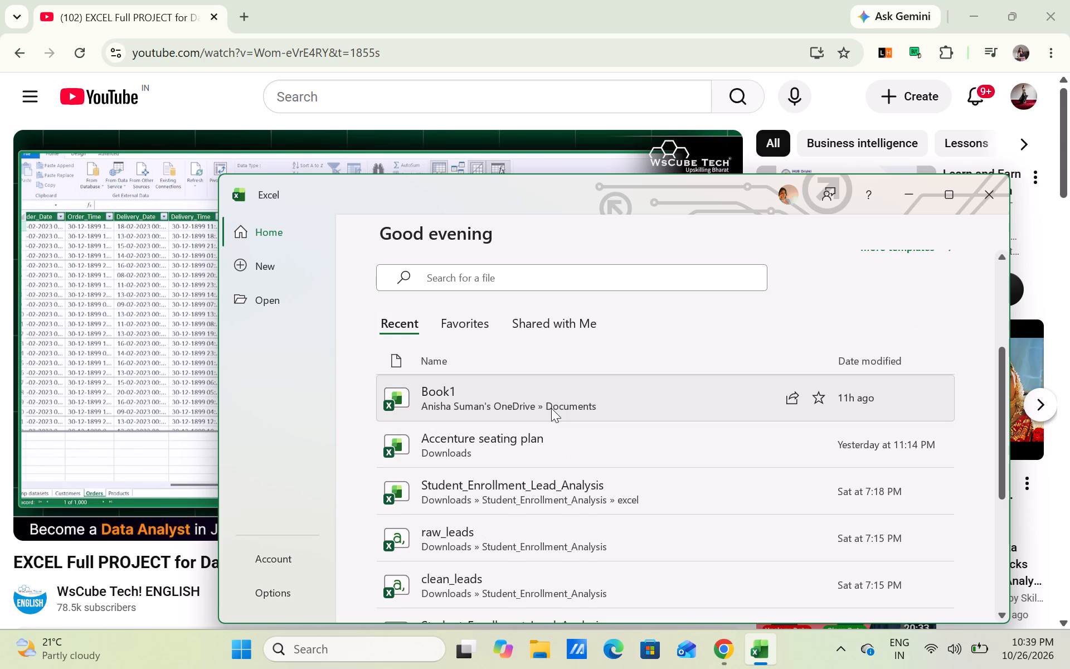
left_click(551, 408)
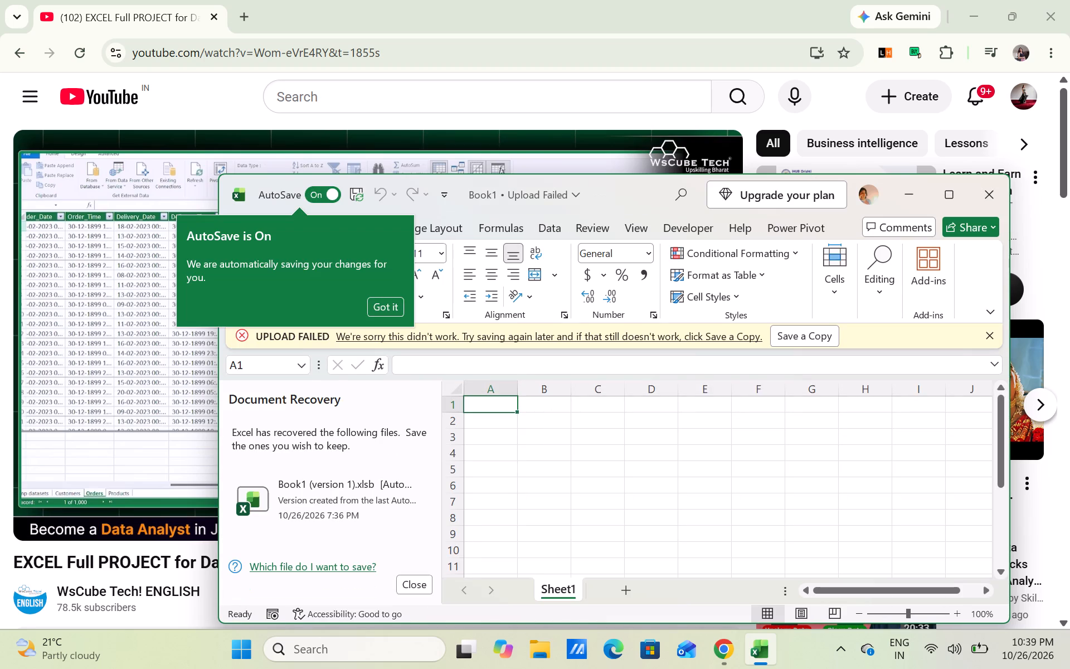
Dismiss Document Recovery with the option to remove the recovered files, and clear the AutoSave, Help and upload-failed notices.
left_click(395, 311)
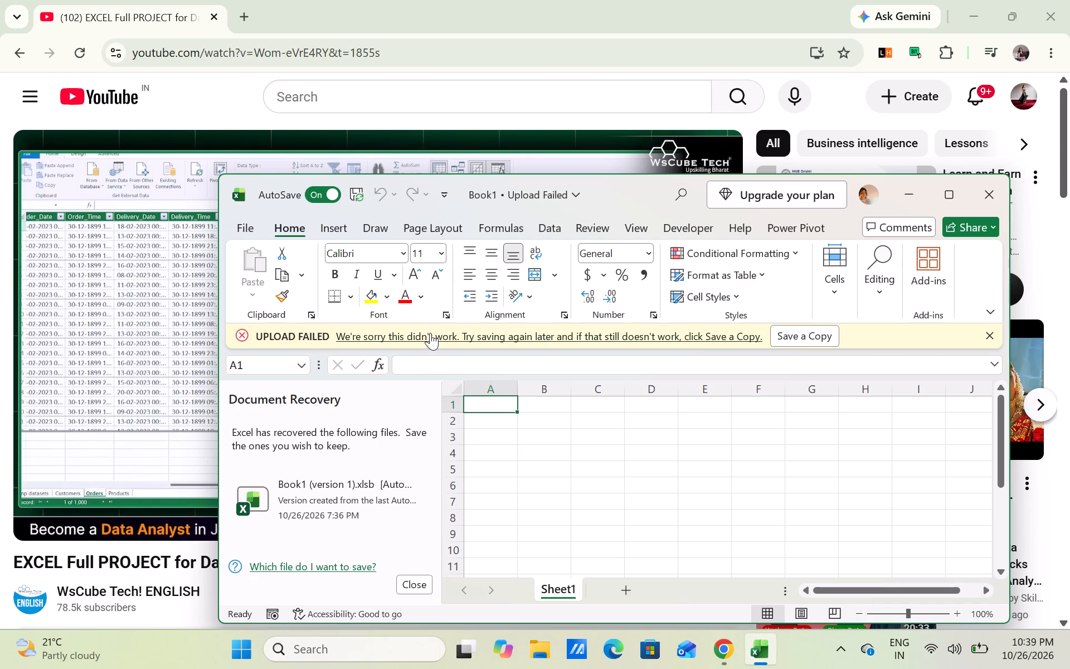
left_click(999, 197)
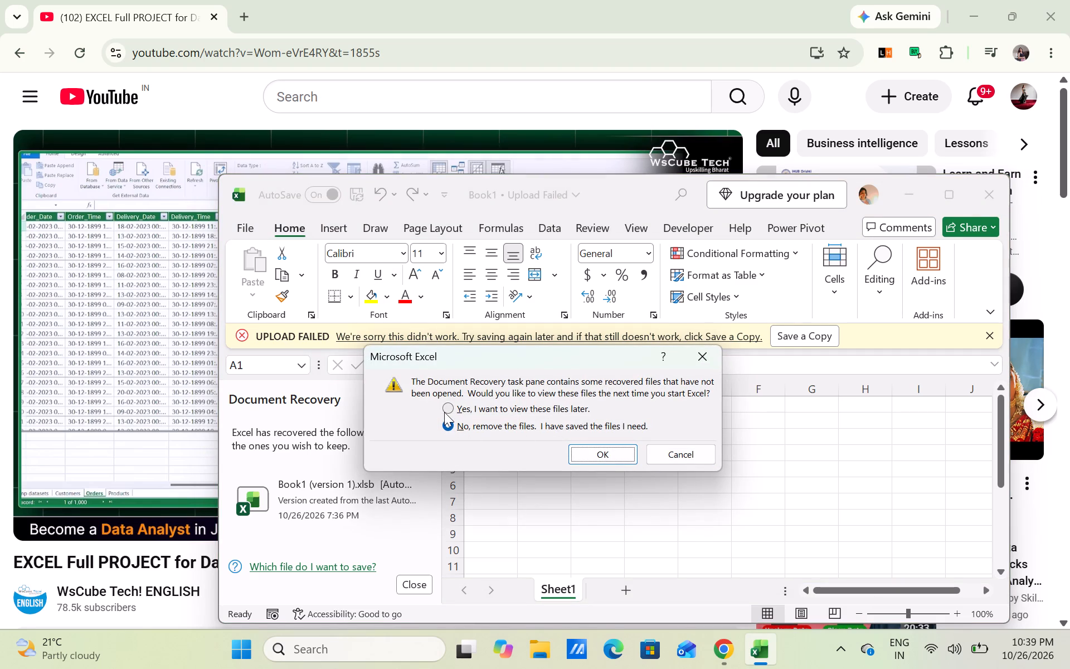
left_click(672, 454)
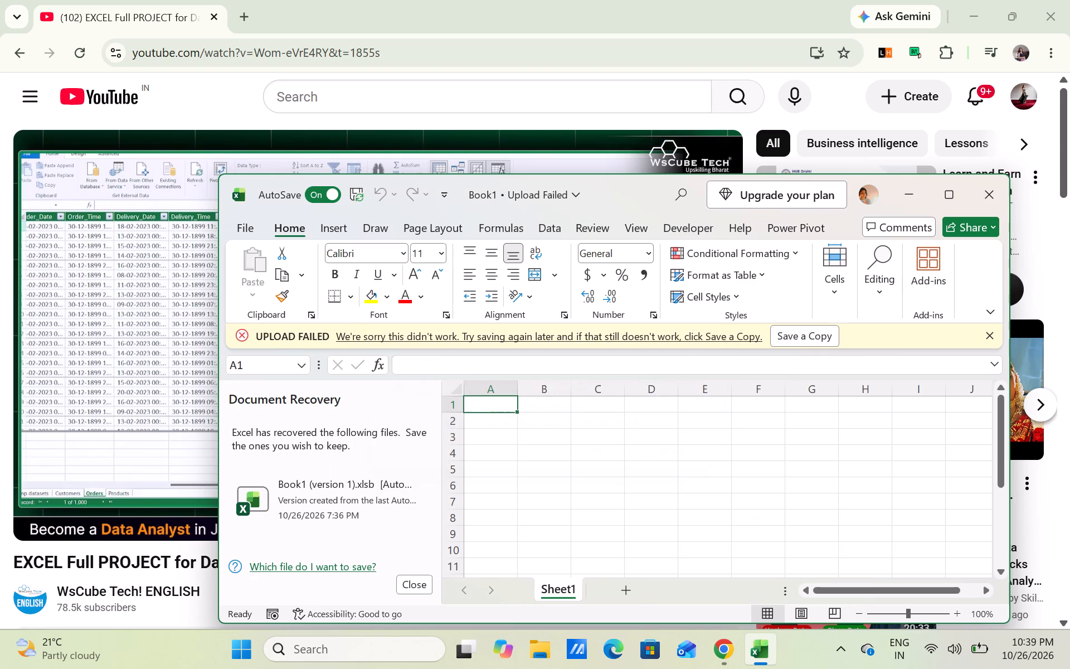
left_click(431, 574)
left_click(420, 589)
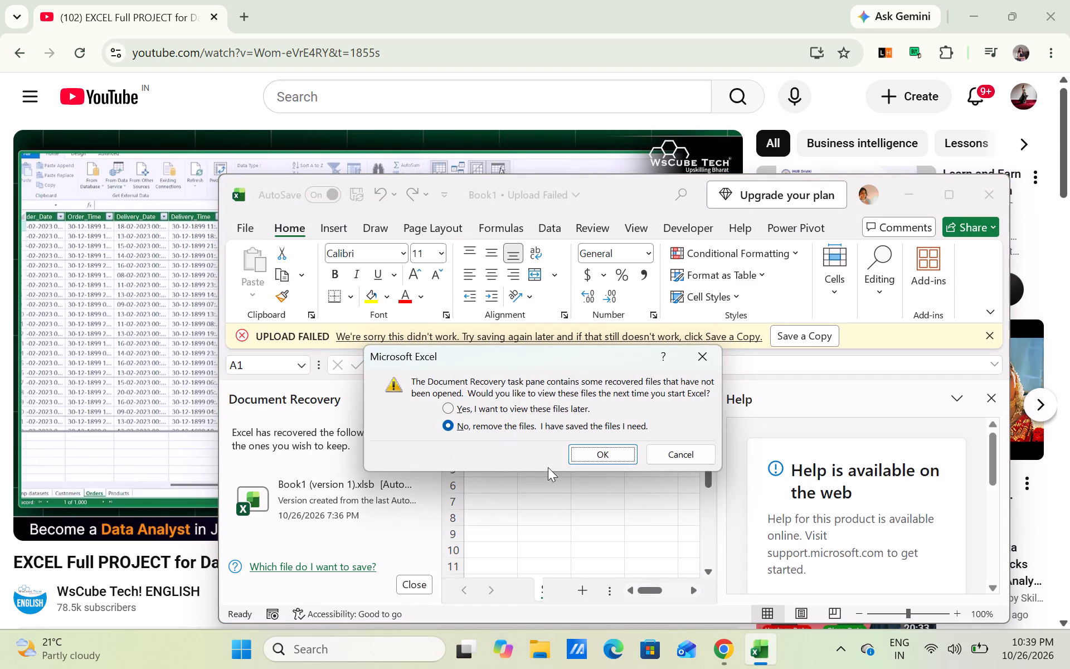
left_click(604, 461)
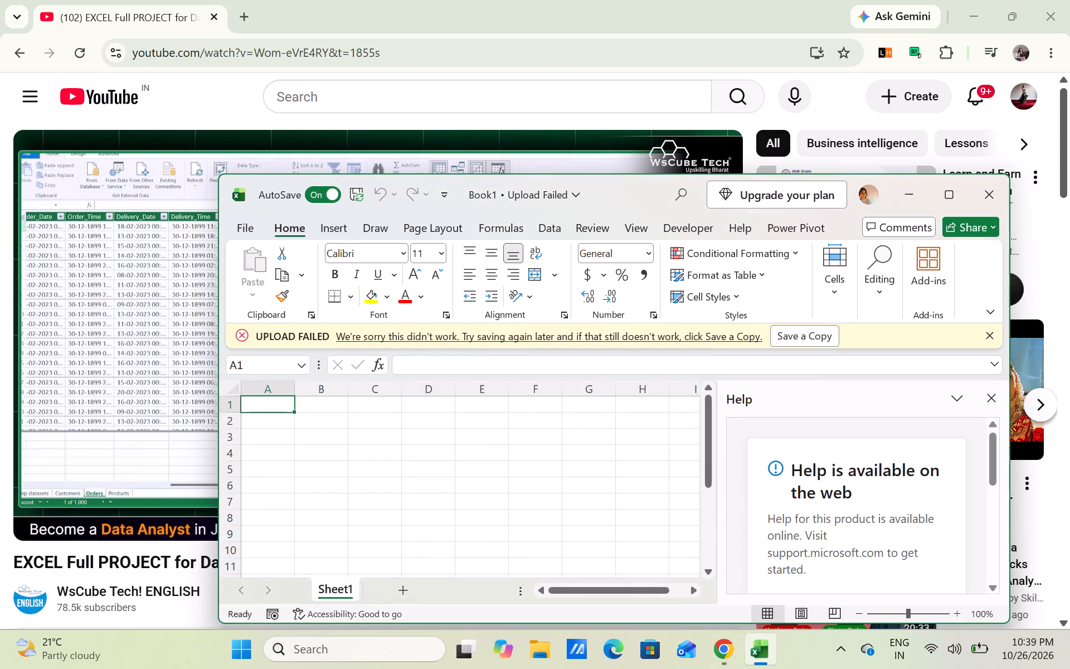
left_click(980, 404)
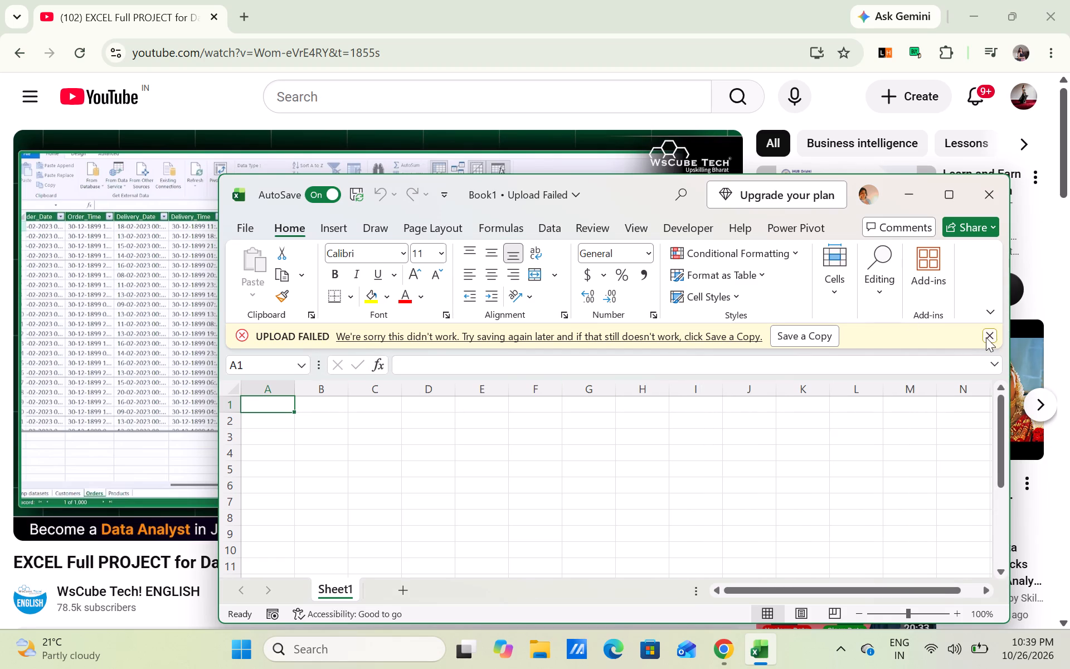
left_click(989, 336)
Look through the rows of Sheet1 in Book1 for existing data and close the workbook.
scroll(791, 483, "down", 4)
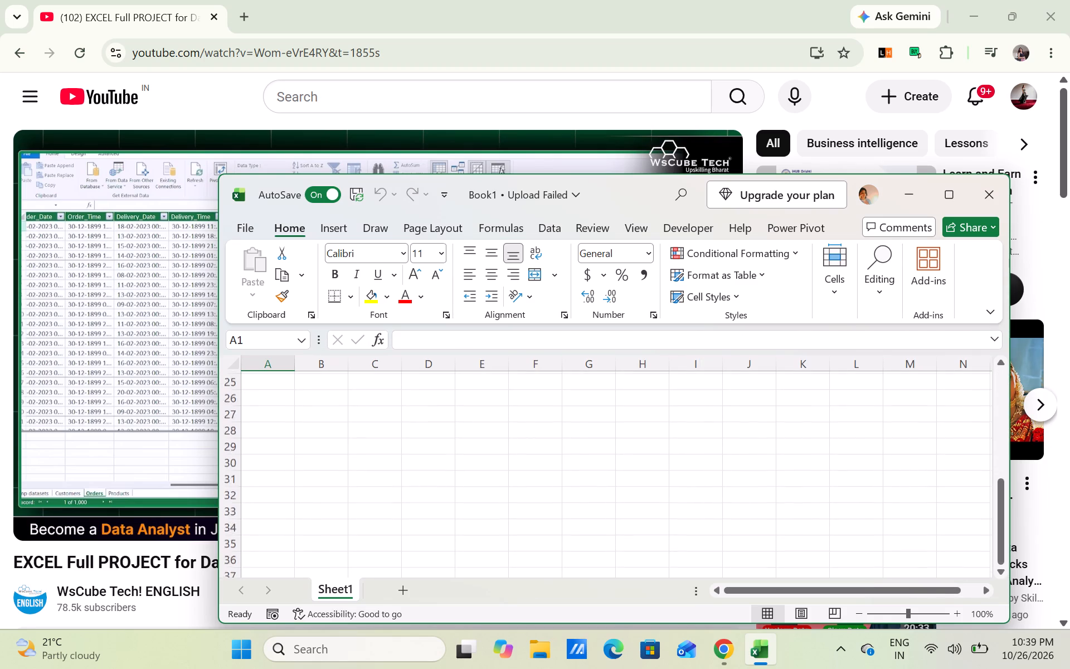
scroll(791, 483, "down", 14)
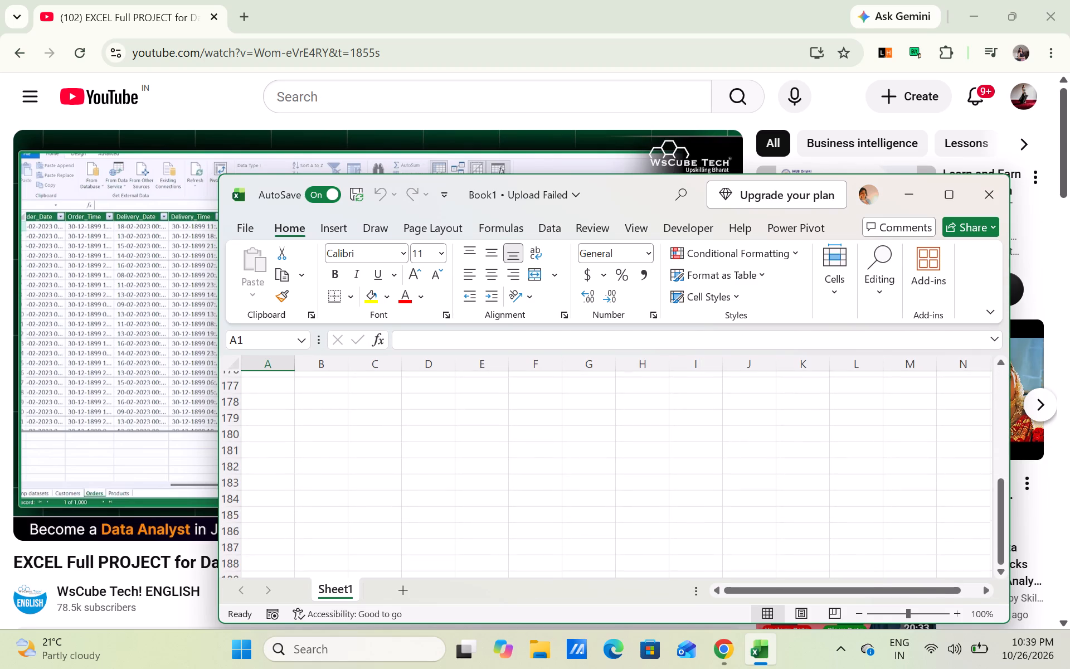
left_click(985, 182)
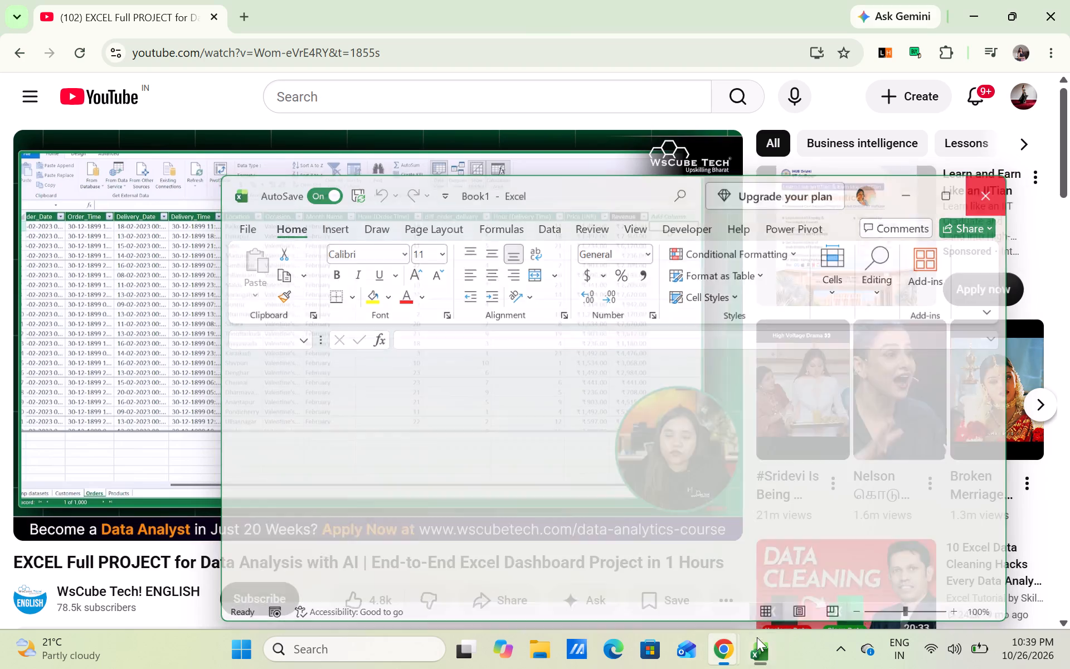
Launch Excel again, create a blank workbook and maximize its window.
left_click(406, 656)
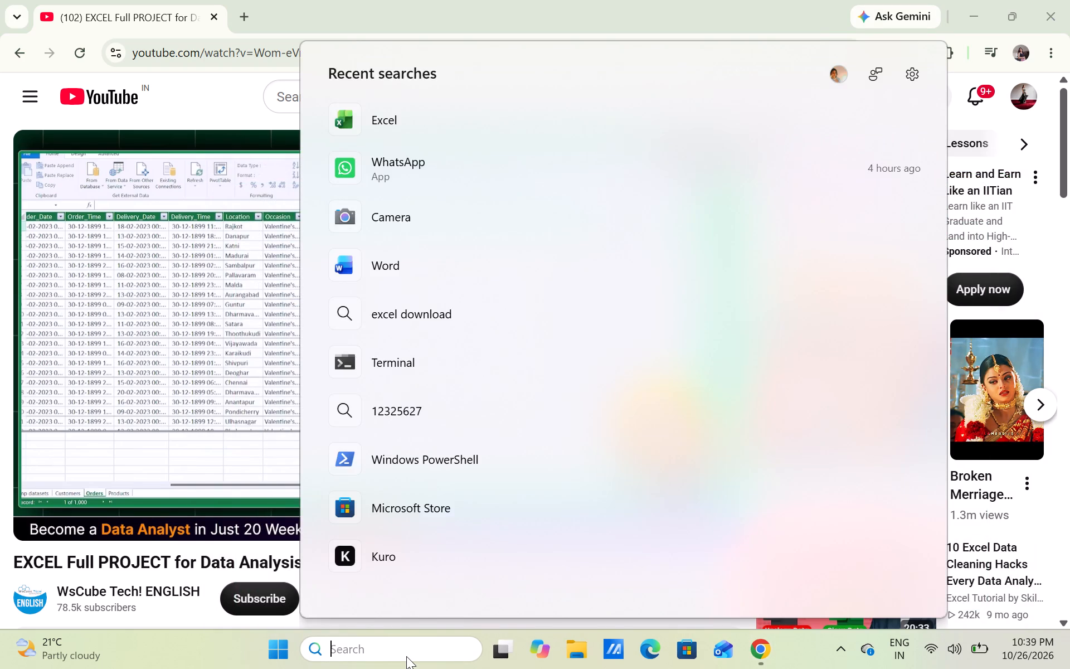
type("ex")
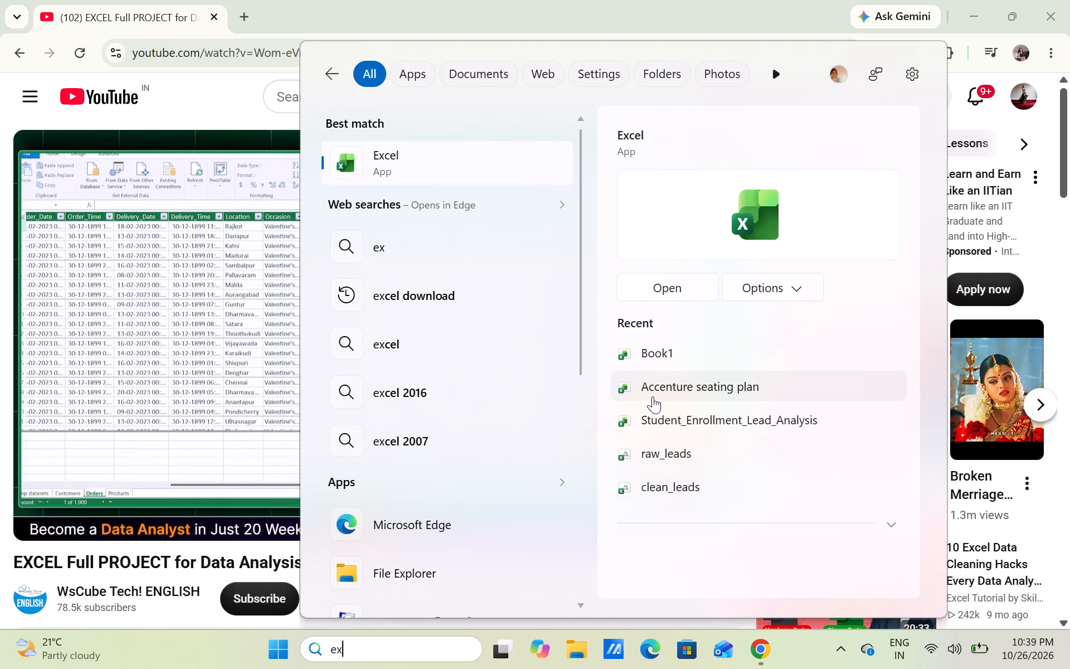
left_click(661, 292)
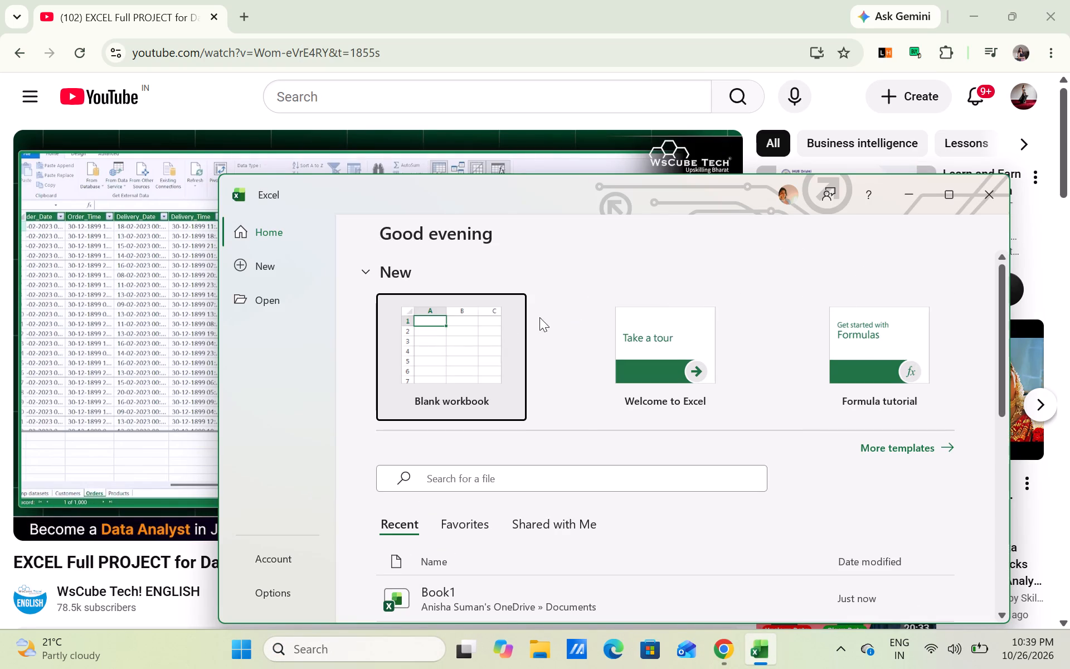
left_click(468, 360)
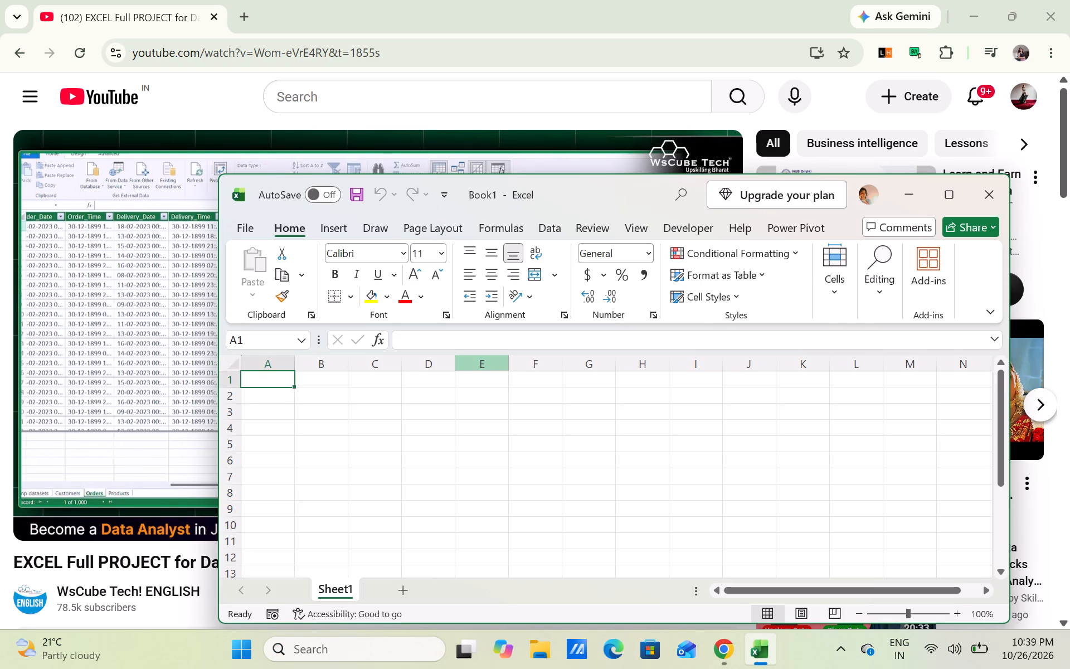
left_click(945, 194)
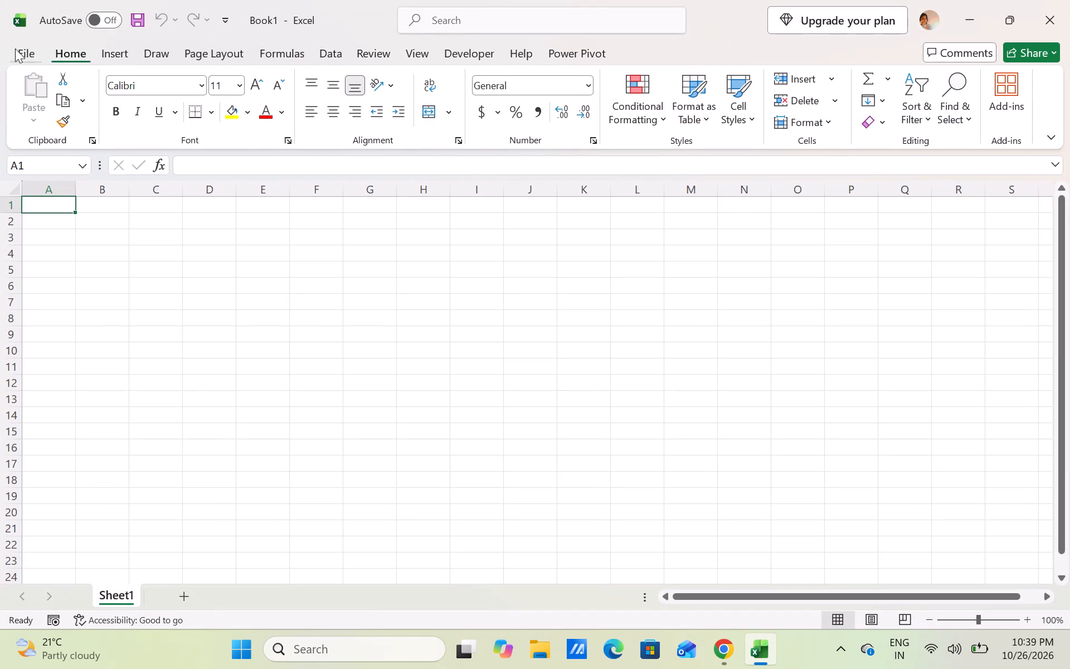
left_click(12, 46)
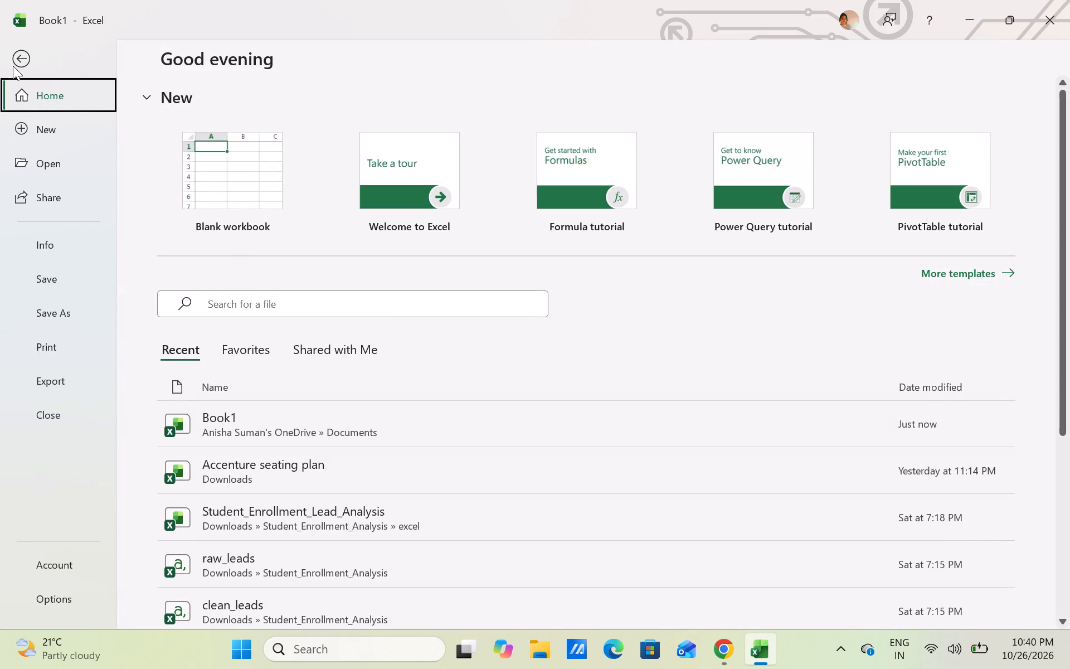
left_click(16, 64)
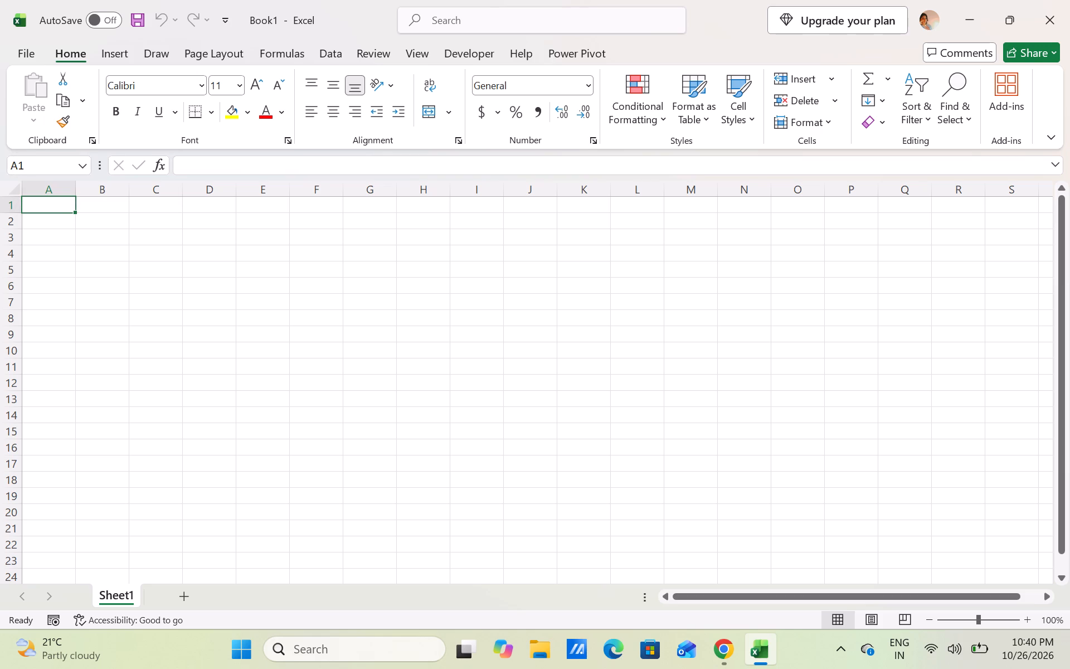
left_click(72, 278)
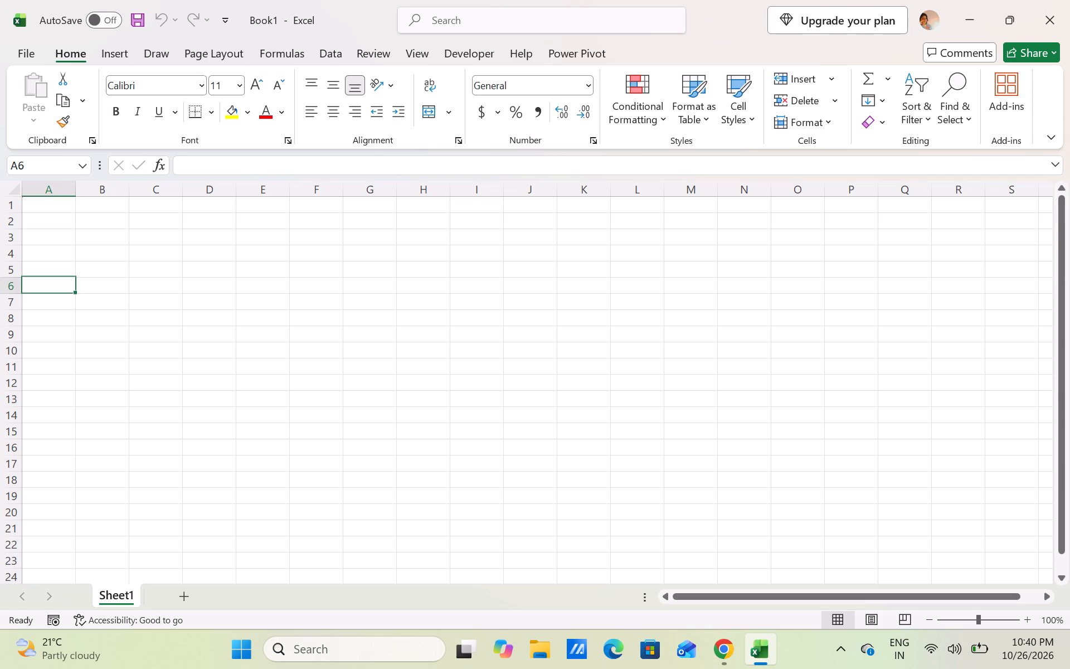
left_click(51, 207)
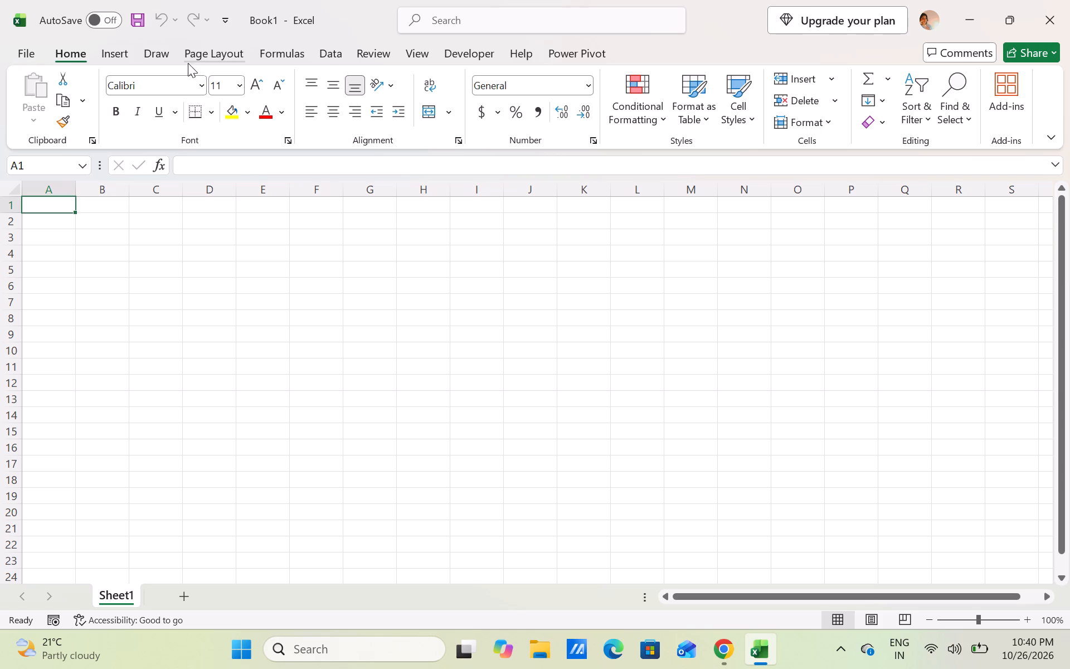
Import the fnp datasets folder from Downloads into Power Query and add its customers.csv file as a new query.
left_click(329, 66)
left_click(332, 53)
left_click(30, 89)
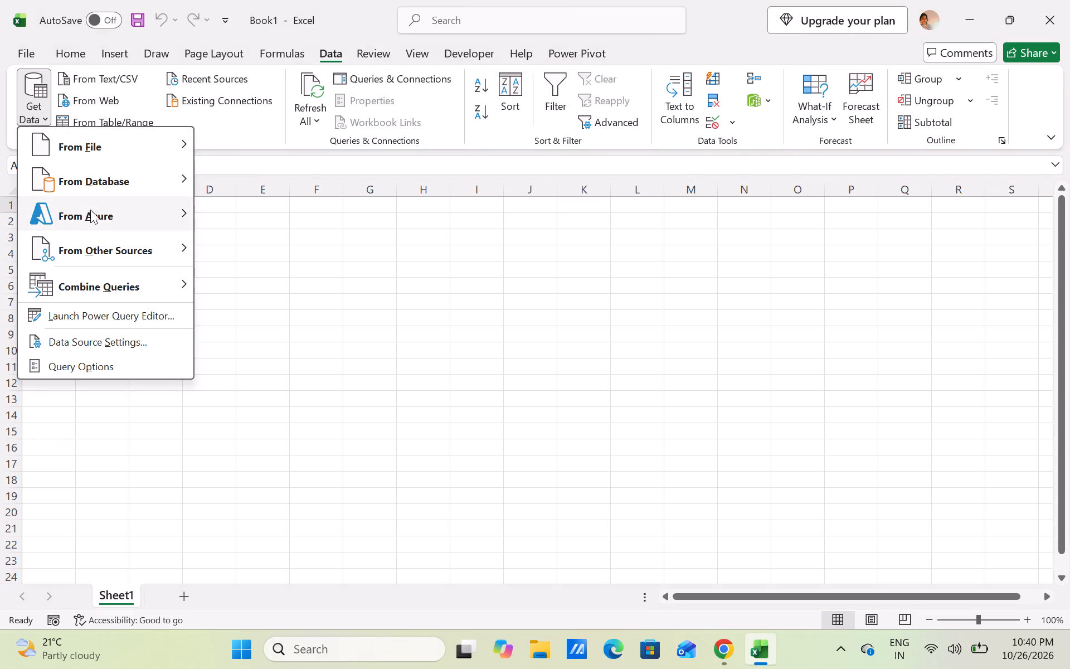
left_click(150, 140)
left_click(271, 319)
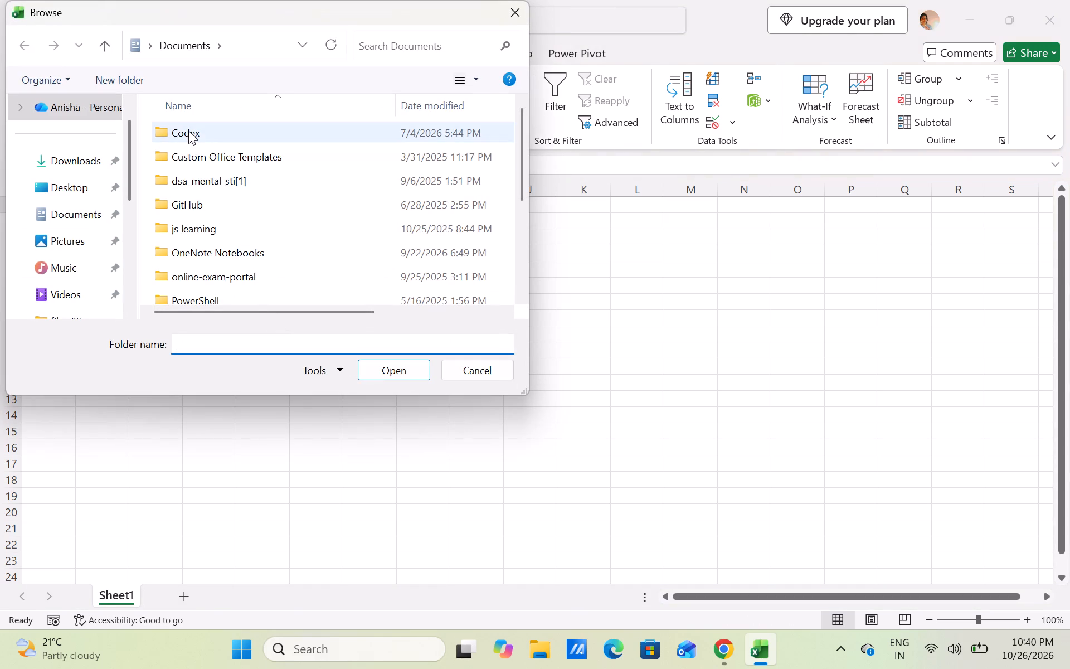
Choose the fnp datasets folder in Downloads as the data source and open its file list for transformation in Power Query.
left_click(77, 166)
left_click(231, 162)
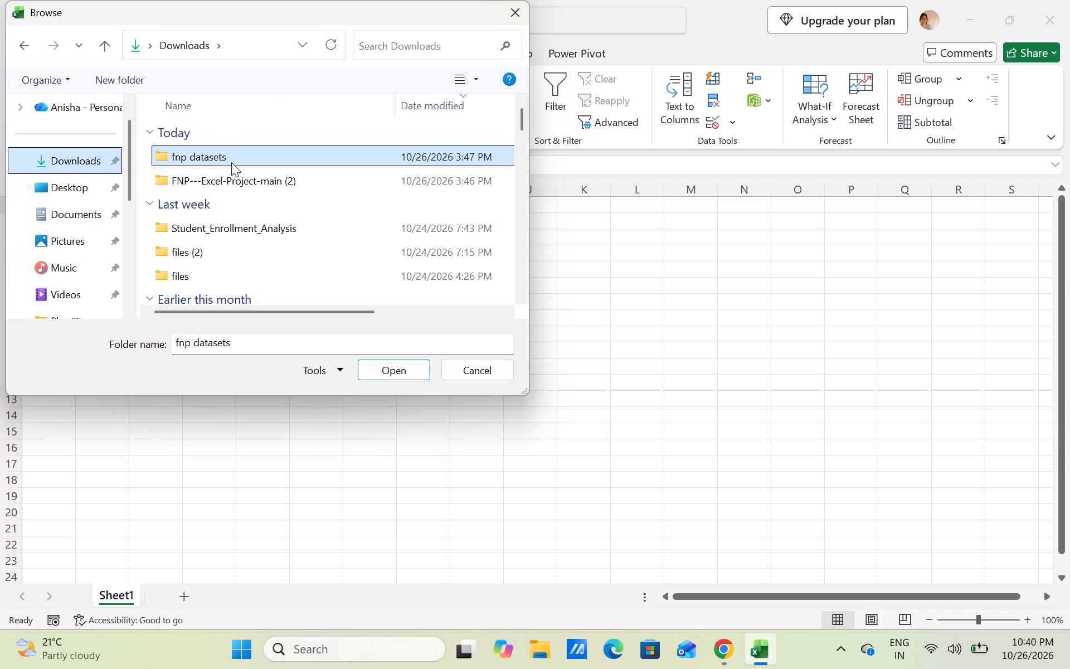
left_click(382, 365)
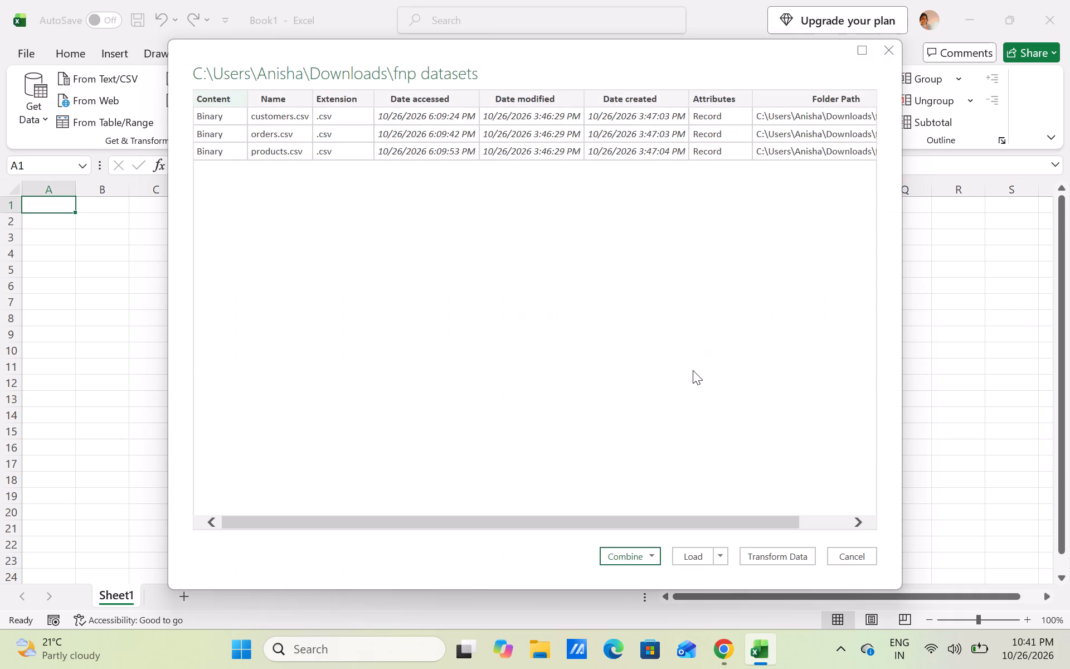
left_click(771, 557)
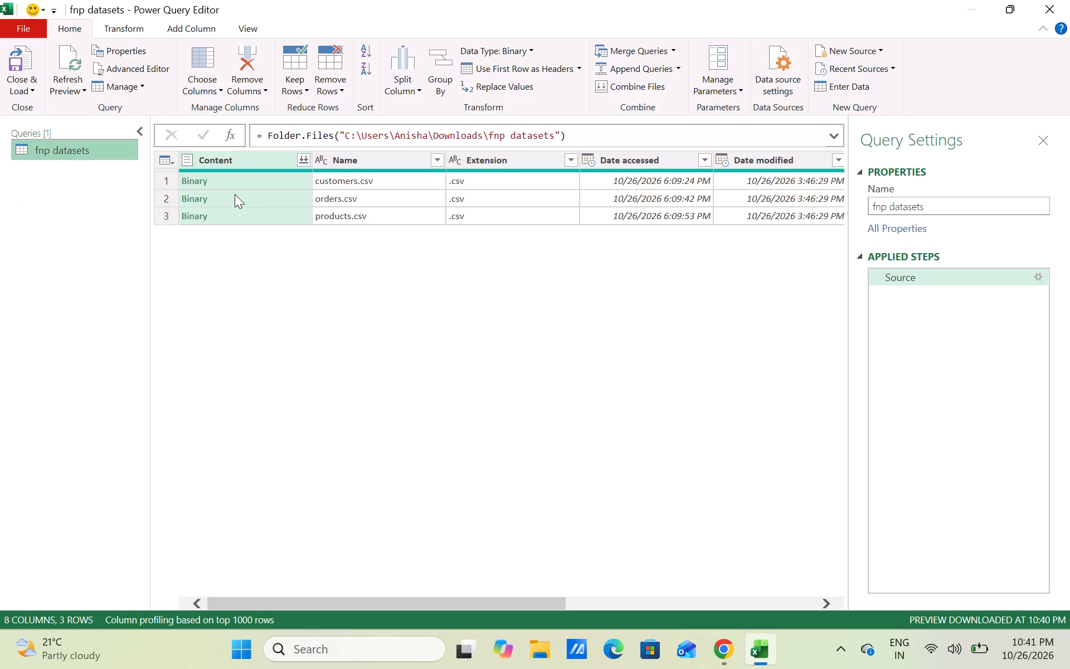
Add the customers.csv binary from the fnp datasets query as a new query and select its file.
left_click(257, 180)
right_click(257, 180)
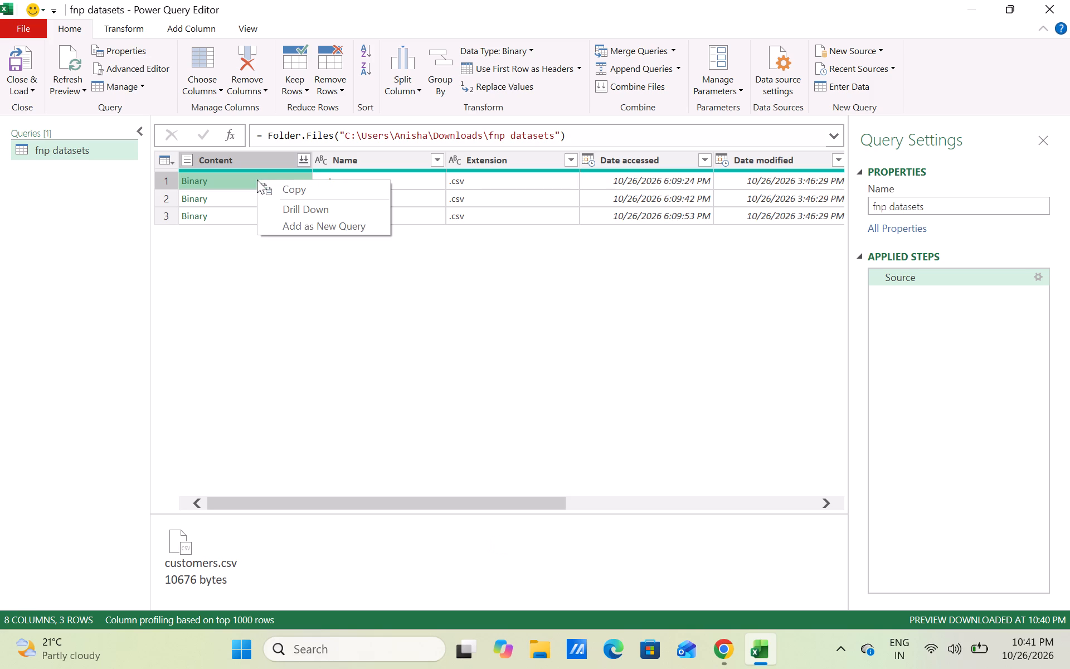
left_click(321, 221)
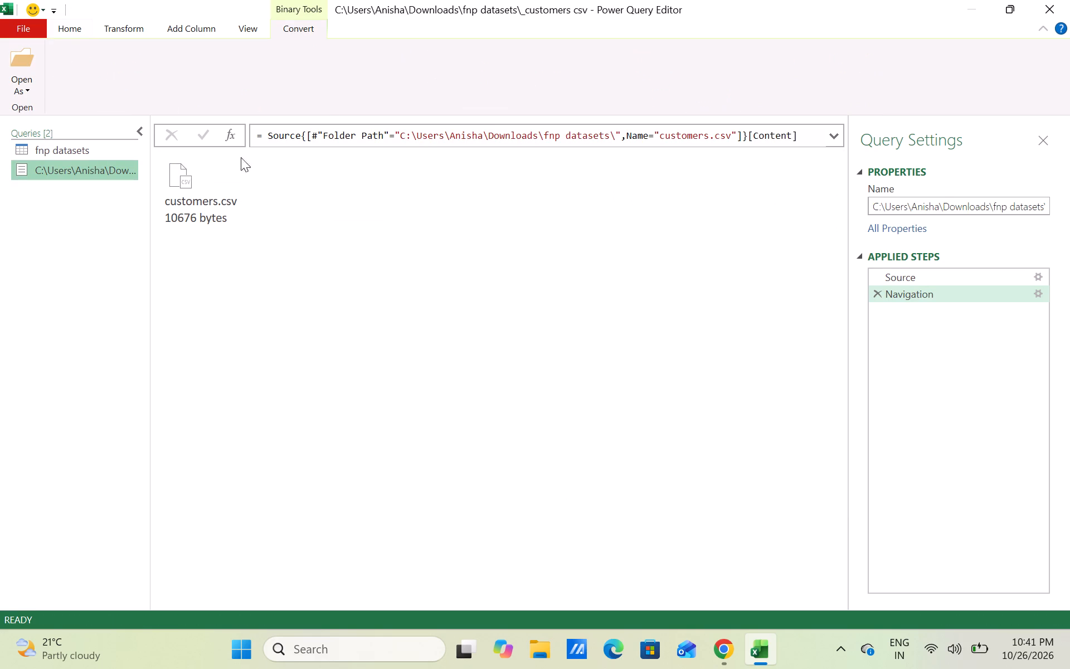
left_click(223, 185)
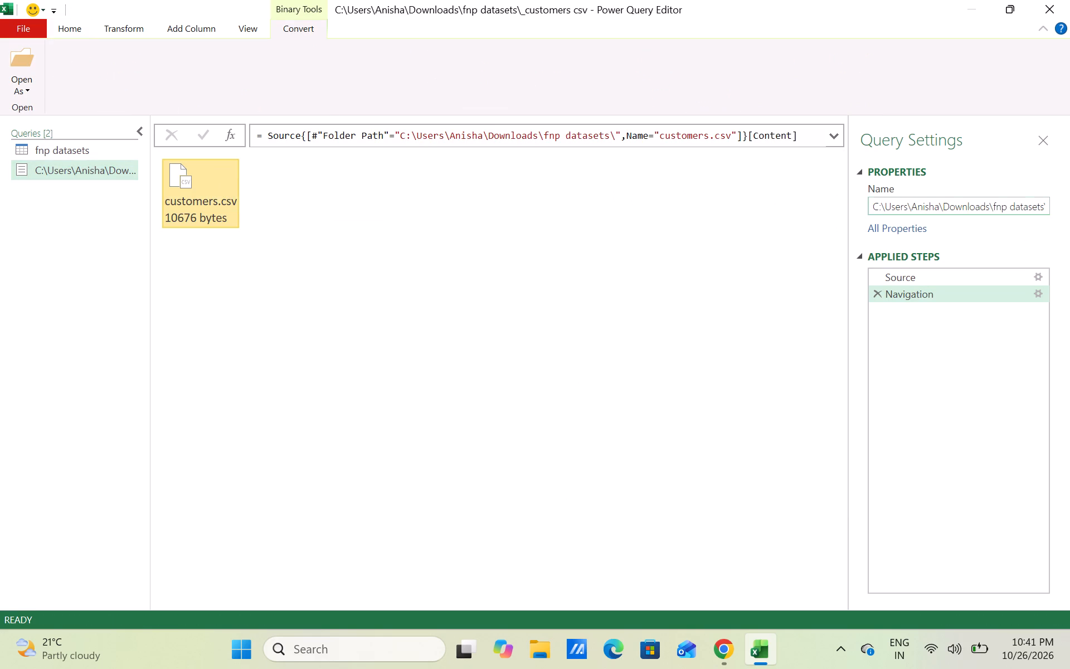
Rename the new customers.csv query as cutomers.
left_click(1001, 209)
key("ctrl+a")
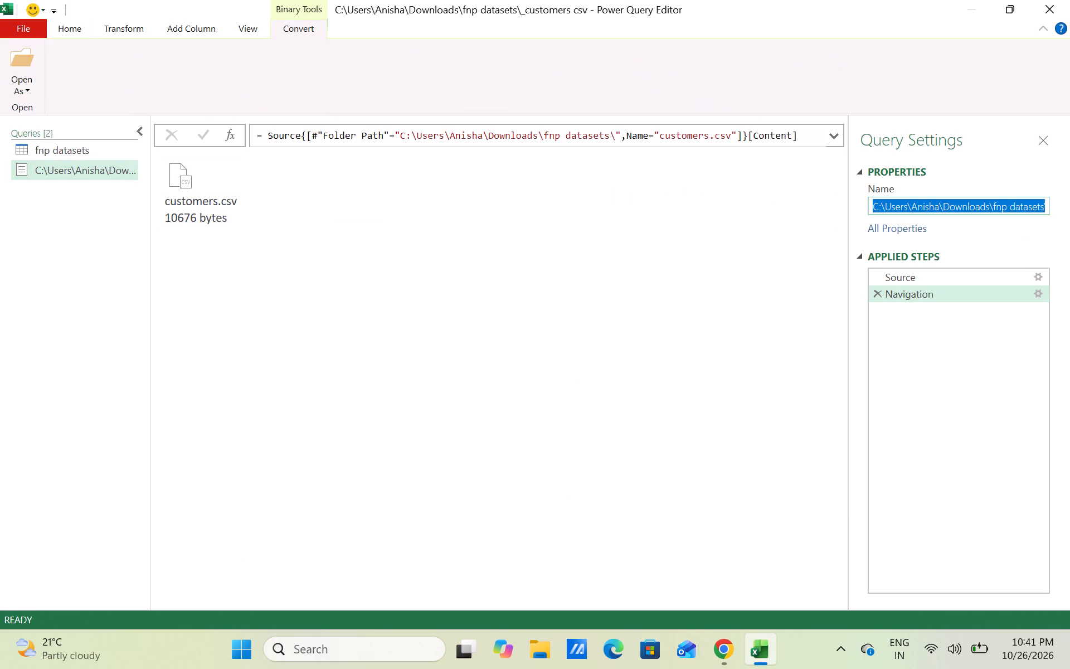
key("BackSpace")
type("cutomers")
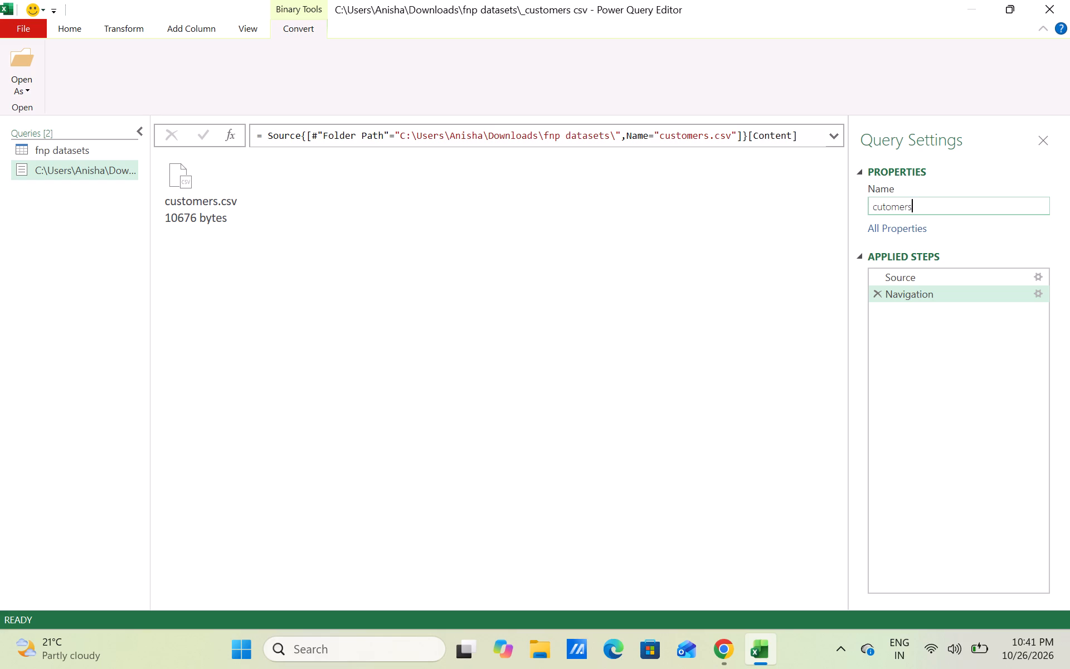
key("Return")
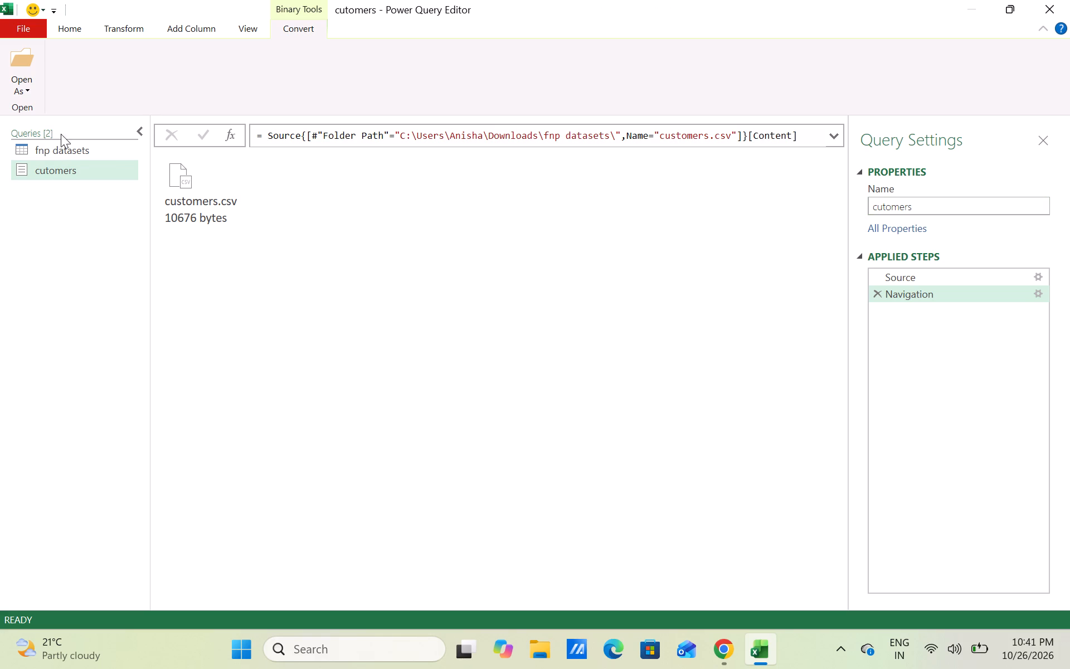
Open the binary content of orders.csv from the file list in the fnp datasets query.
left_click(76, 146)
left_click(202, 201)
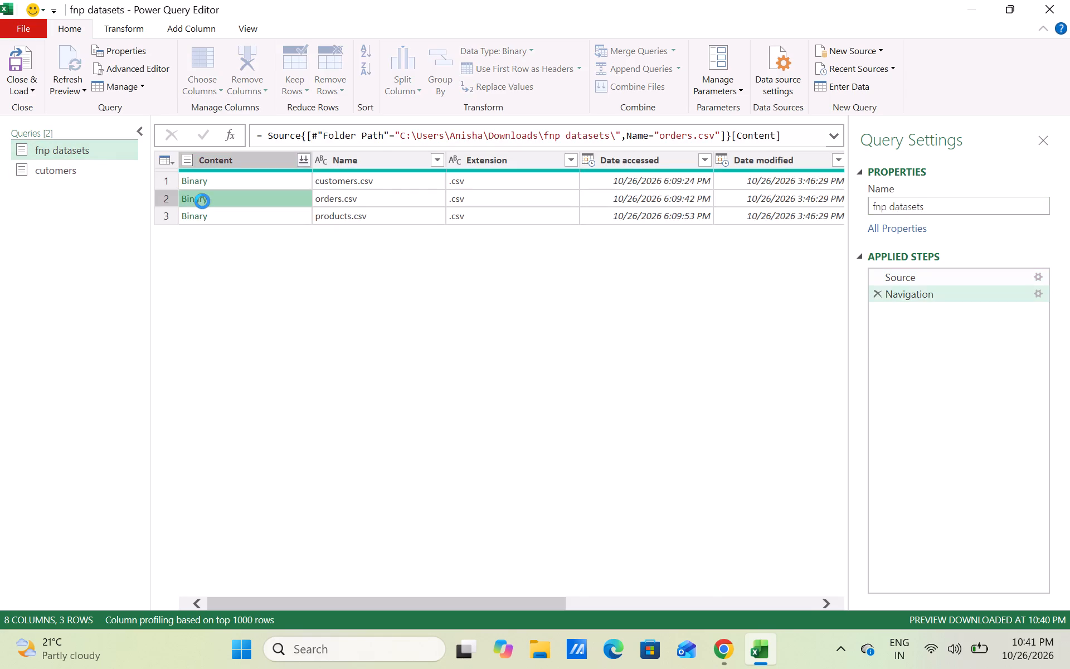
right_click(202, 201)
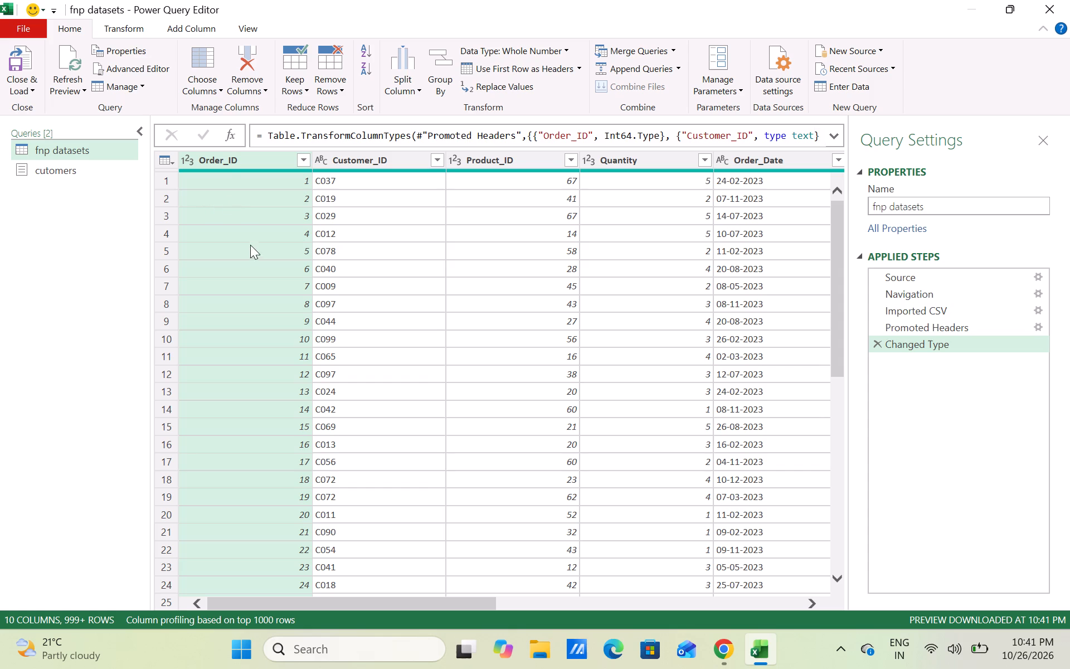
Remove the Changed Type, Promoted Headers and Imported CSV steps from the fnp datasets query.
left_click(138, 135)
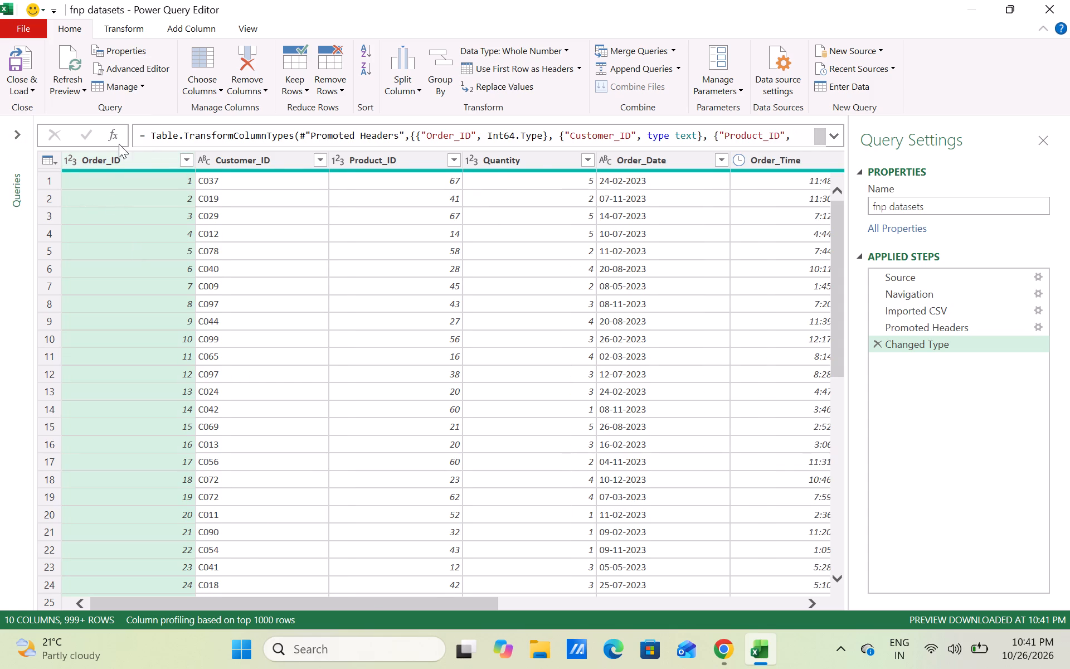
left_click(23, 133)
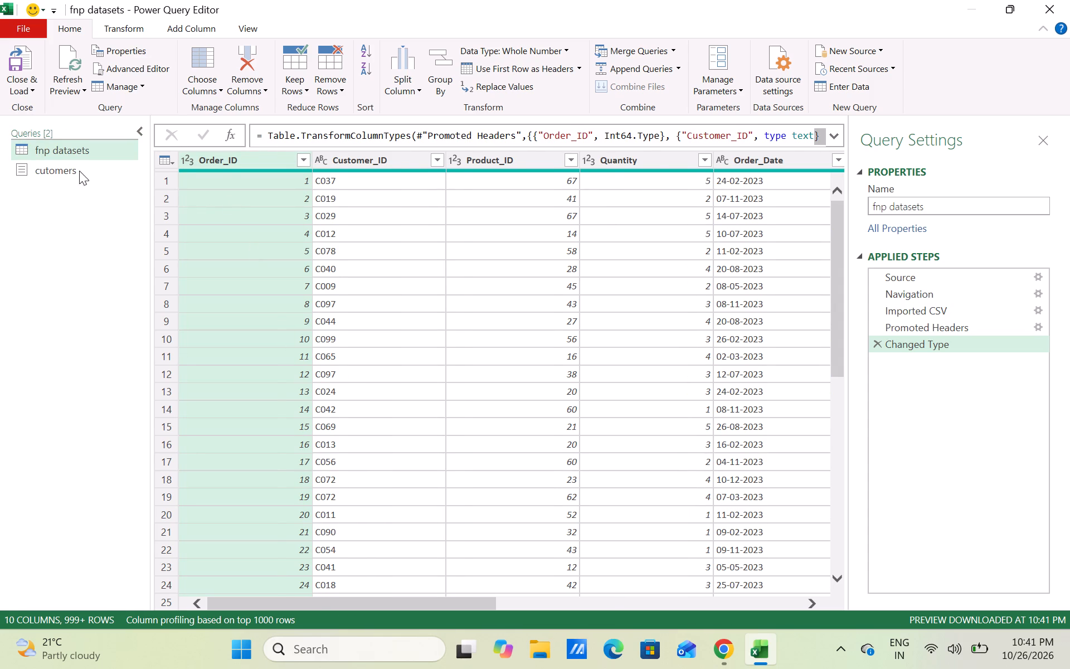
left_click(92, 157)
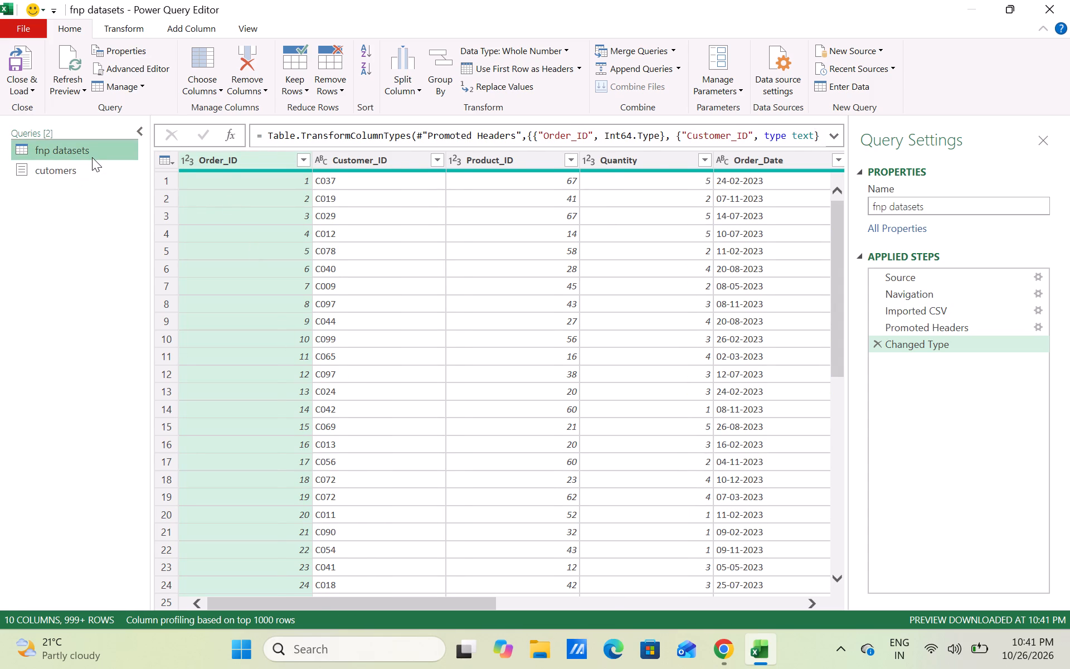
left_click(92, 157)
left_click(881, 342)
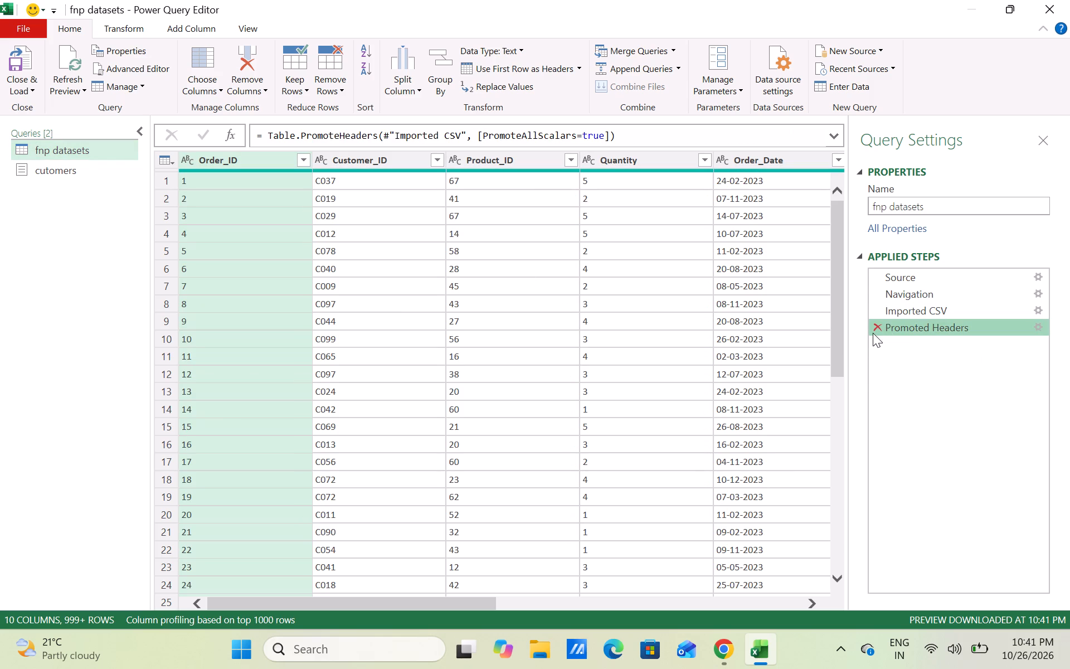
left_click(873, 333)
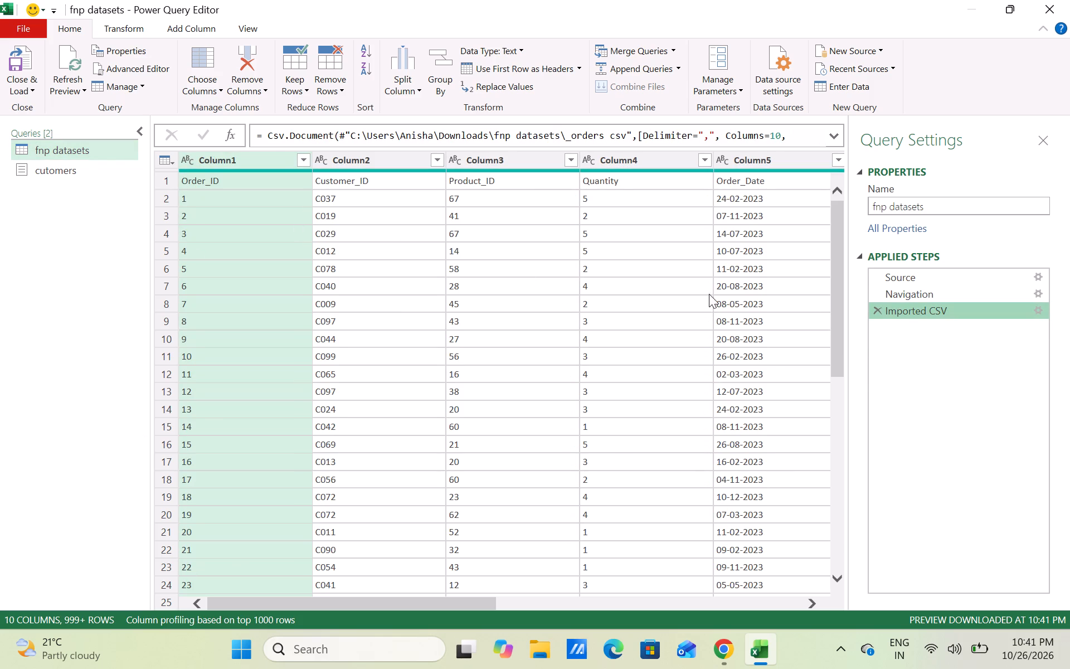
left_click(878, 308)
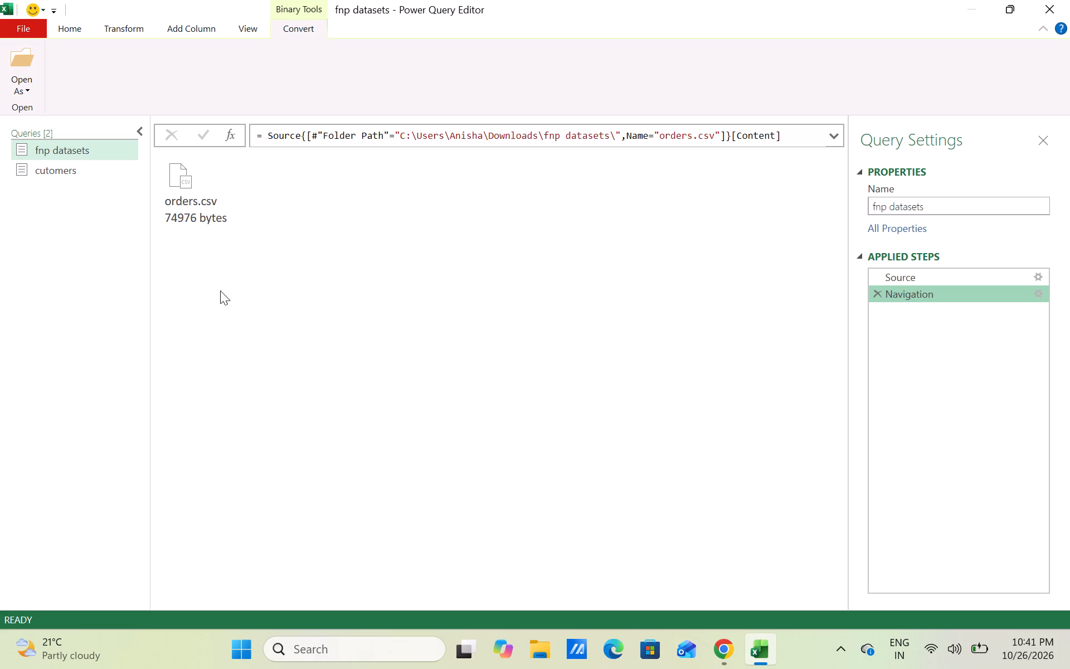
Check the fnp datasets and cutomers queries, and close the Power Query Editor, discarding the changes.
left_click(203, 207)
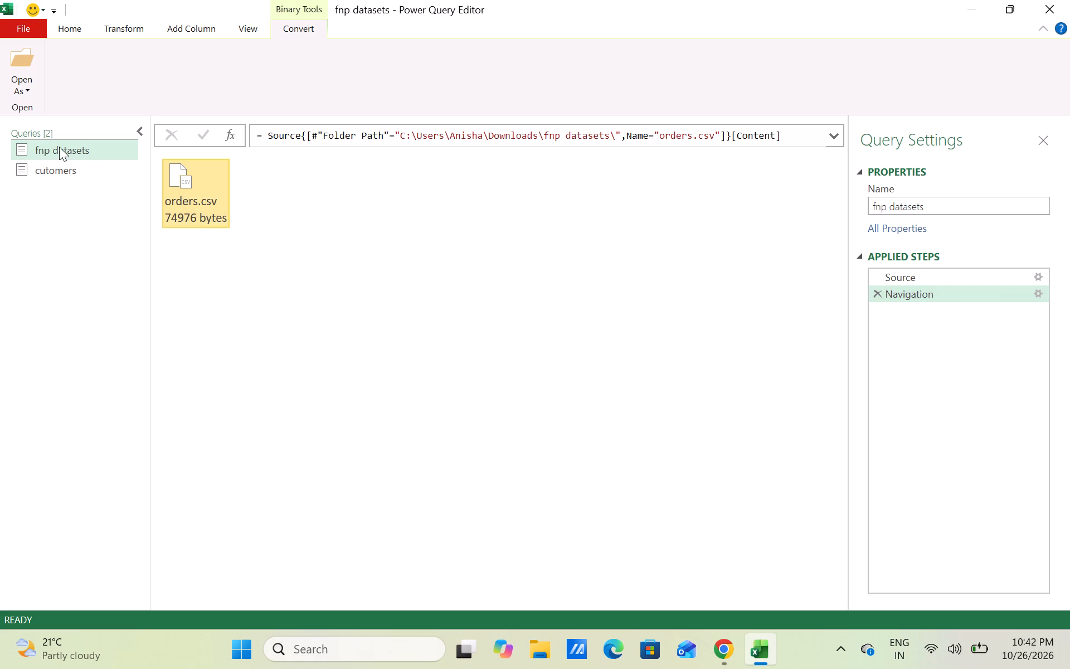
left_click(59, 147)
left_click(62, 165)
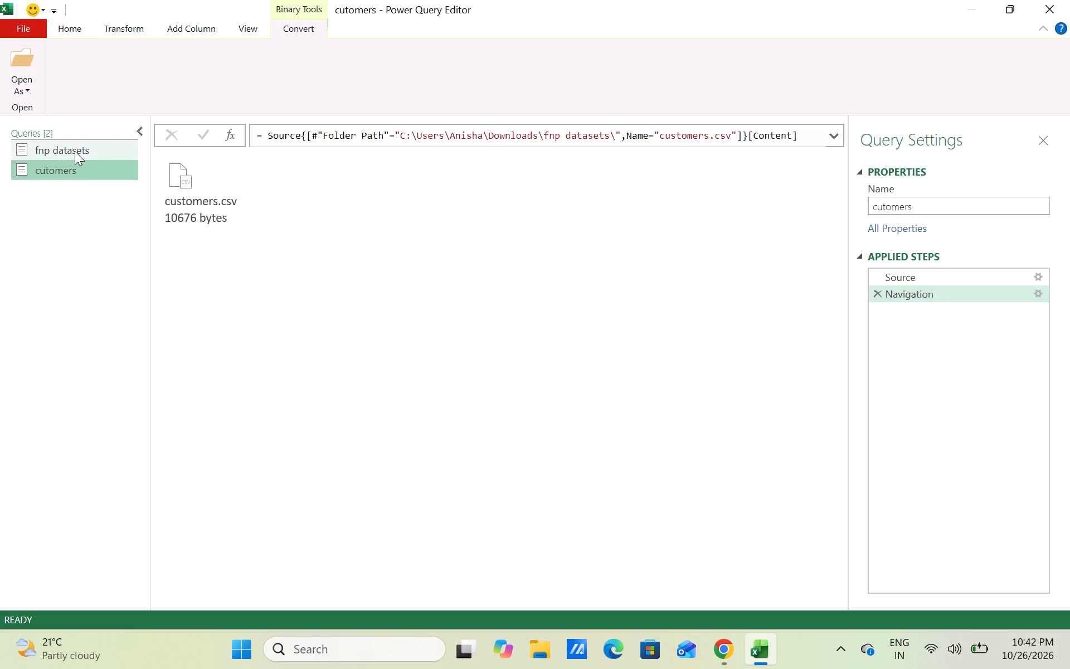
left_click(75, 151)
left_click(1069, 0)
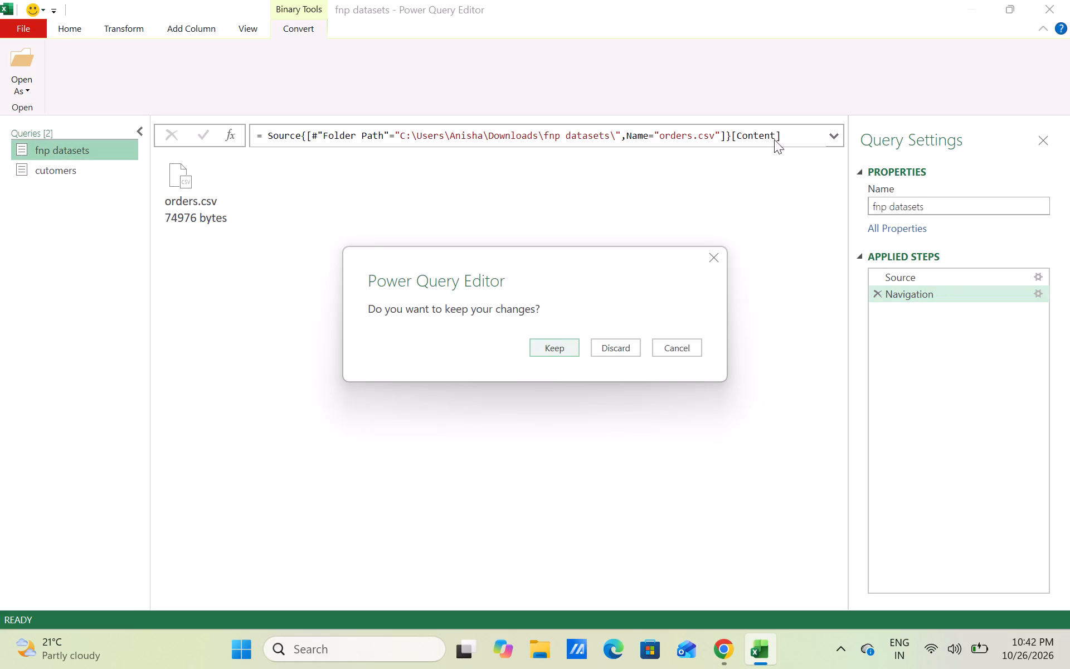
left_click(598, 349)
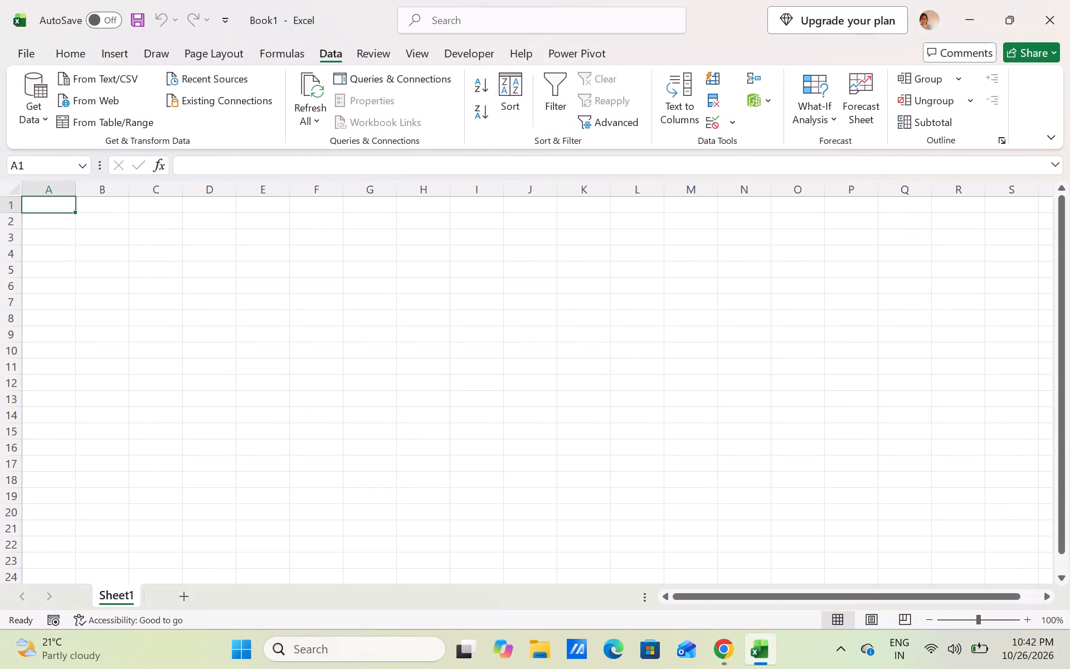
Import the fnp datasets folder into Power Query again and add customers.csv and orders.csv as queries, naming the first customers.
left_click(164, 61)
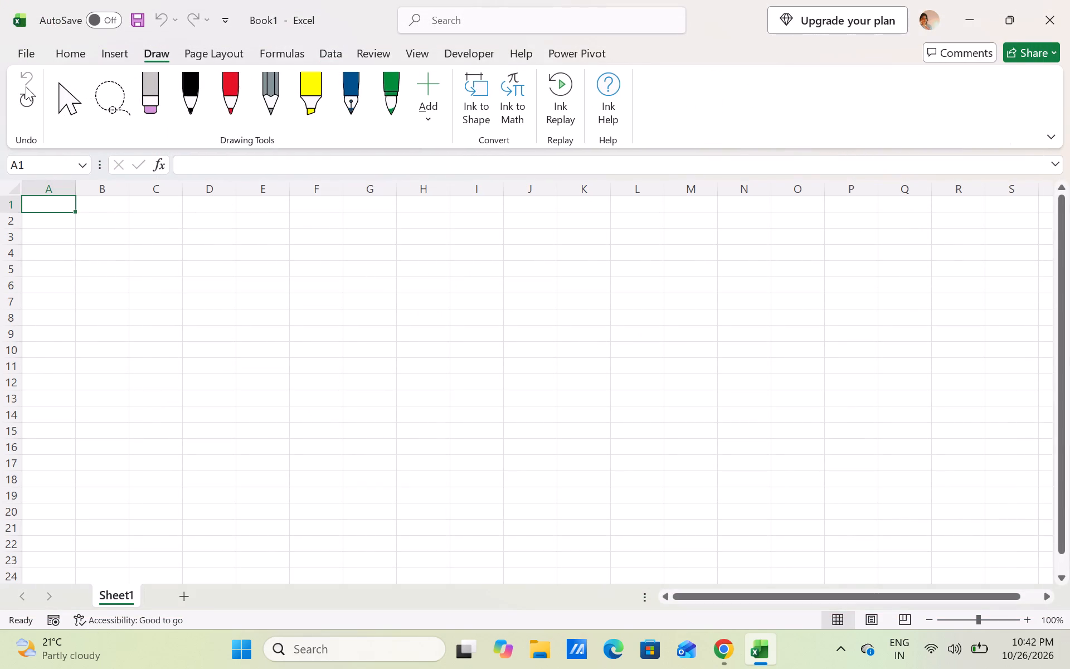
left_click(77, 62)
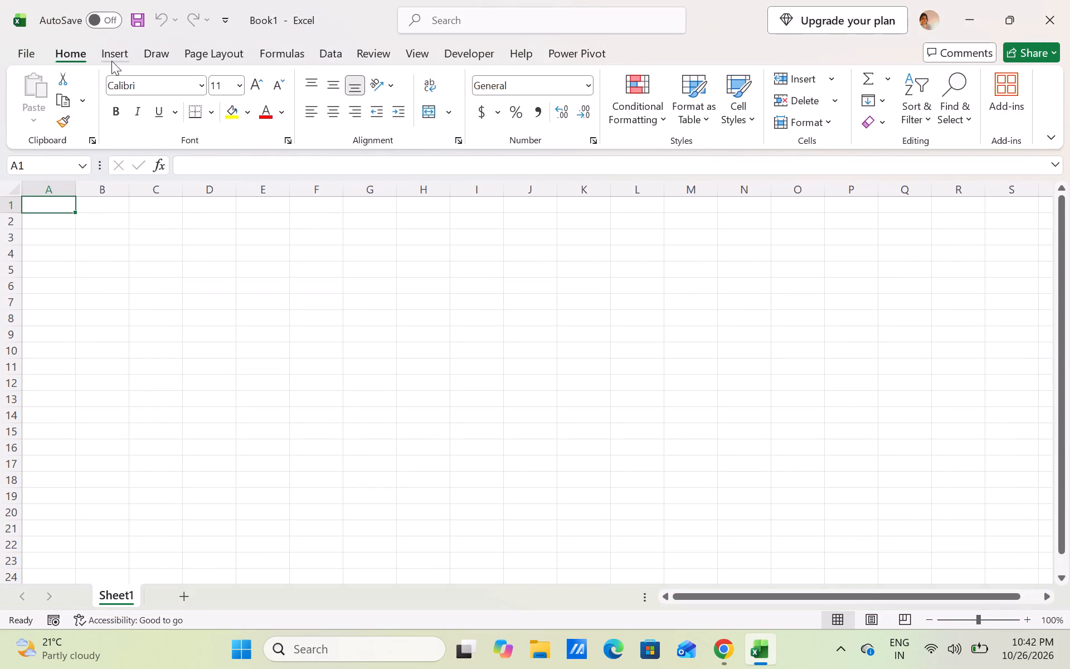
left_click(111, 61)
left_click(319, 56)
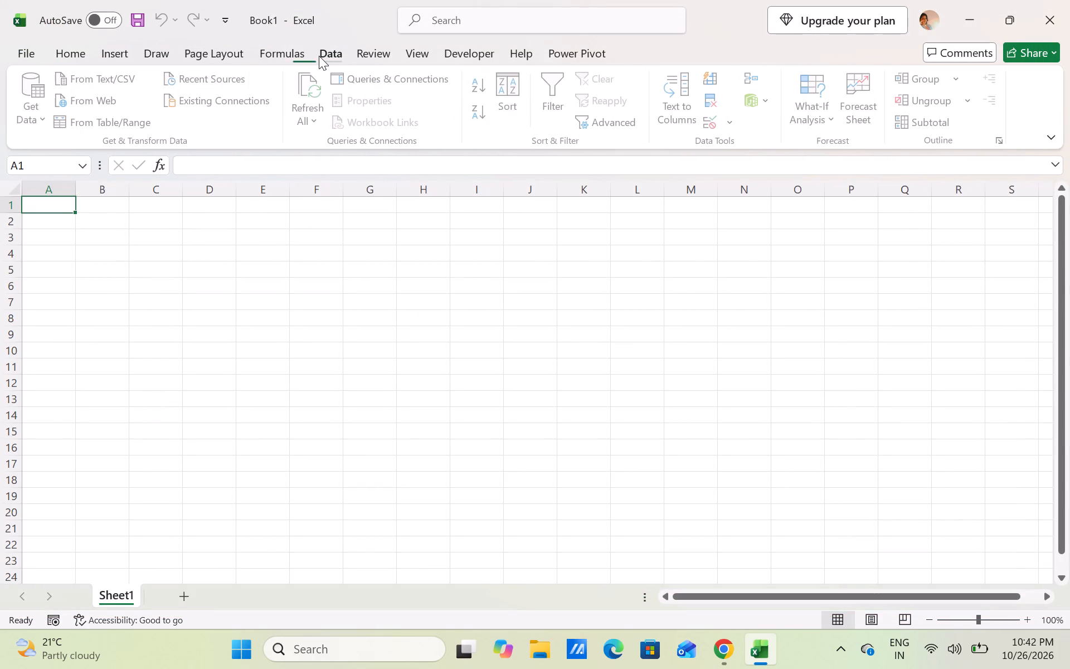
left_click(38, 86)
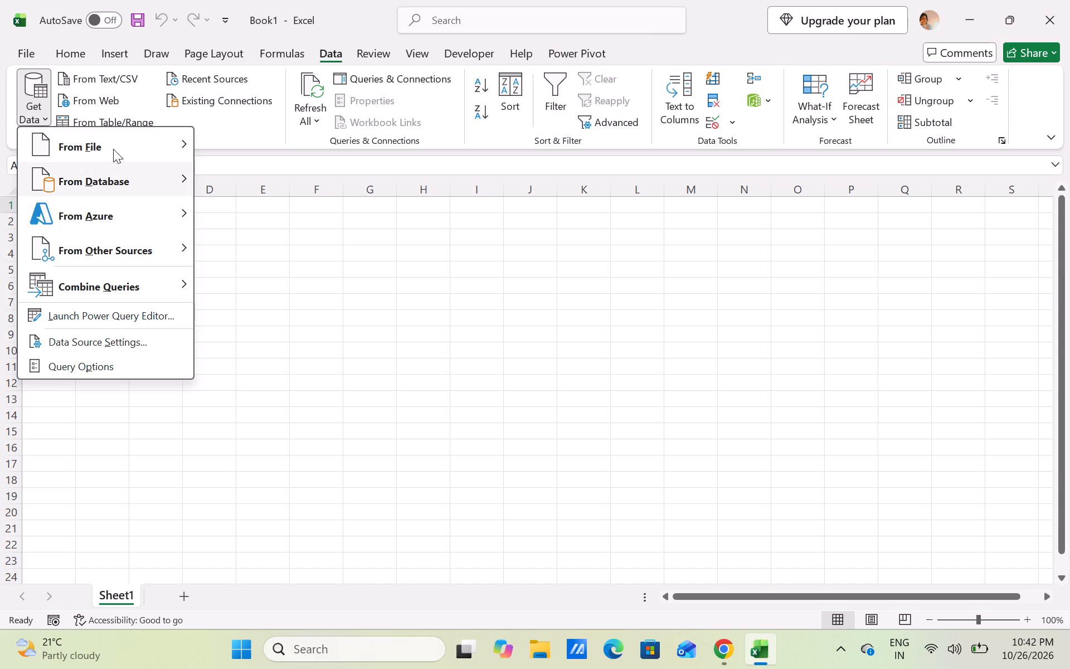
Import the fnp datasets folder from Downloads as a data source and open it for transforming in the Power Query Editor.
left_click(114, 147)
left_click(285, 324)
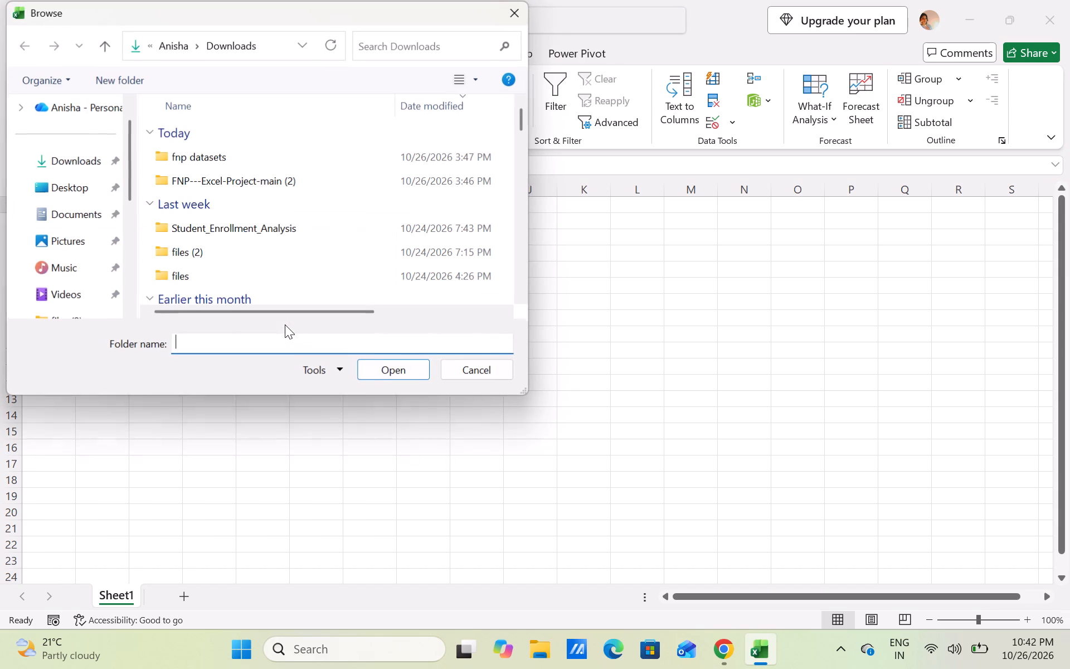
left_click(201, 159)
left_click(401, 366)
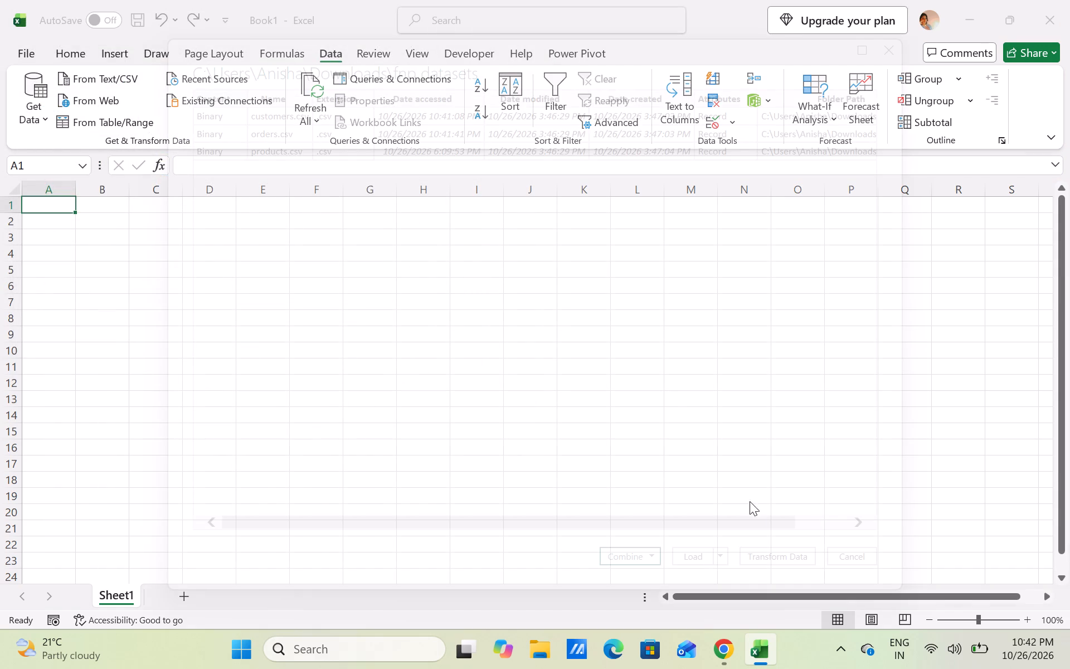
left_click(775, 557)
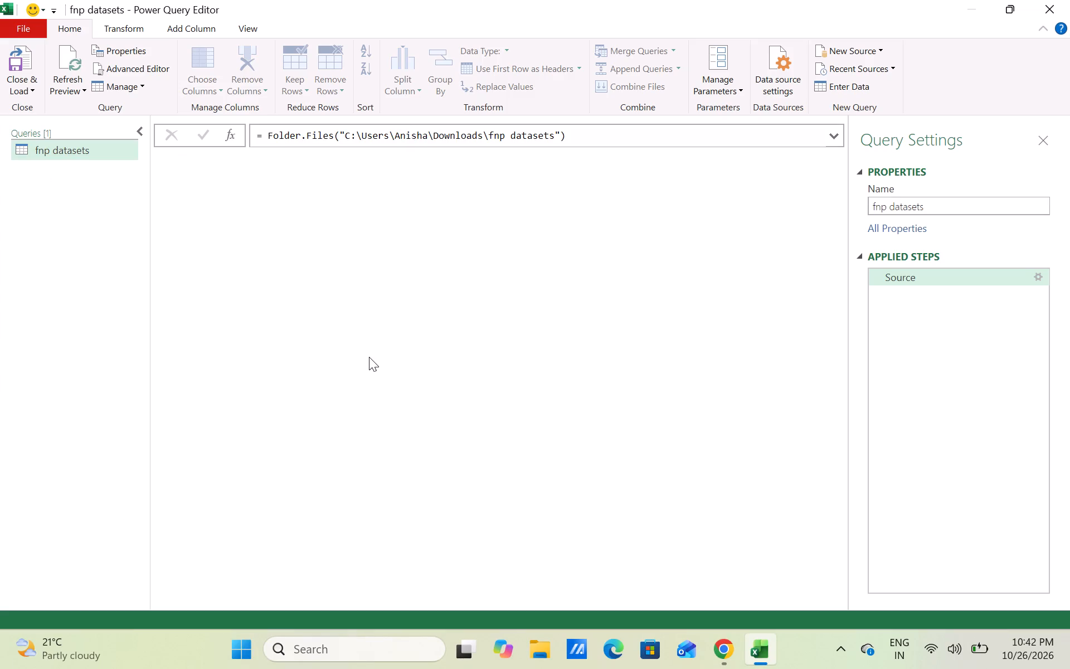
Add the customers.csv binary as a new query from the fnp datasets file list and name it customers.
right_click(266, 184)
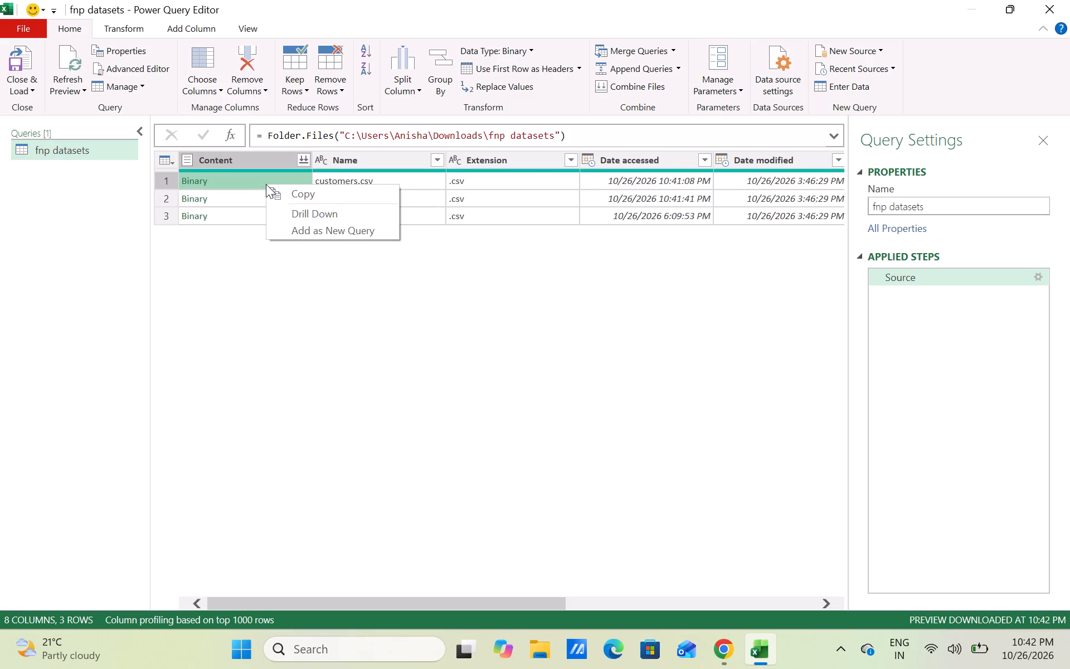
left_click(311, 224)
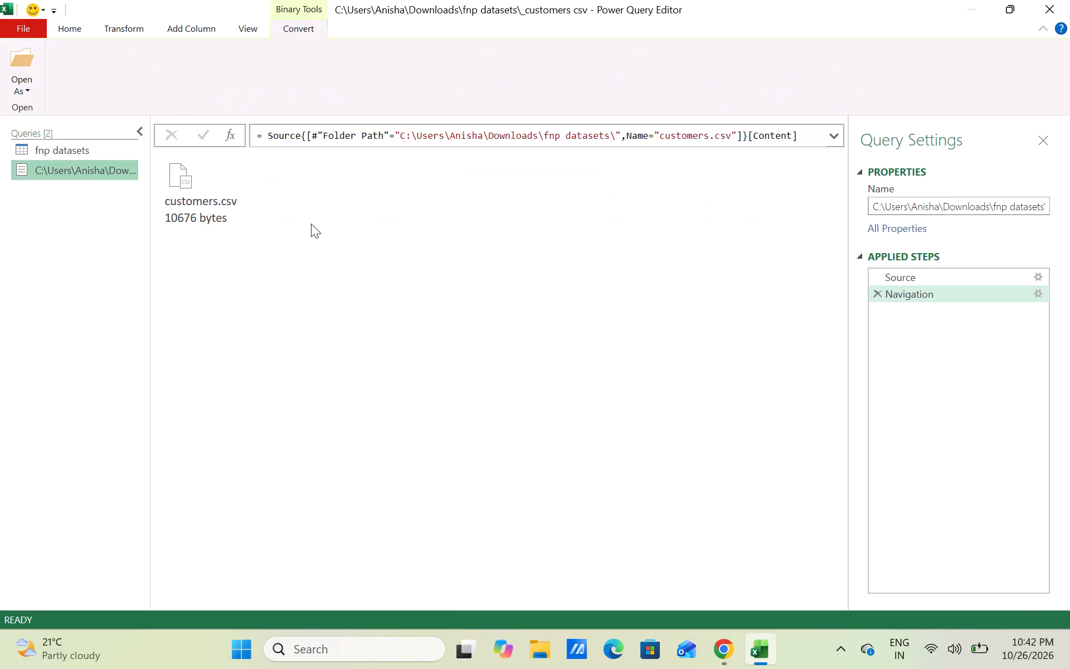
left_click(200, 191)
left_click(999, 195)
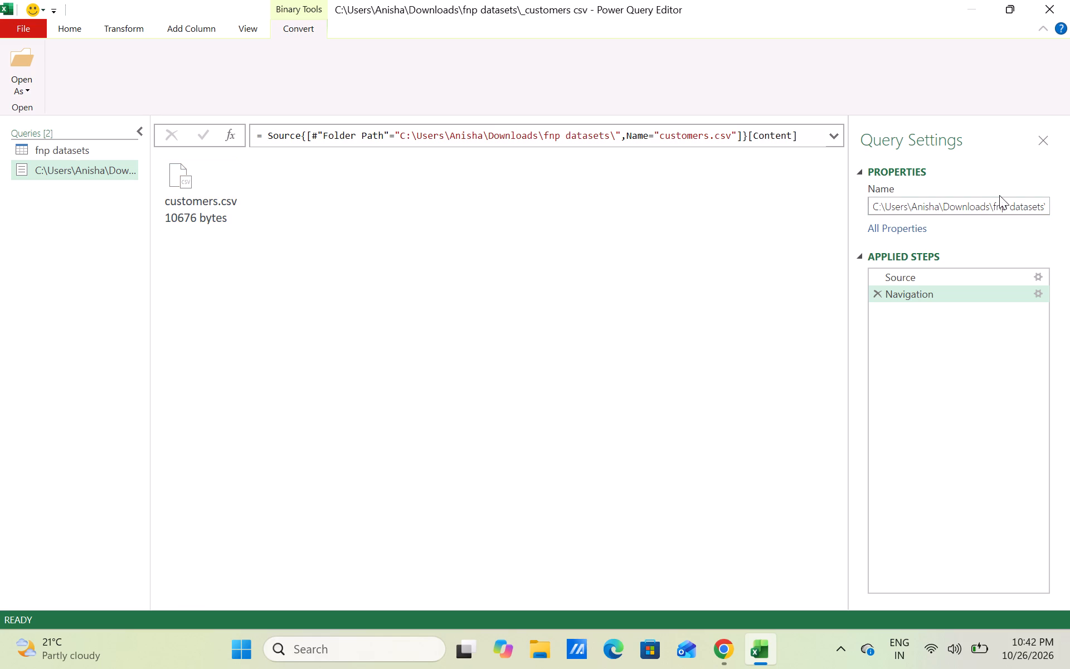
left_click(994, 200)
key("ctrl+a")
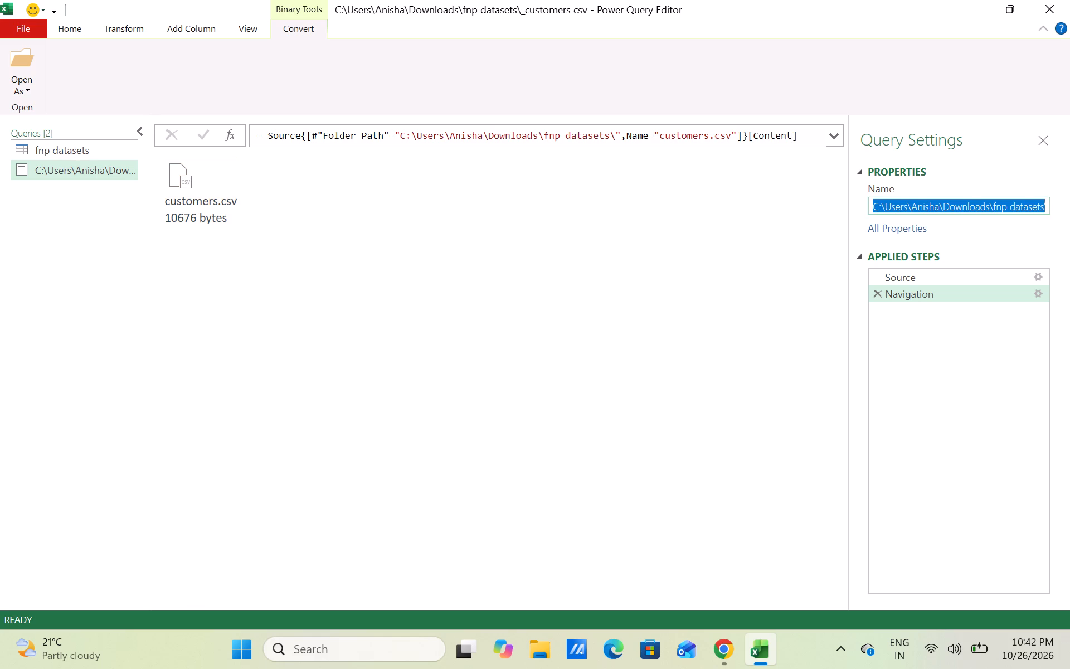
key("BackSpace")
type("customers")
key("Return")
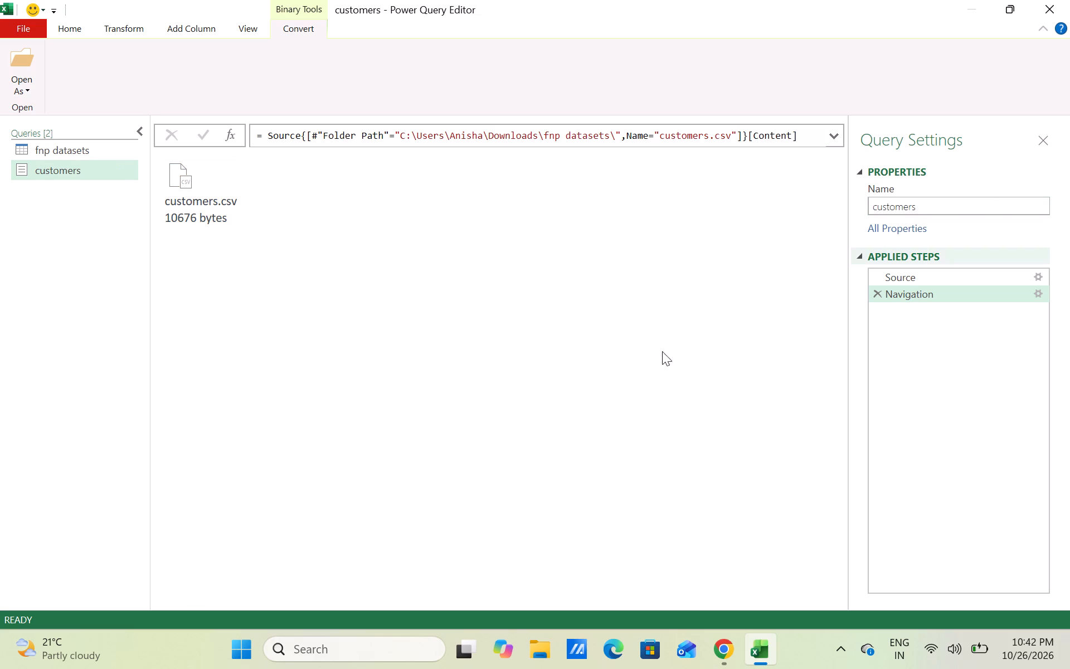
Add the orders.csv binary as a new query from the fnp datasets file list and clear its default name.
left_click(88, 150)
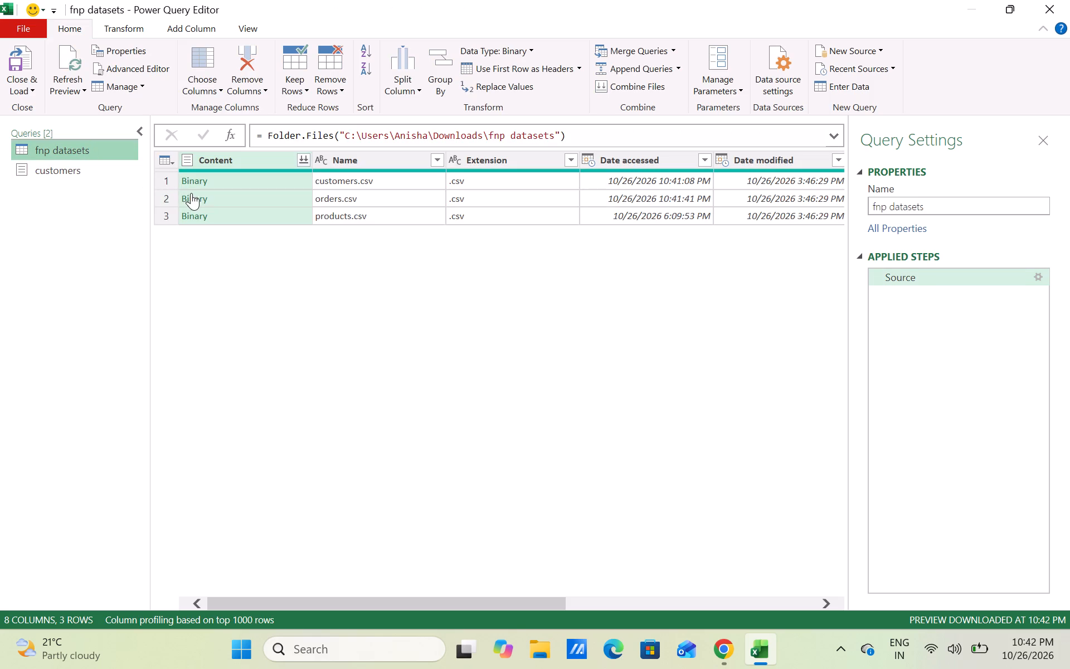
right_click(201, 193)
left_click(244, 245)
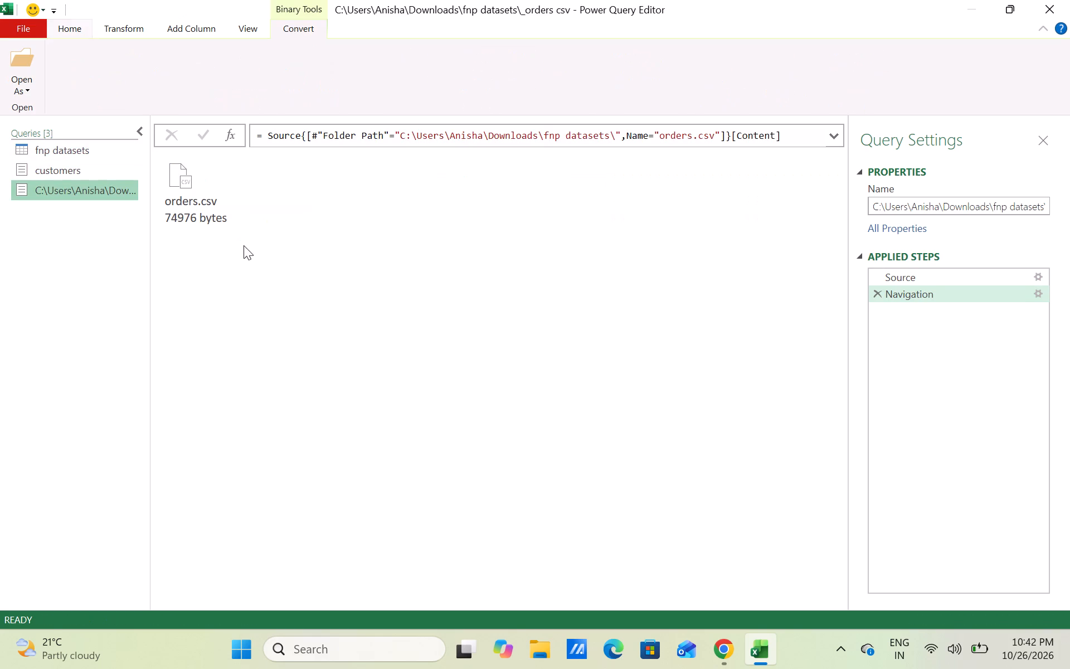
left_click(209, 200)
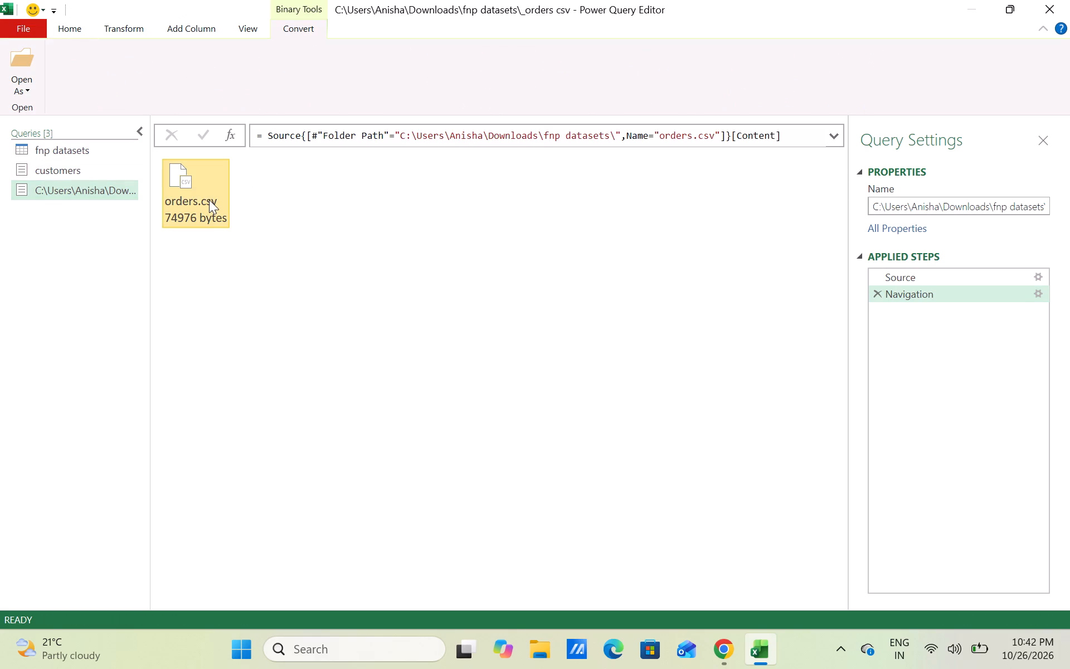
left_click(936, 210)
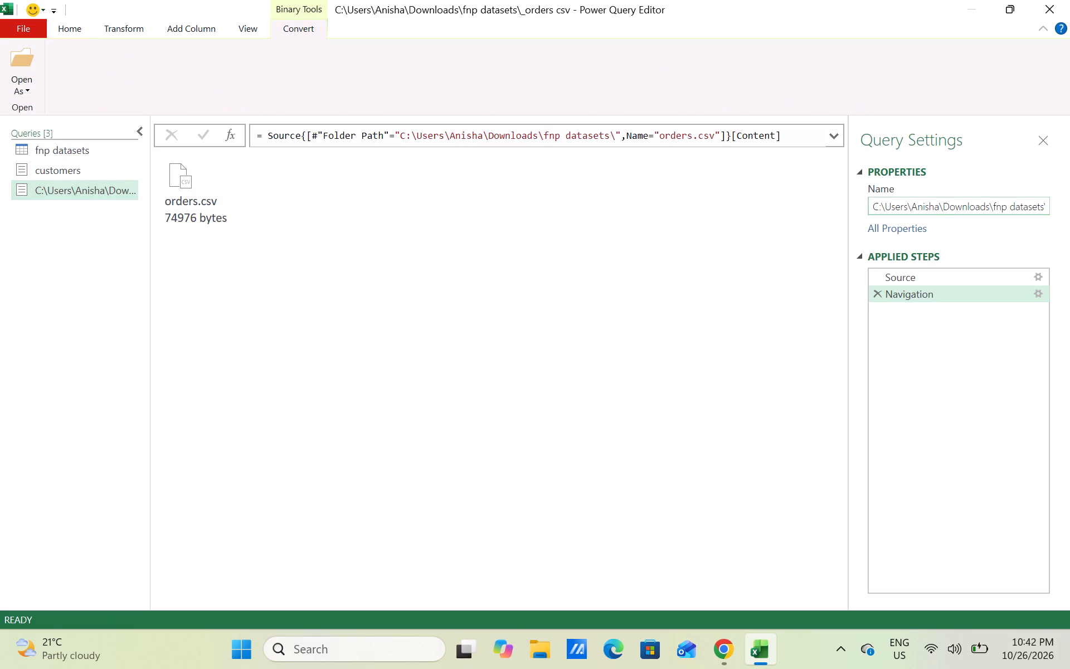
key("ctrl+a")
key("BackSpace")
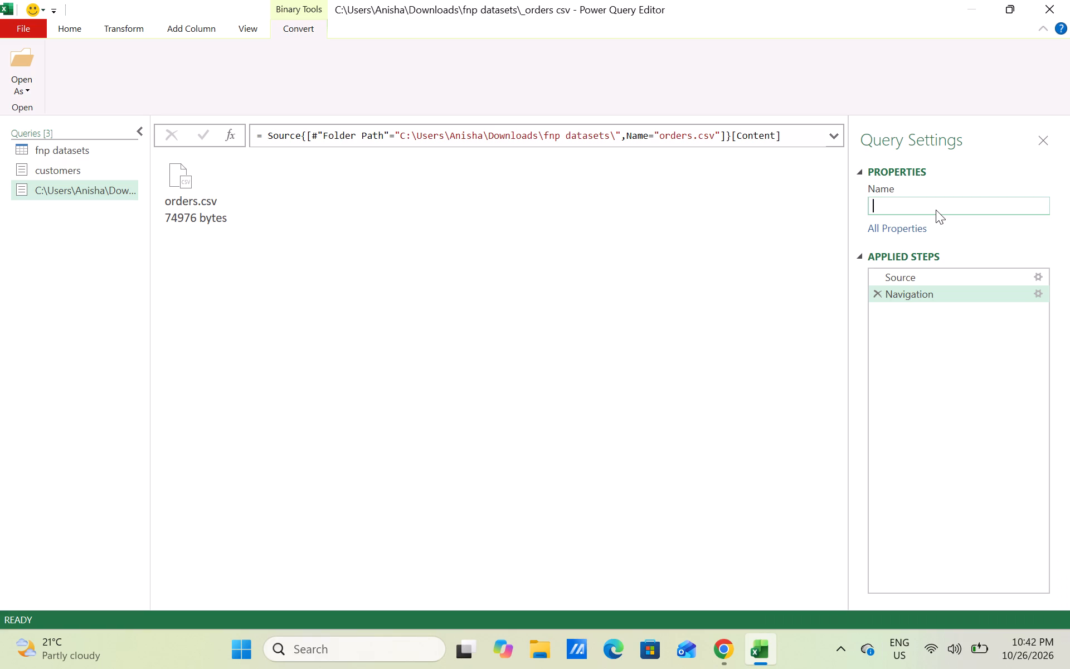
Name the orders.csv query orders.
type("orders")
key("Return")
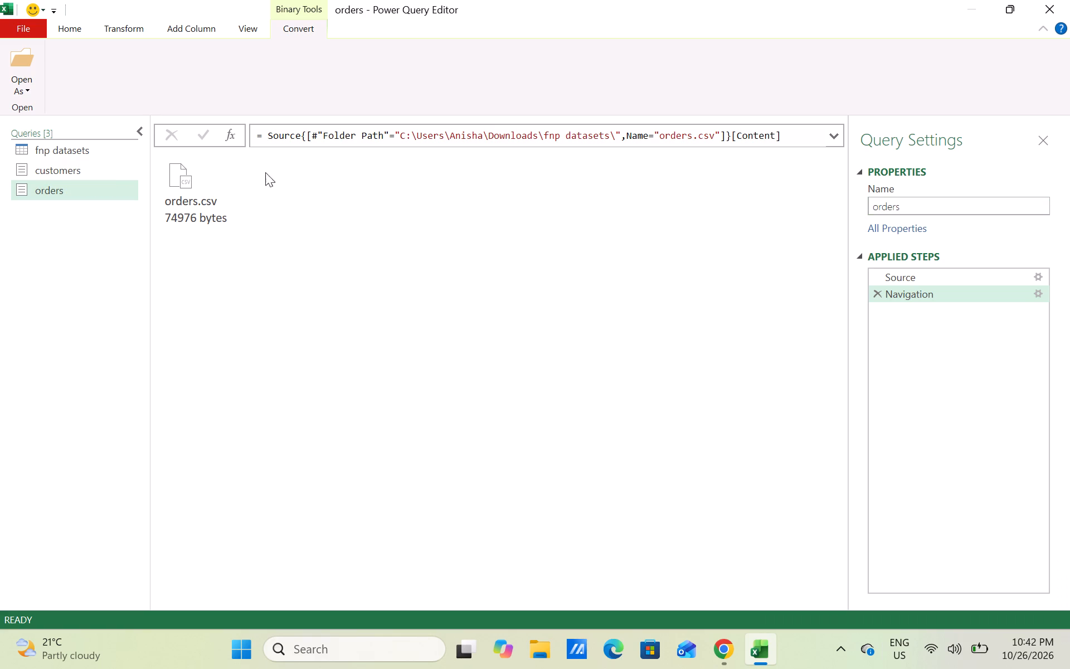
Add products.csv from the fnp datasets file list as a new query and name it products.
left_click(77, 154)
right_click(218, 215)
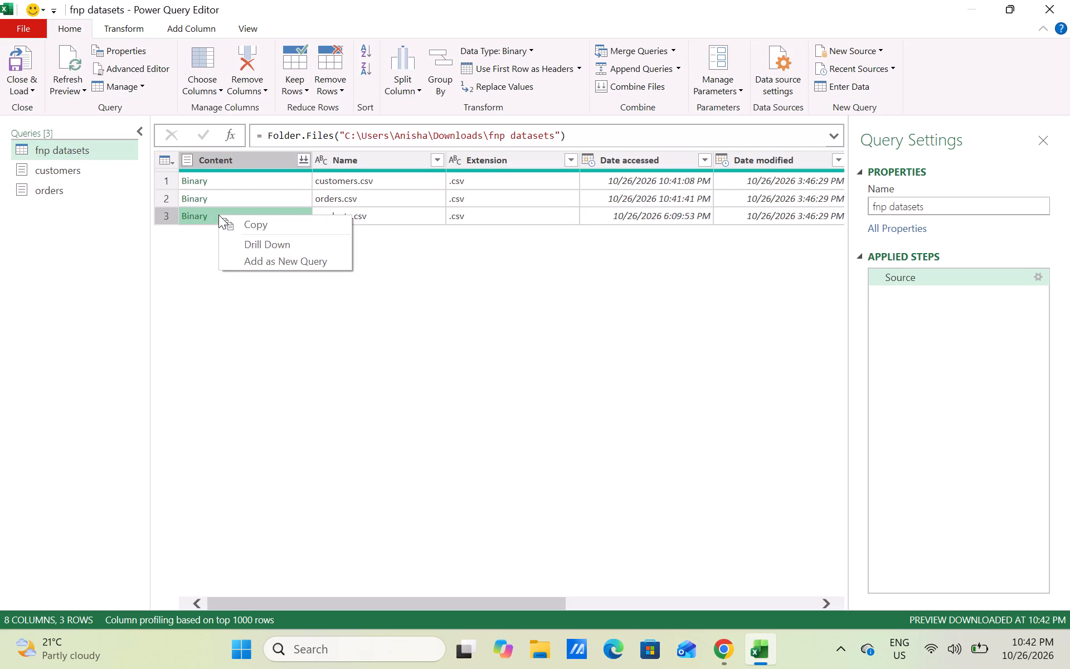
left_click(254, 264)
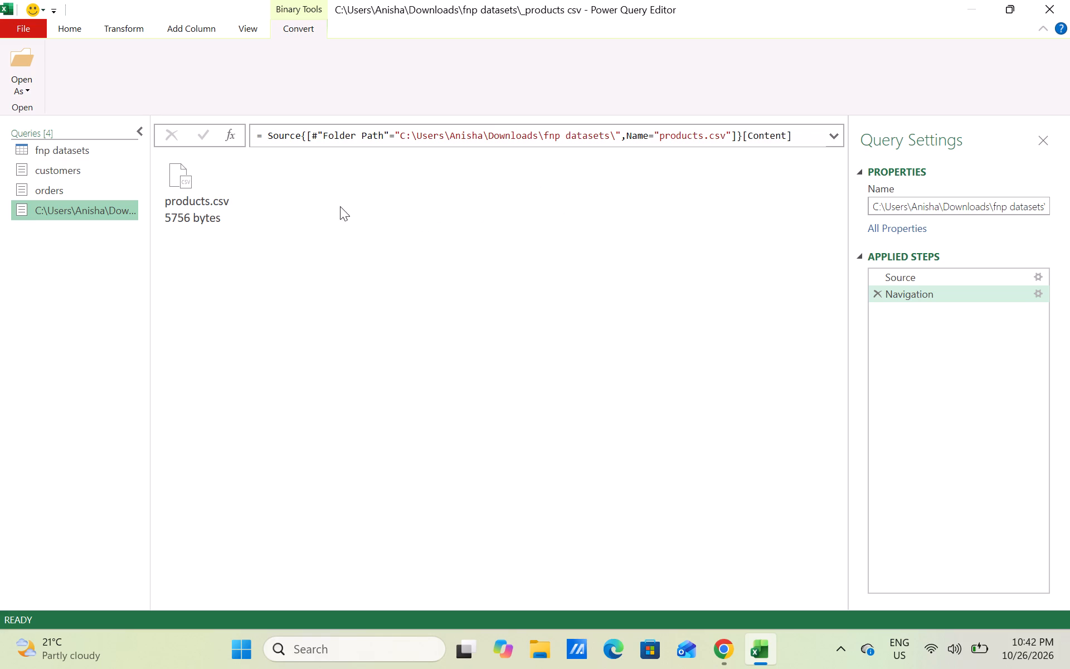
left_click(215, 200)
left_click(972, 198)
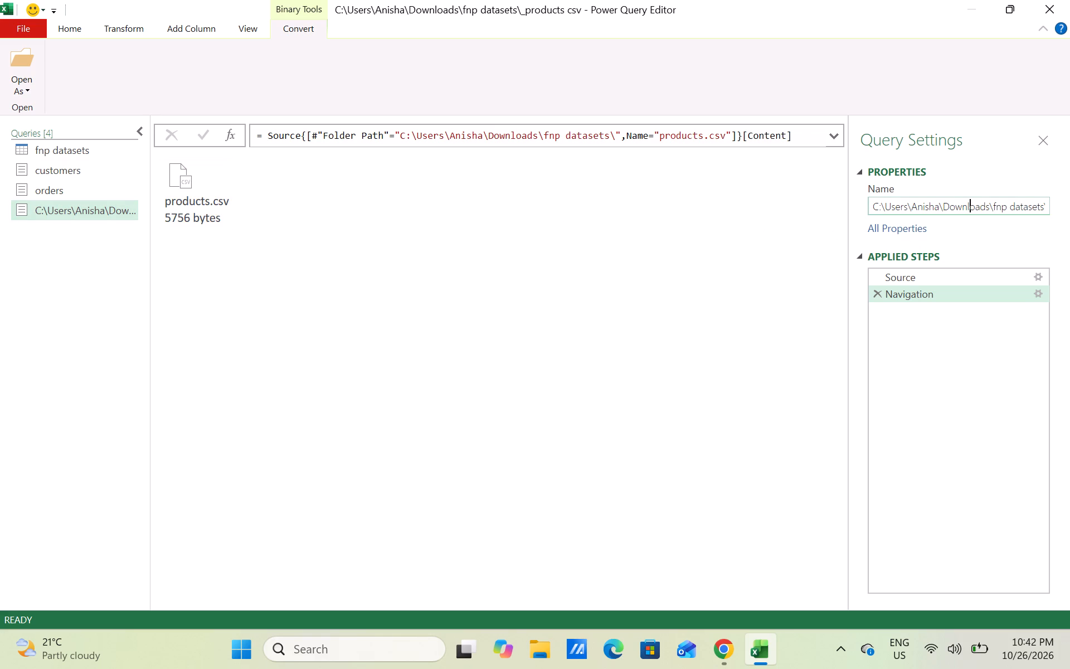
key("ctrl+a")
key("BackSpace")
type("products")
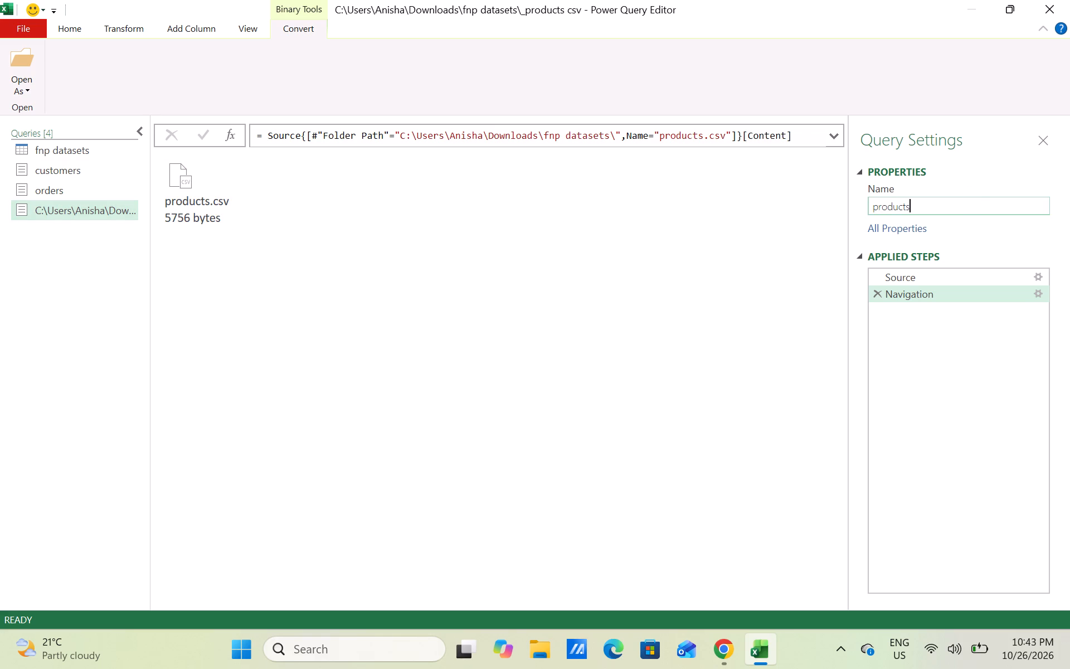
key("Return")
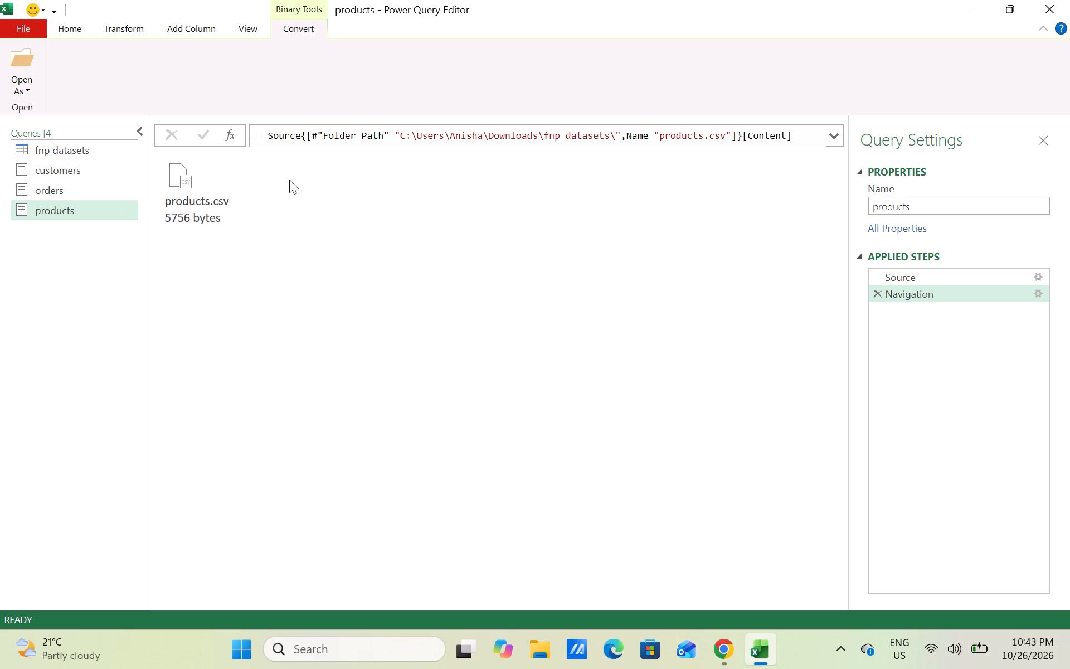
Expand the orders.csv file in the orders query into a data table.
left_click(97, 148)
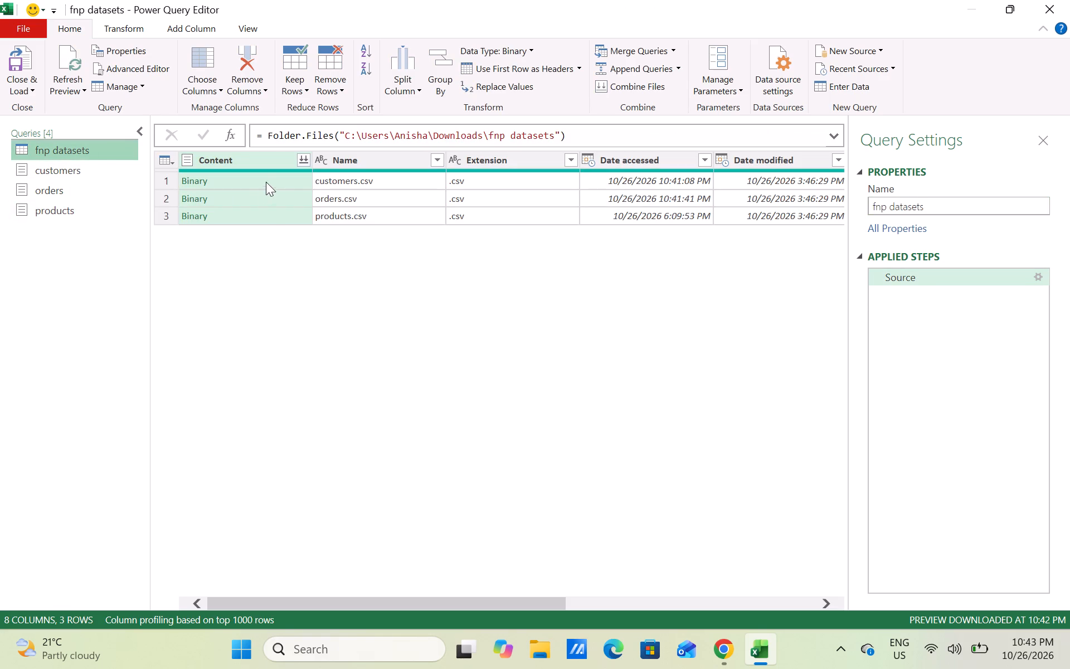
double_click(85, 173)
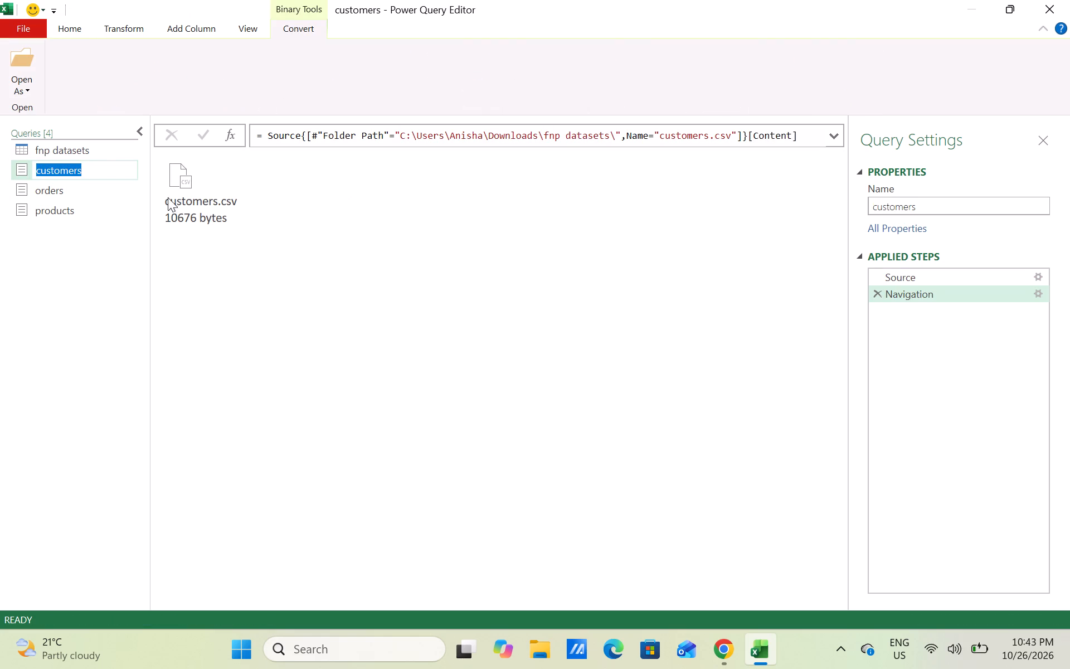
double_click(57, 191)
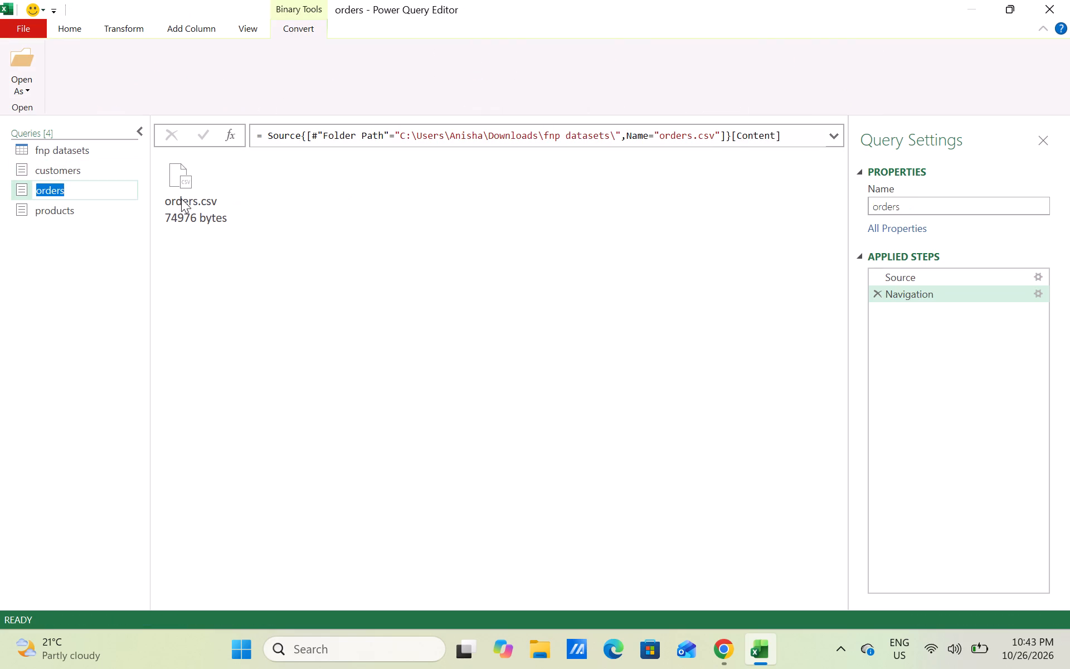
double_click(181, 198)
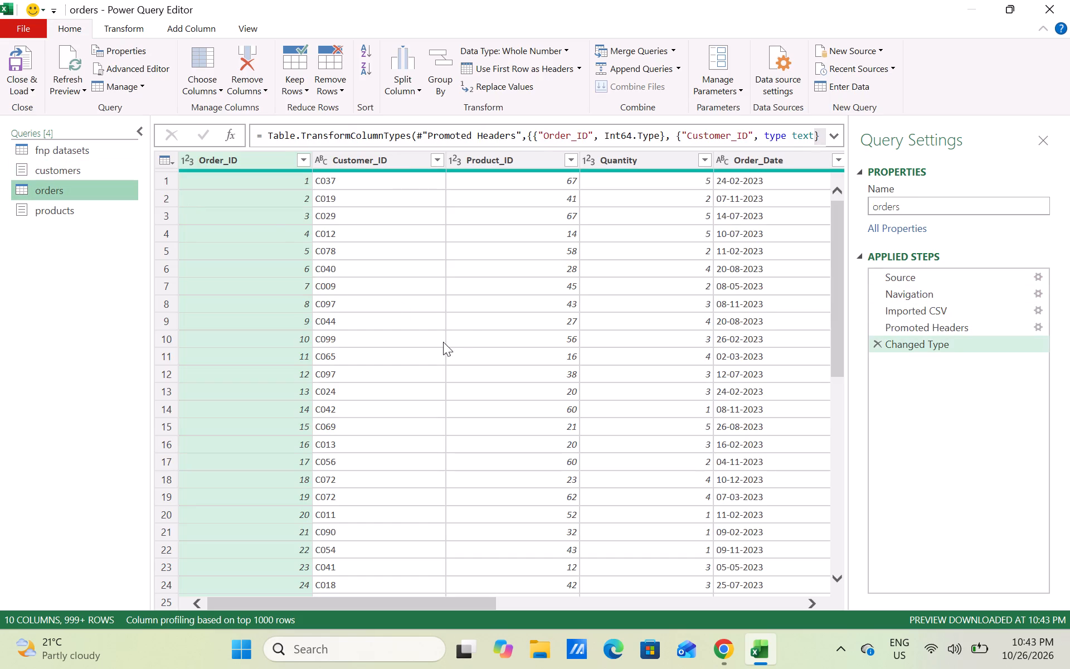
Change the Order_Date column of the orders query to the Date type using the English (United Kingdom) locale.
scroll(371, 258, "up", 1)
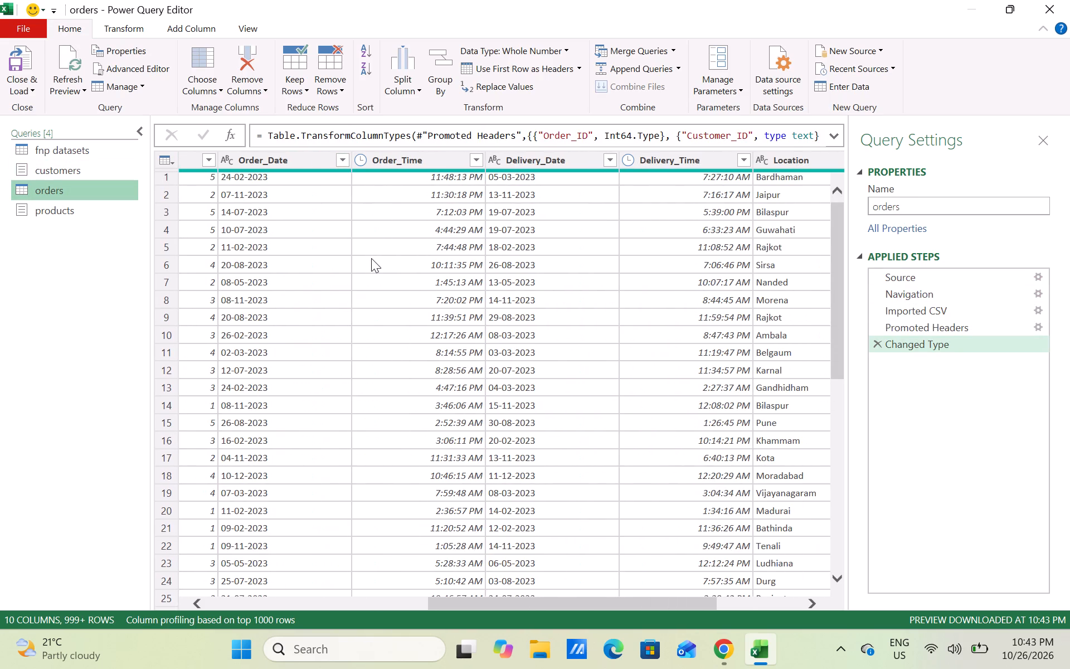
scroll(371, 258, "up", 1)
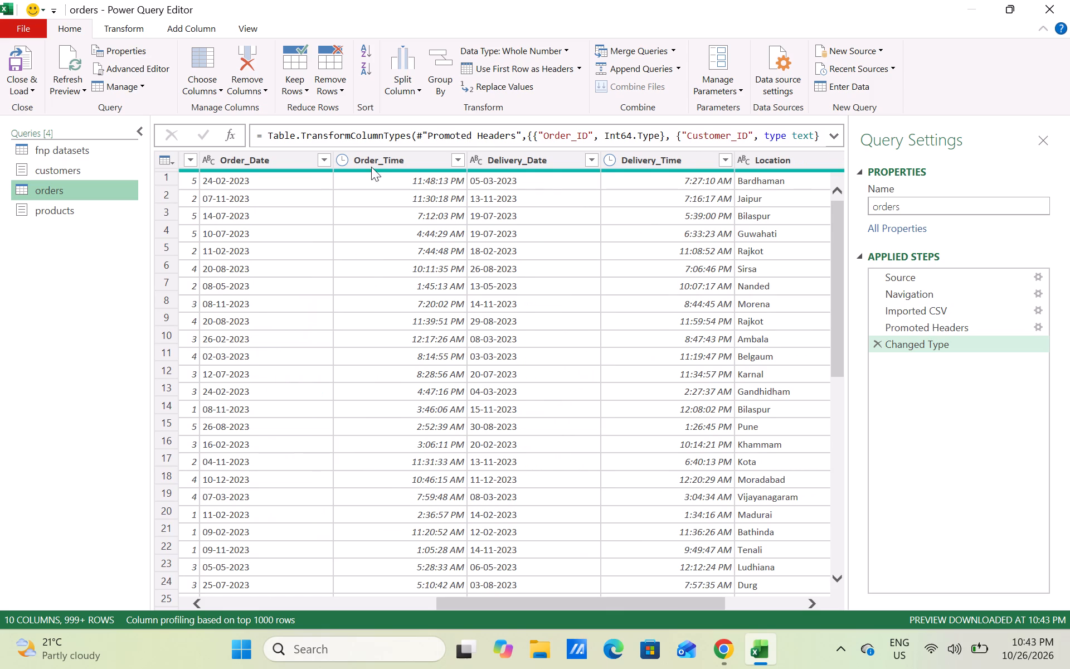
scroll(338, 249, "right", 1)
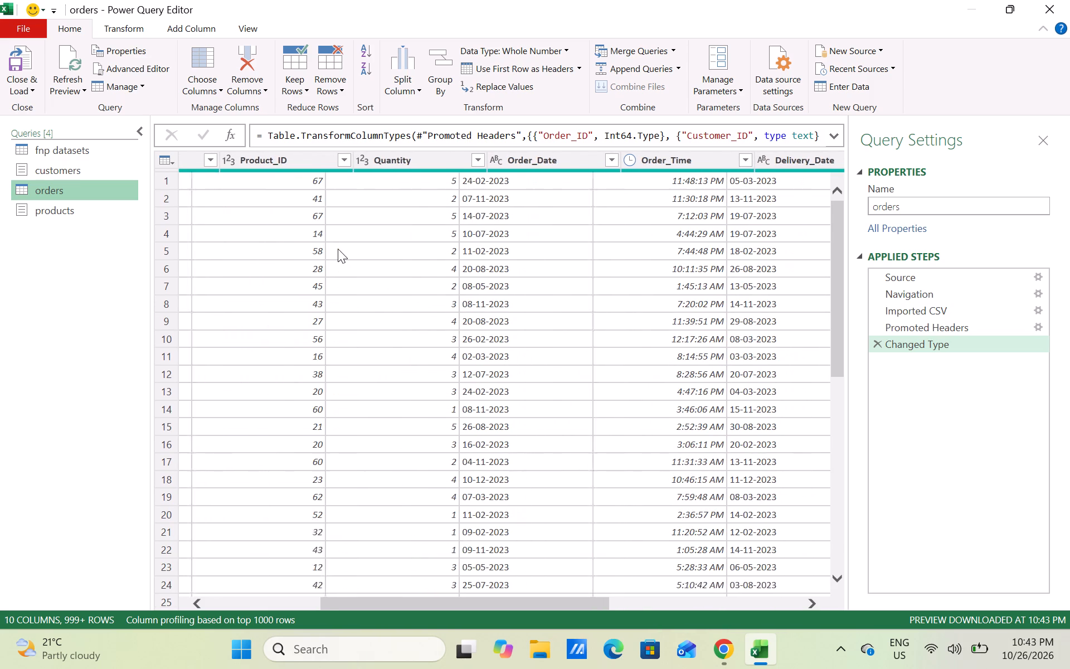
scroll(338, 249, "right", 1)
right_click(481, 161)
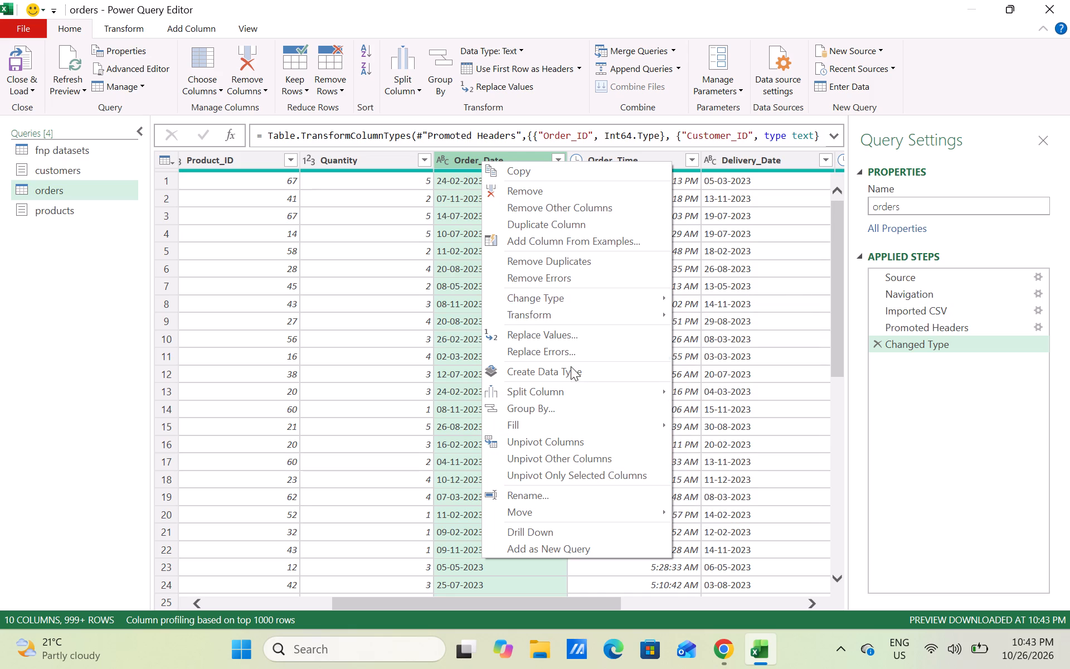
left_click(732, 516)
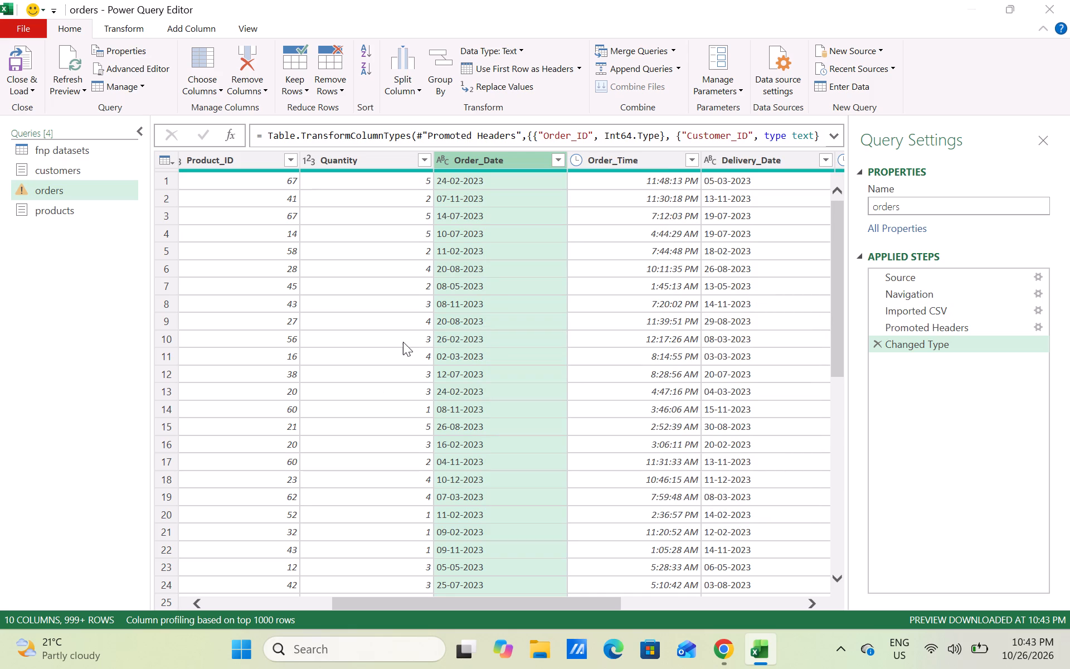
left_click(408, 310)
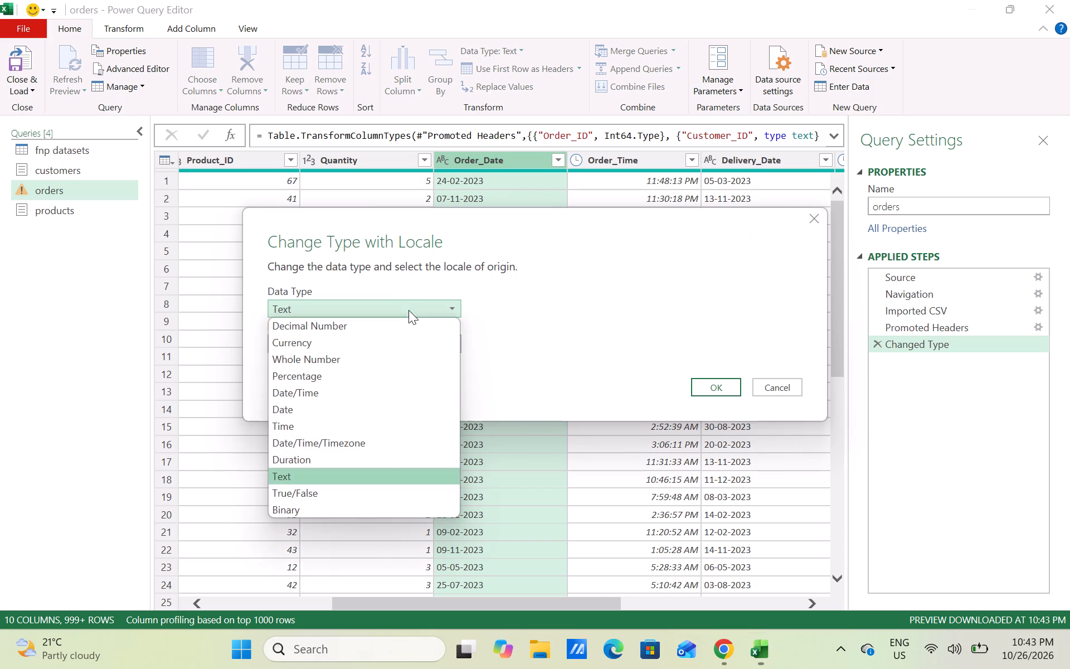
left_click(382, 410)
left_click(448, 348)
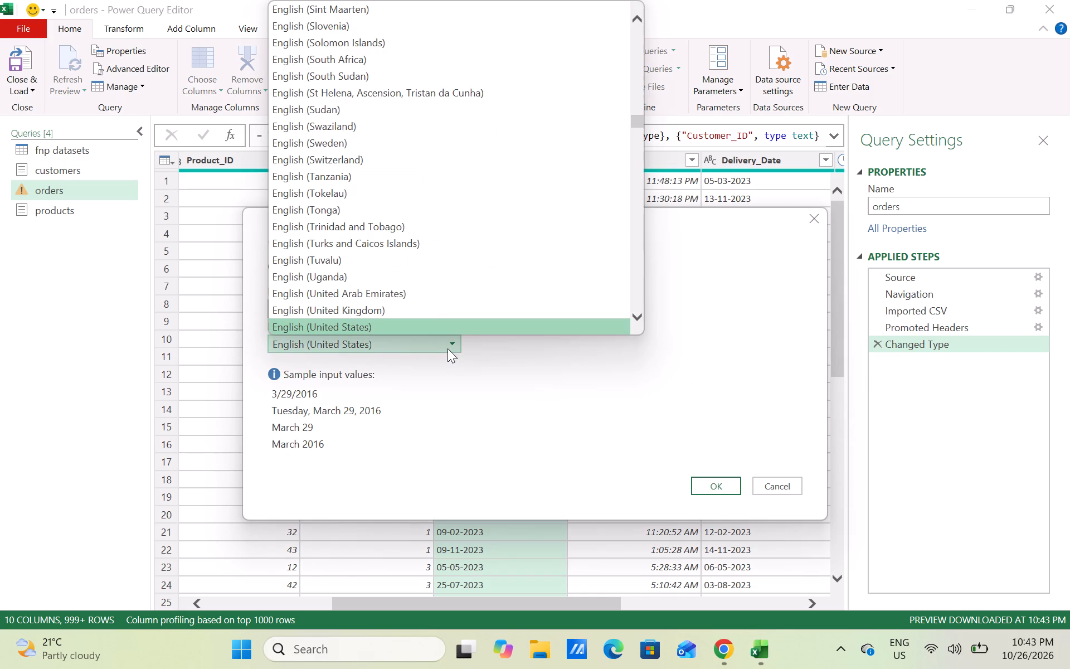
left_click(443, 313)
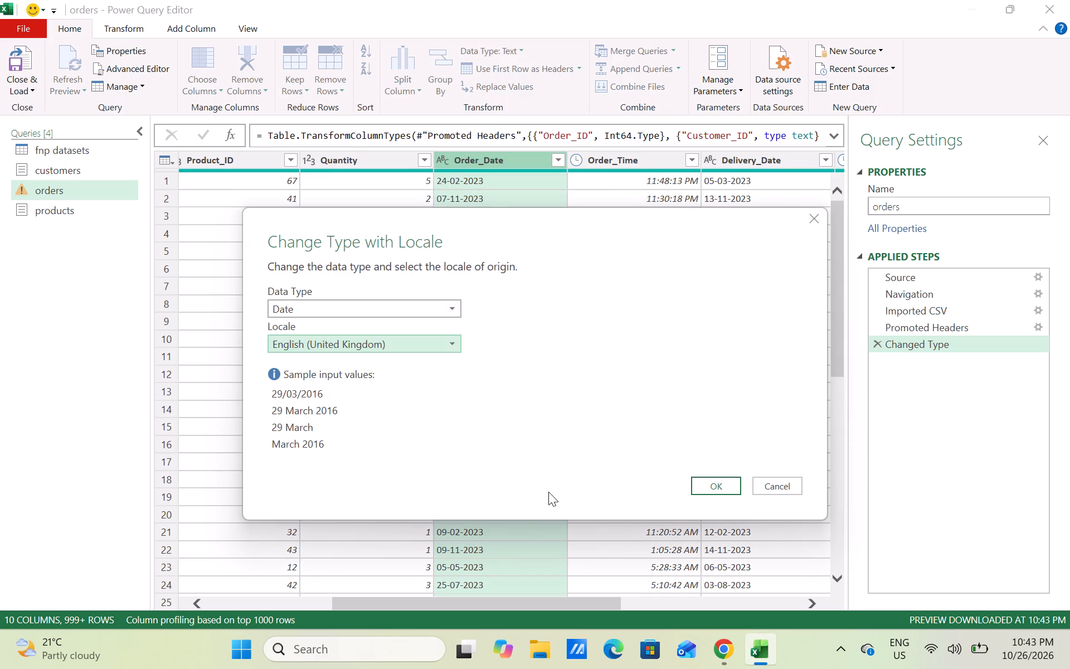
left_click(721, 485)
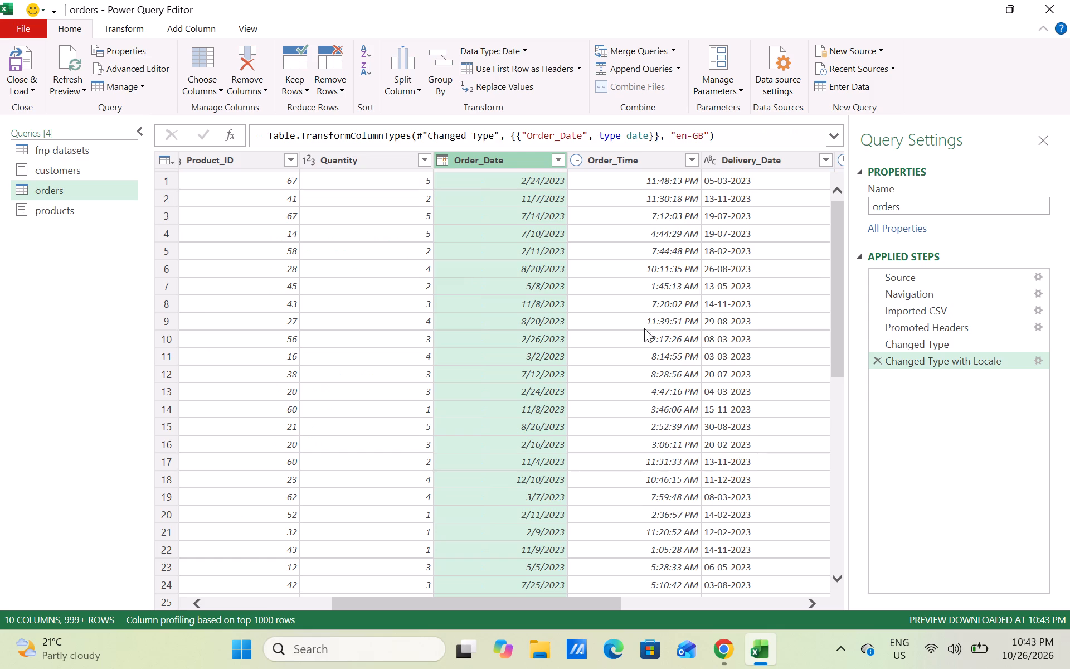
Change the Delivery_Date column of the orders query to the Date type using the English (United Kingdom) locale.
scroll(645, 319, "left", 1)
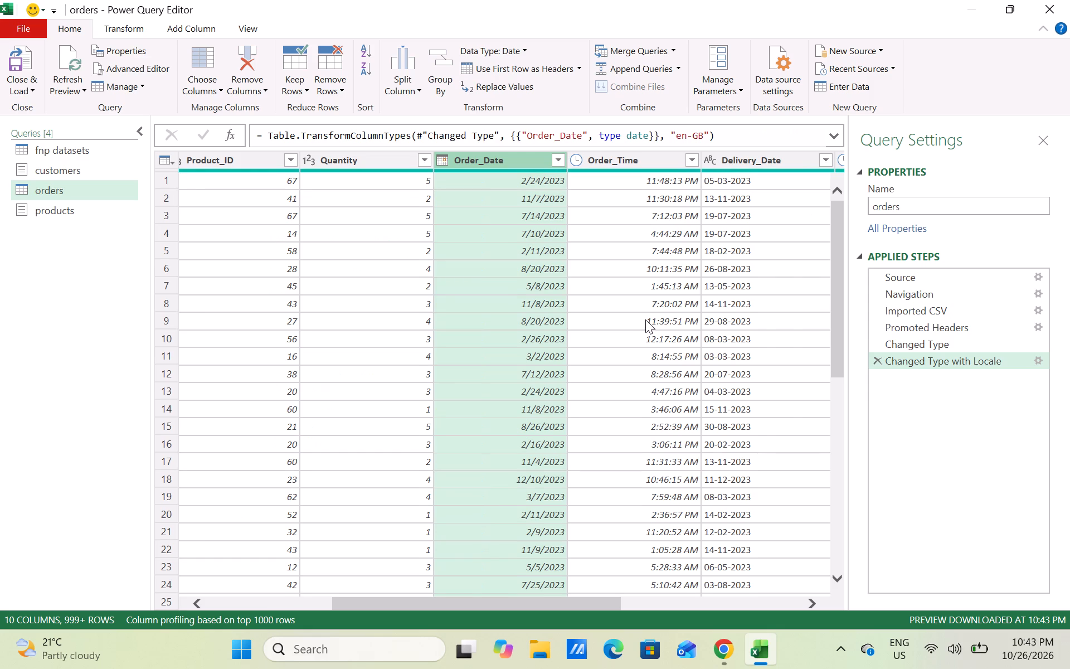
scroll(645, 319, "left", 1)
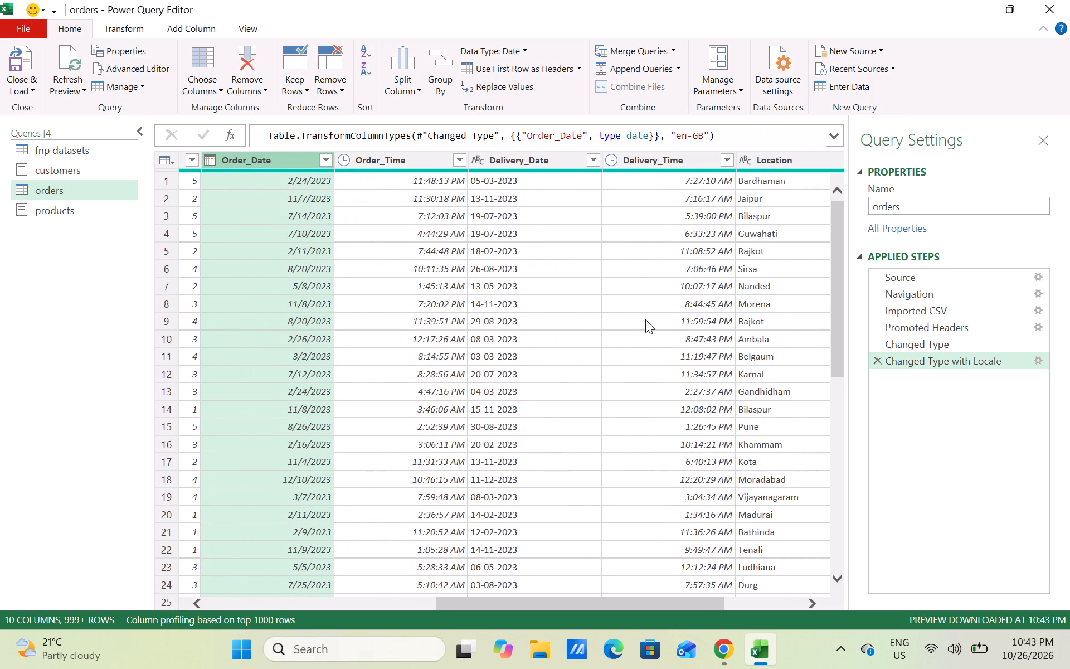
right_click(573, 158)
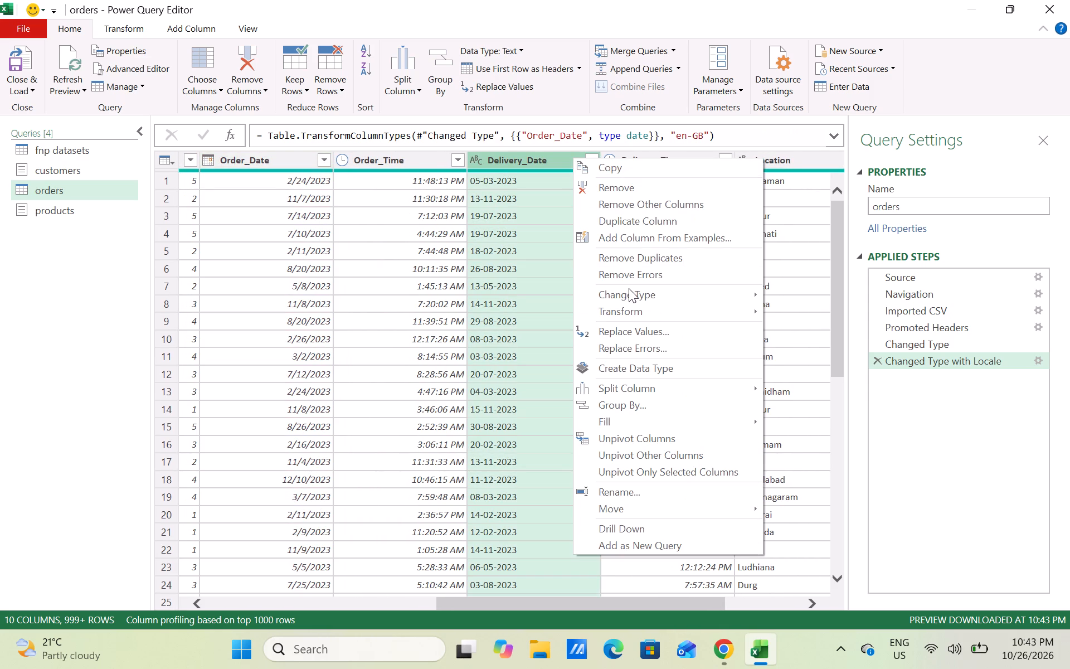
left_click(826, 514)
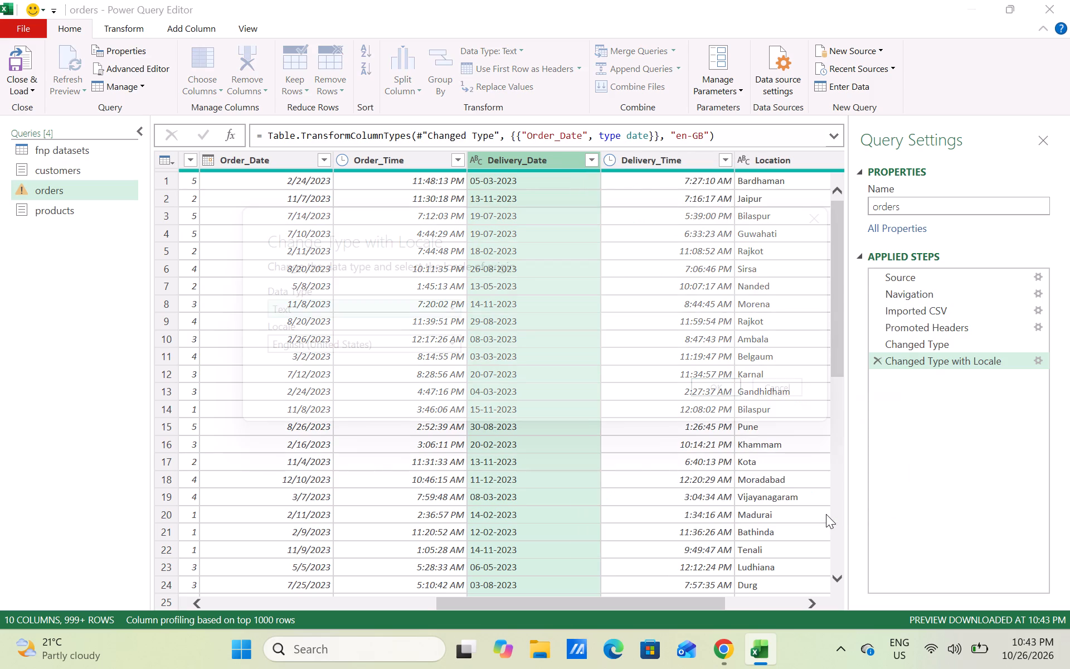
left_click(363, 340)
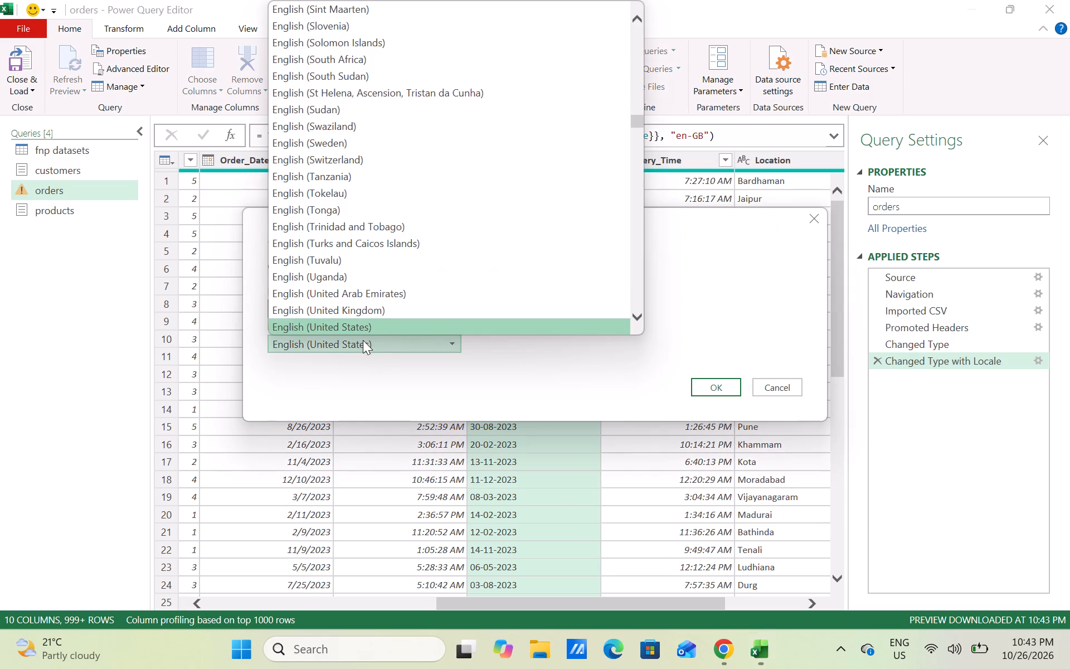
left_click(368, 312)
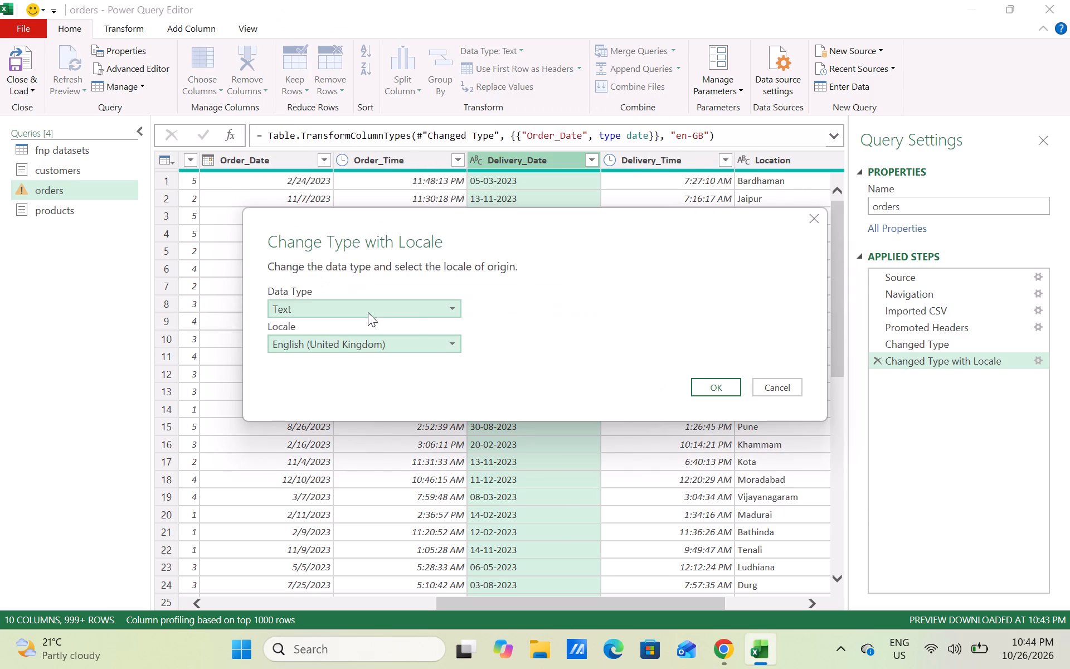
left_click(416, 309)
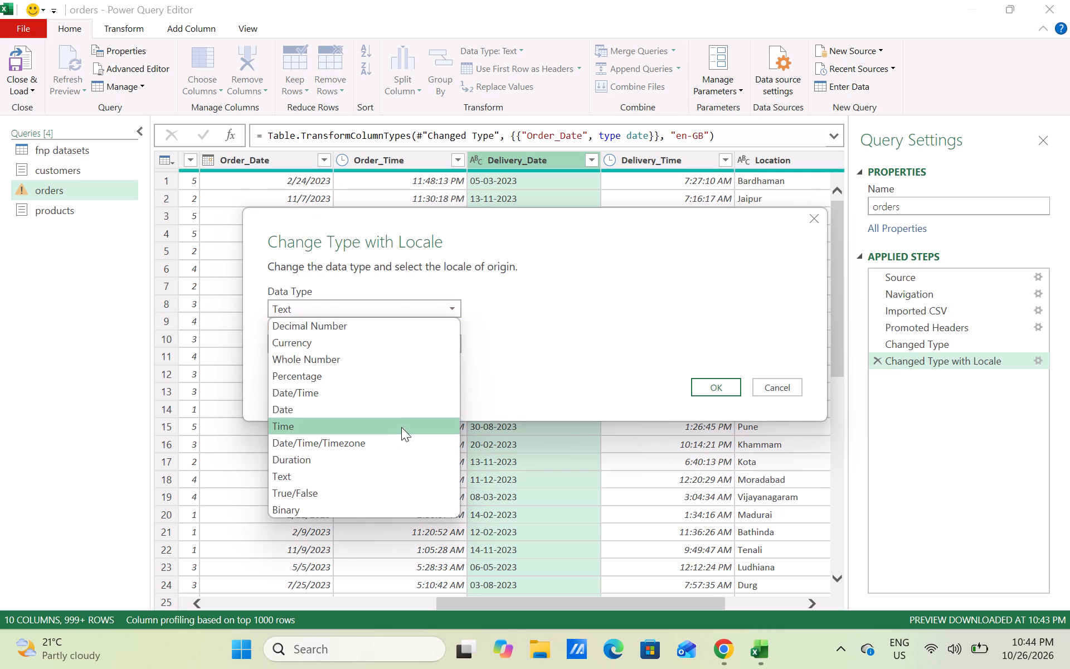
left_click(402, 411)
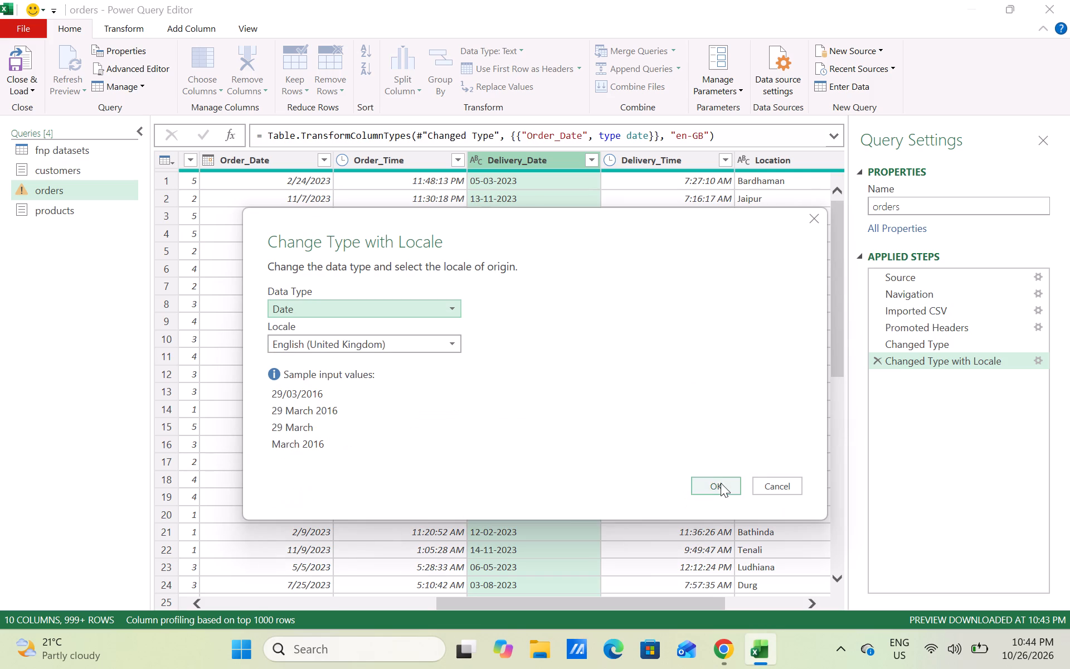
left_click(721, 483)
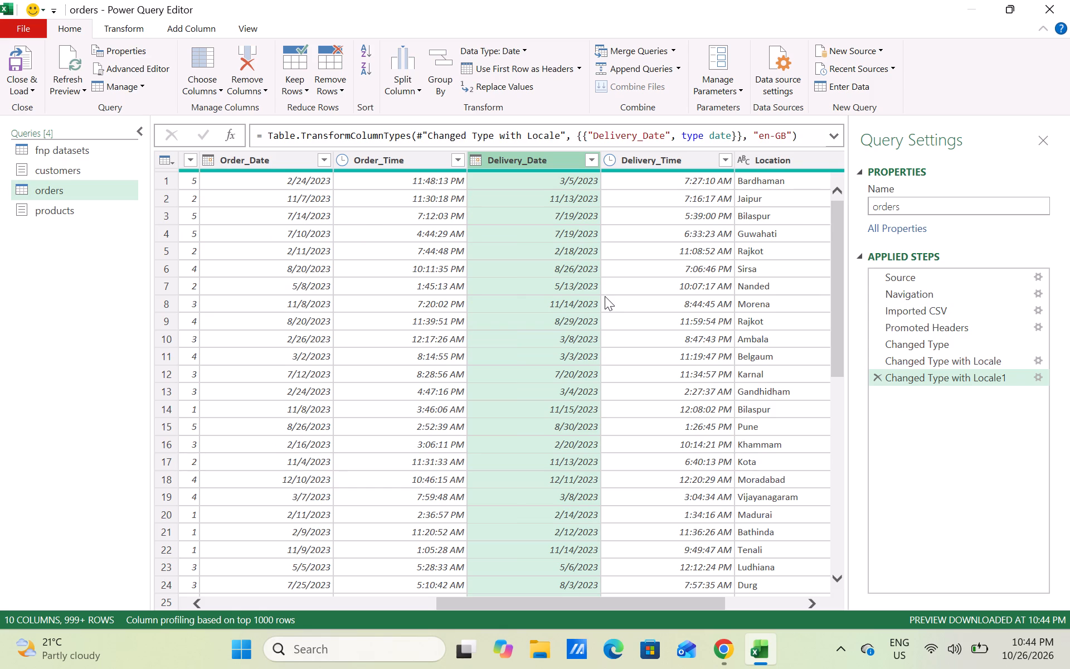
Examine the converted Order_Date and Delivery_Date values and the remaining columns of the orders table.
left_click(394, 353)
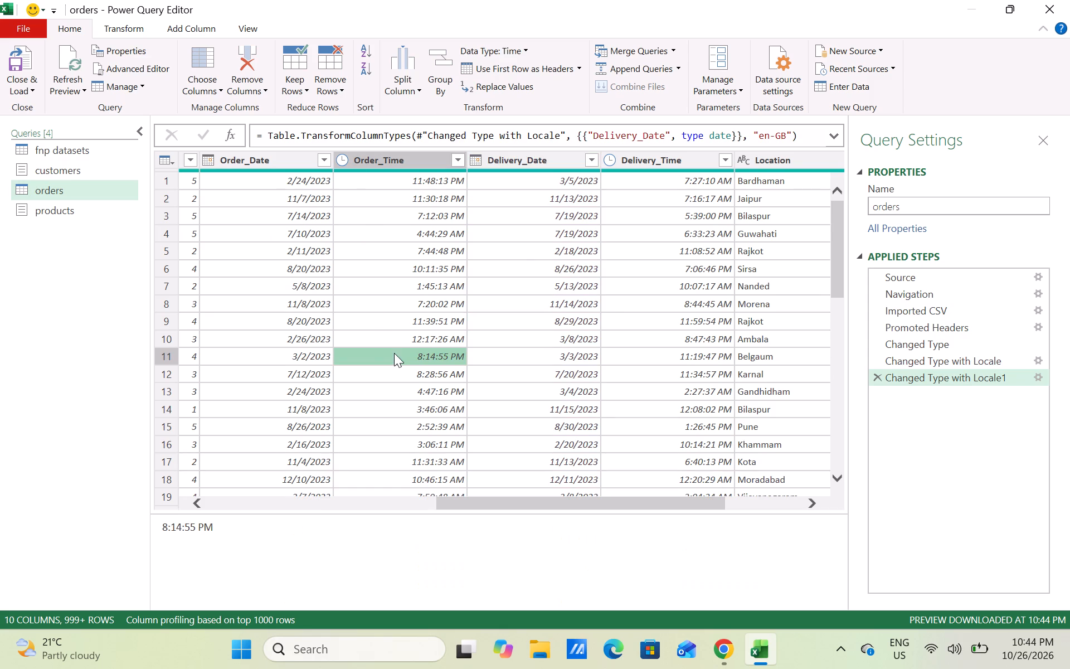
left_click(520, 263)
scroll(520, 263, "up", 1)
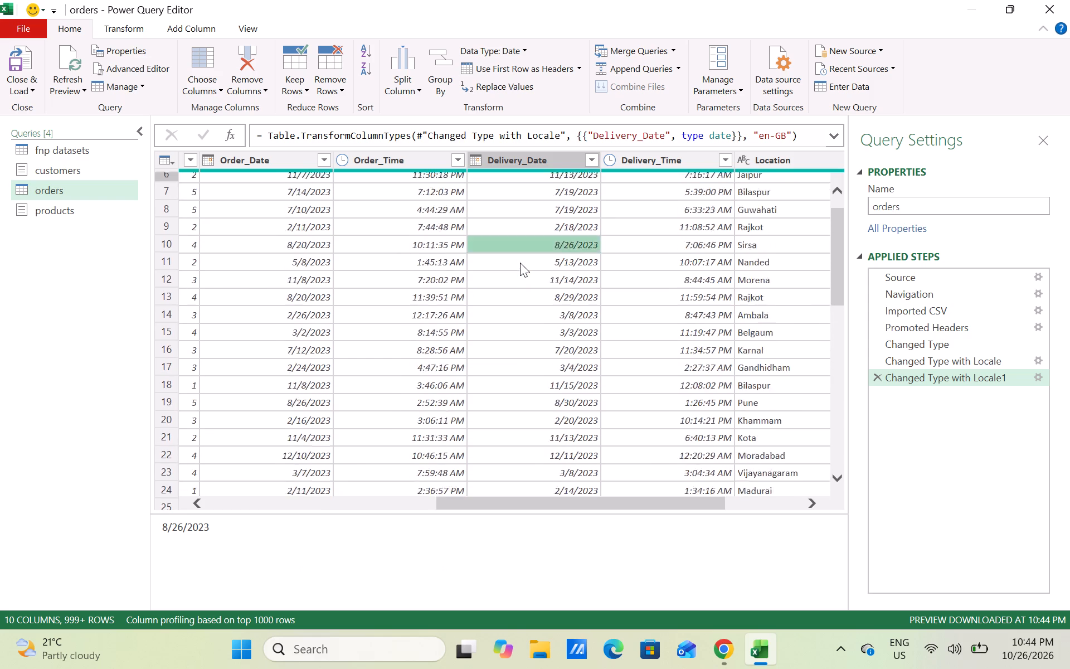
scroll(520, 263, "up", 1)
left_click(286, 187)
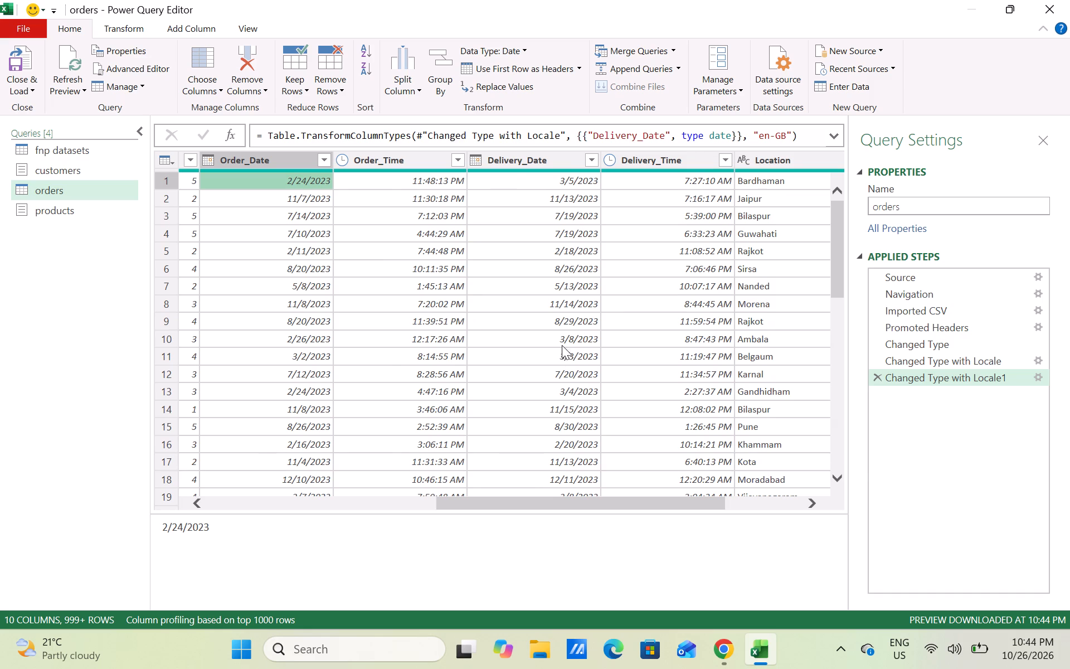
scroll(572, 289, "left", 3)
scroll(572, 289, "right", 3)
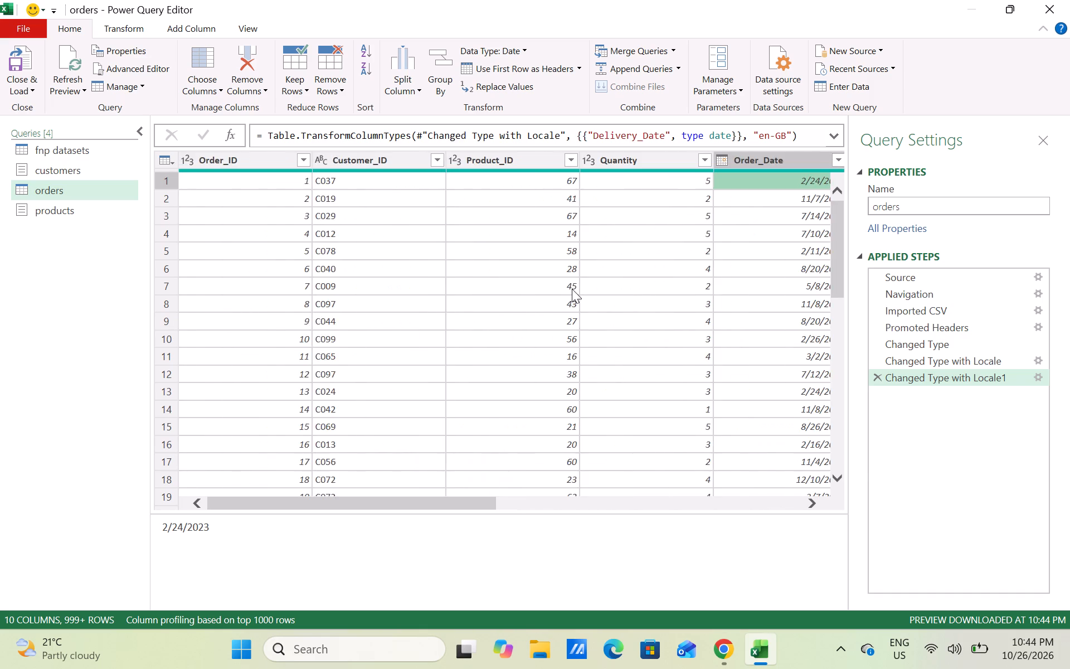
scroll(572, 289, "left", 3)
scroll(572, 289, "up", 1)
scroll(474, 287, "right", 1)
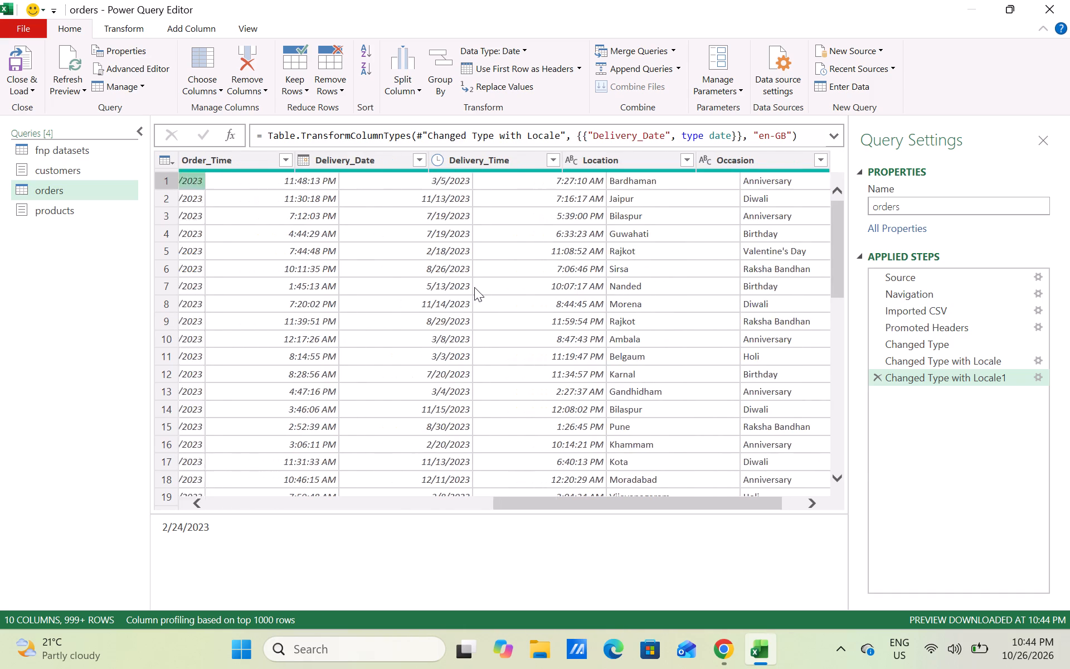
scroll(474, 287, "right", 1)
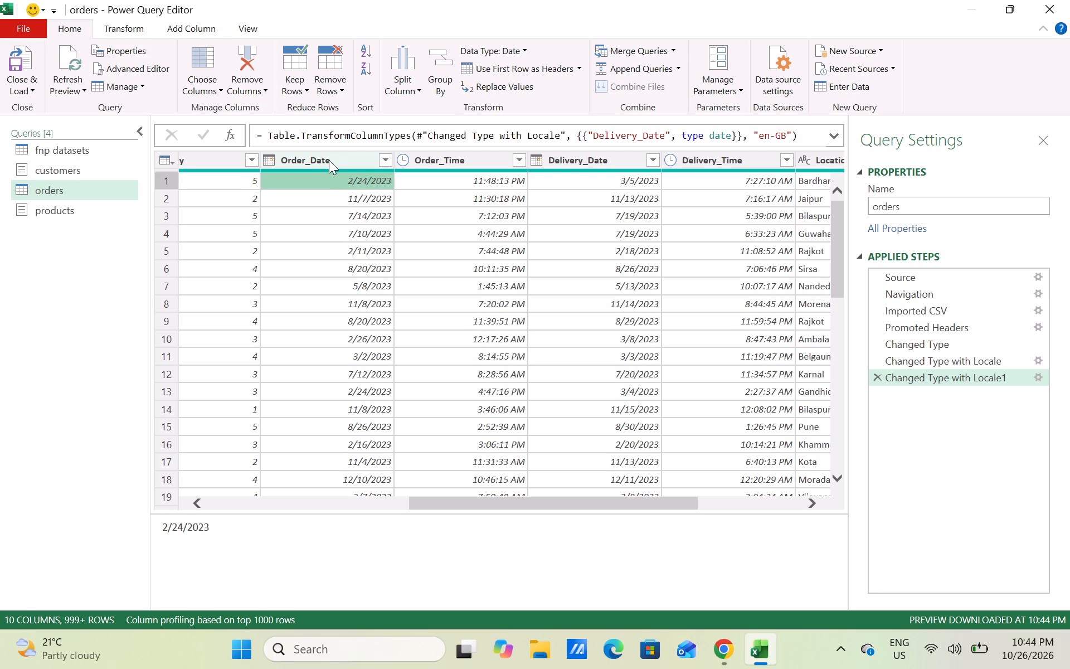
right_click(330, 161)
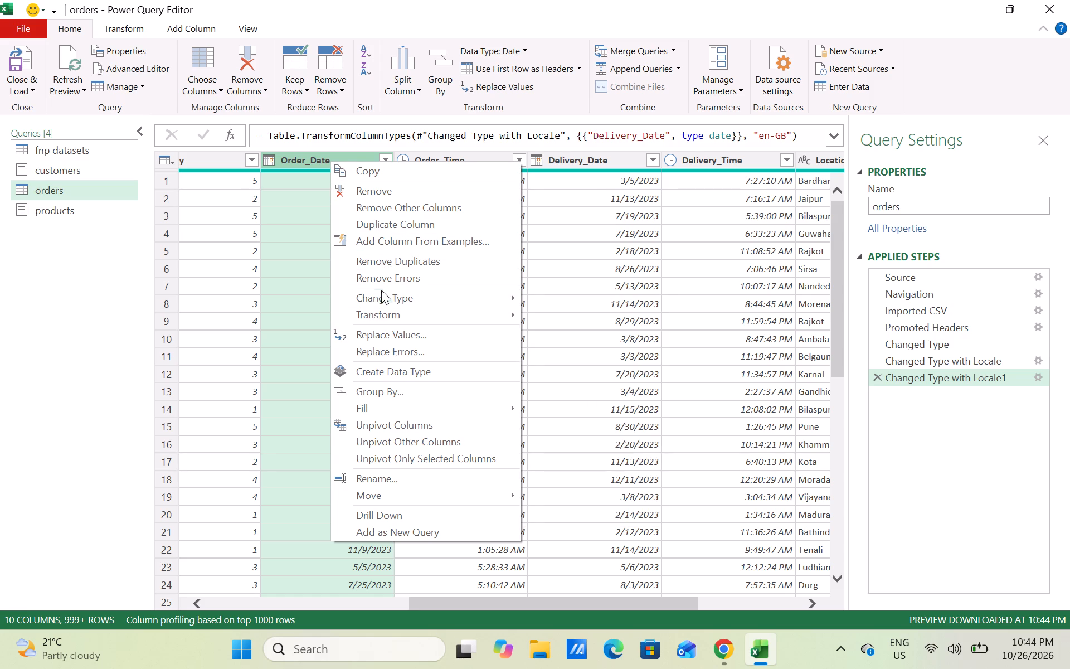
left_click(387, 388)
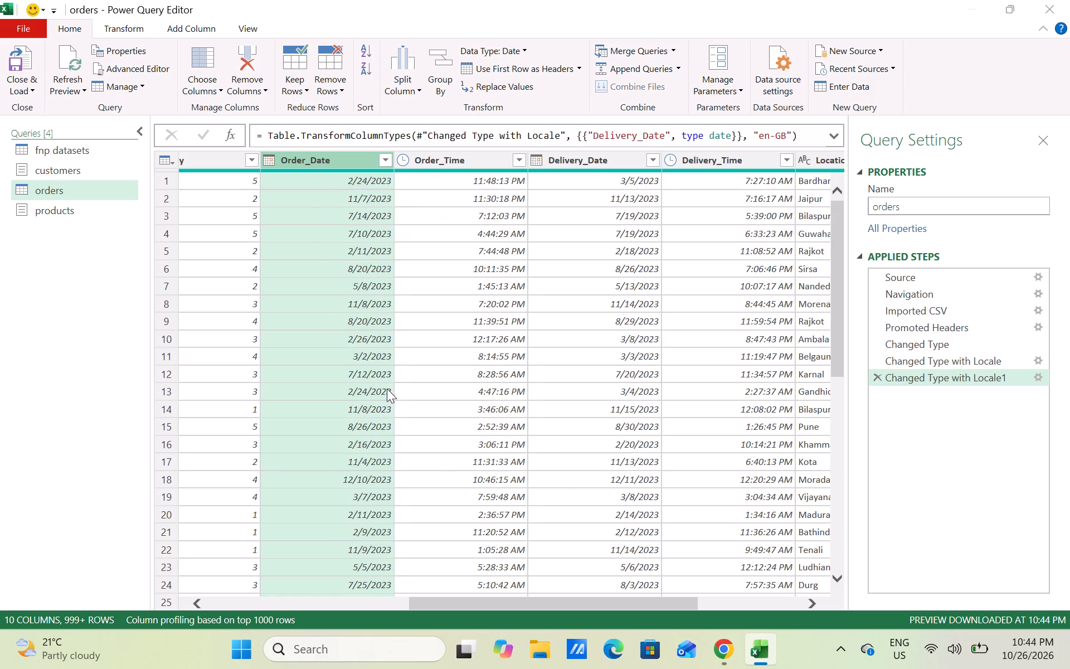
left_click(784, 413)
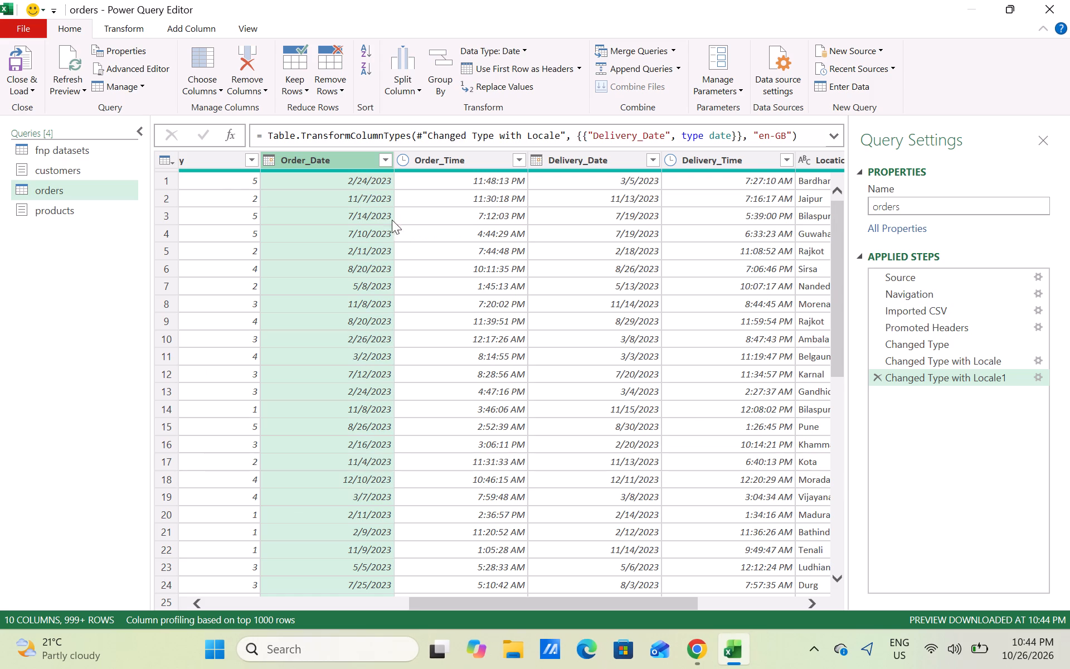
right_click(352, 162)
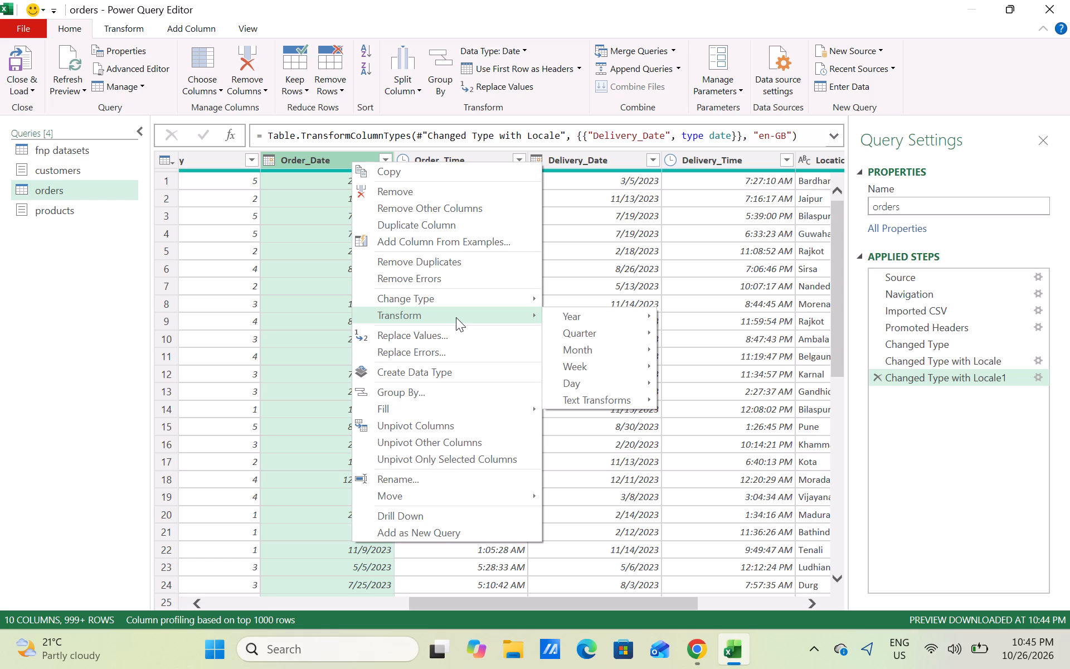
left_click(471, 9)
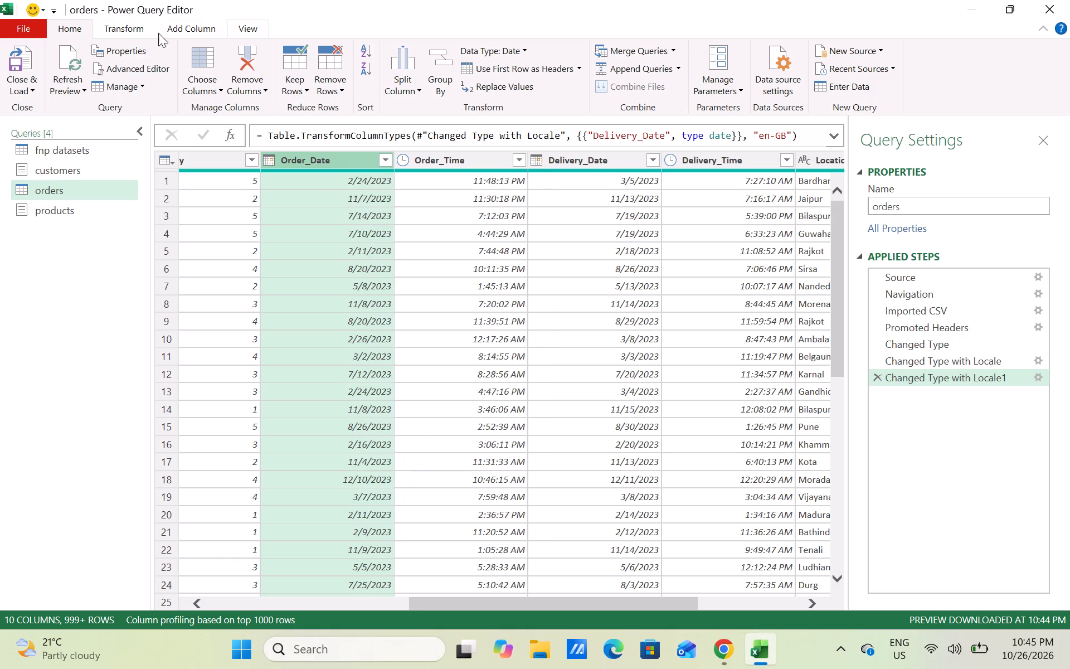
Transform the Order_Date column of the orders query into the name of the month.
left_click(138, 32)
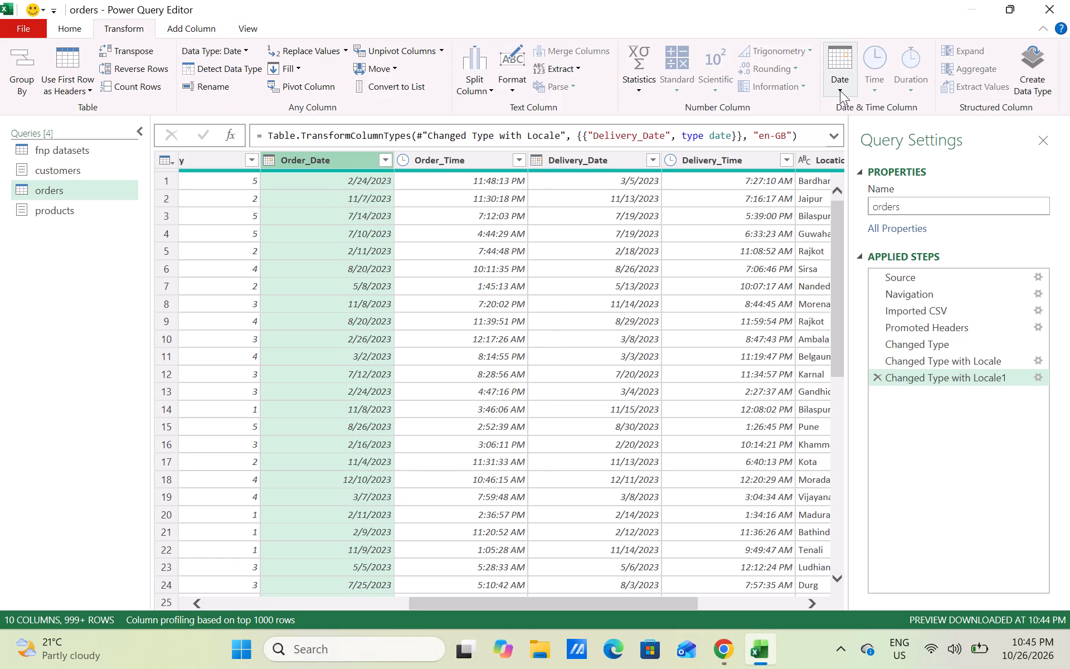
left_click(839, 89)
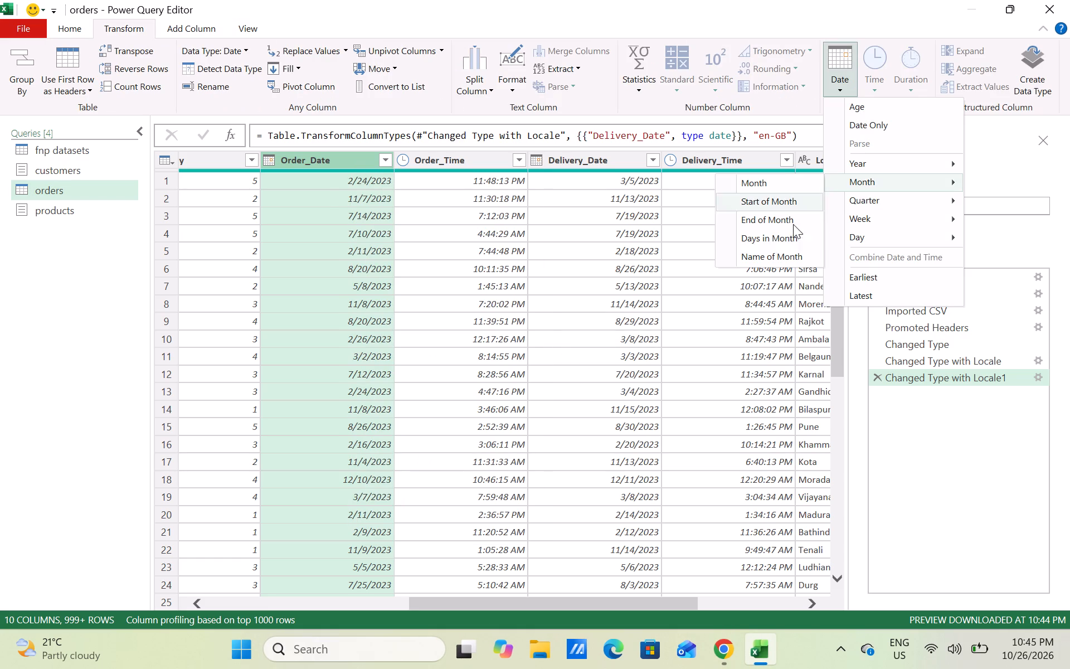
left_click(779, 258)
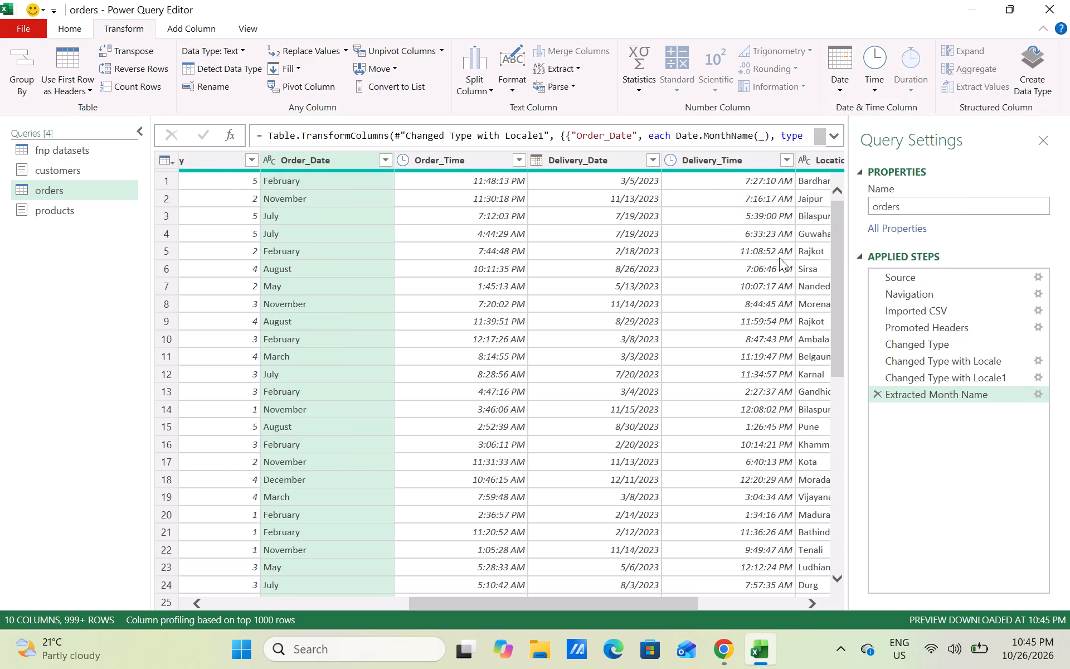
Transform the Delivery_Date column of the orders query into the name of the month.
scroll(619, 245, "left", 3)
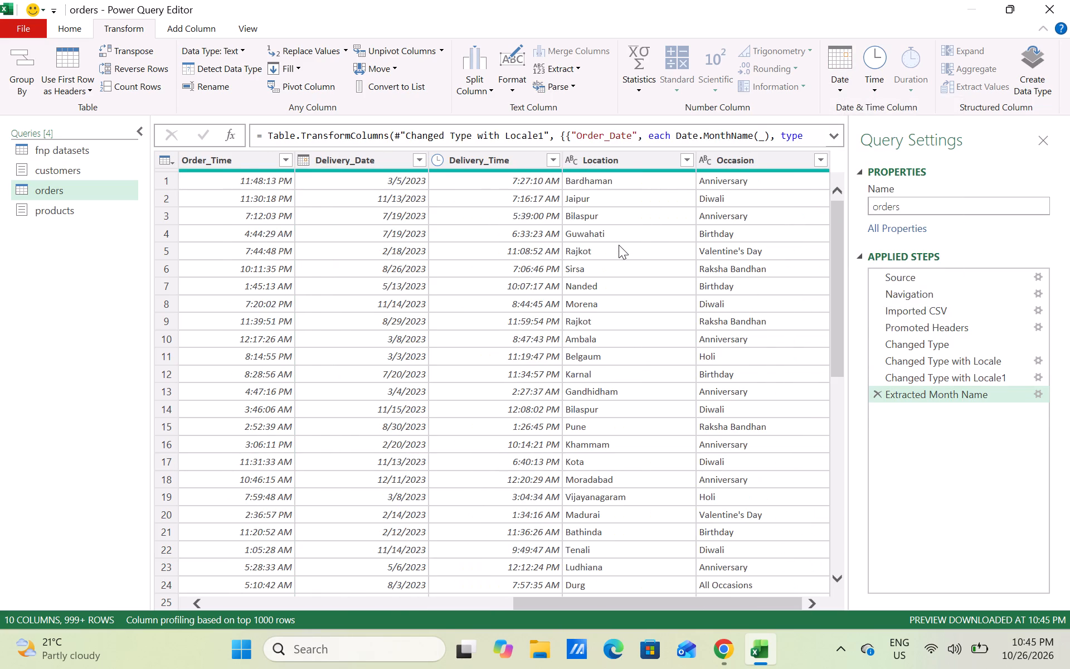
scroll(619, 245, "up", 3)
scroll(619, 245, "right", 3)
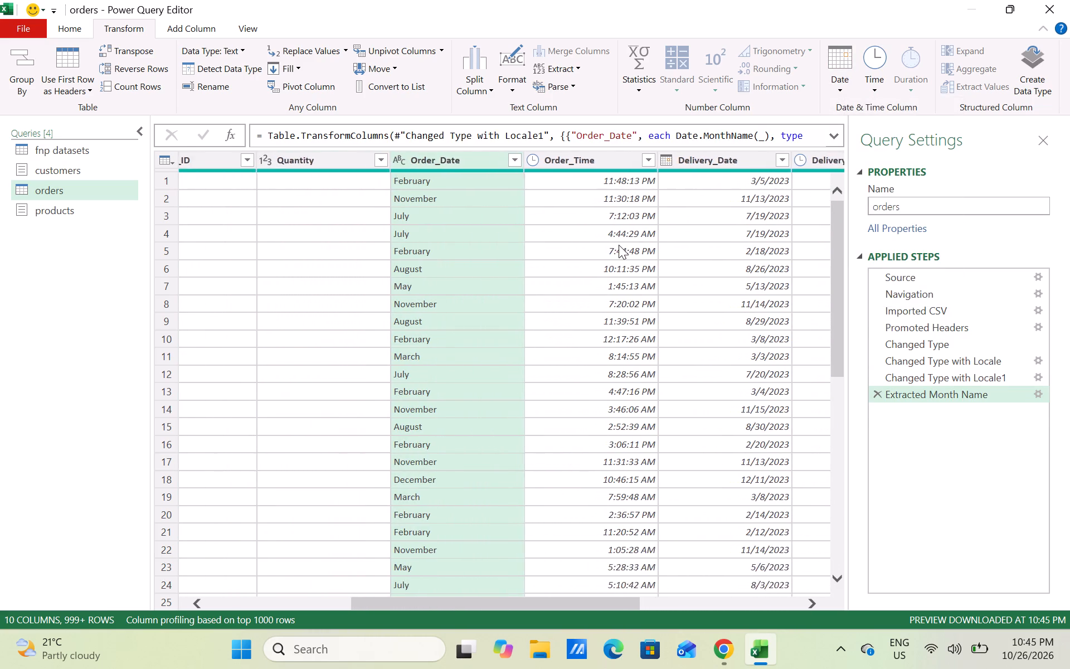
scroll(619, 245, "right", 3)
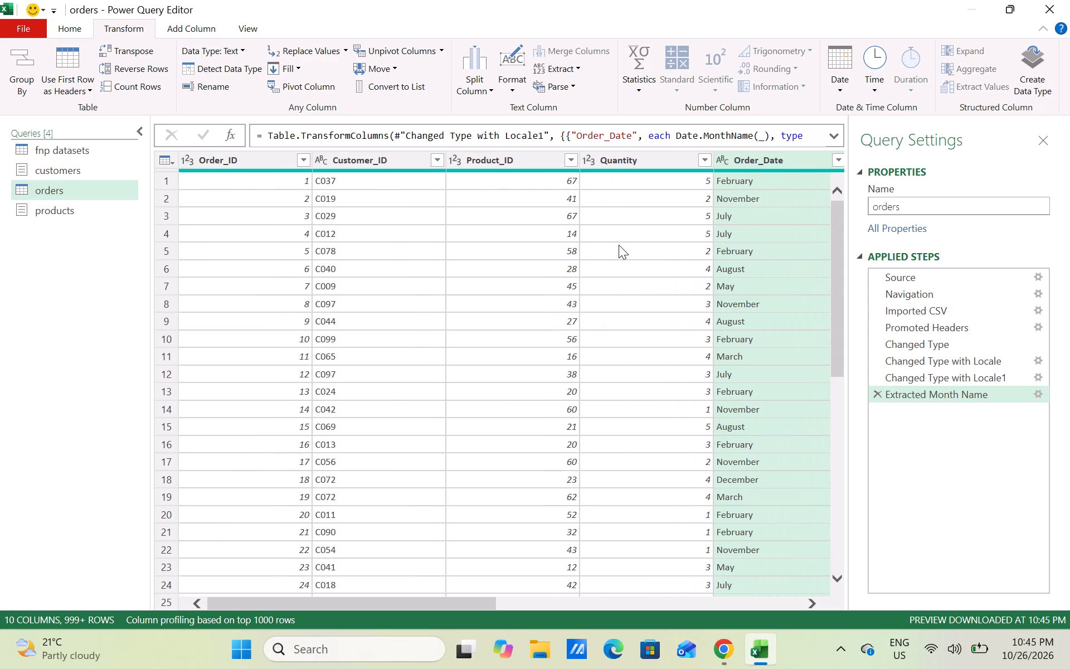
scroll(619, 245, "left", 1)
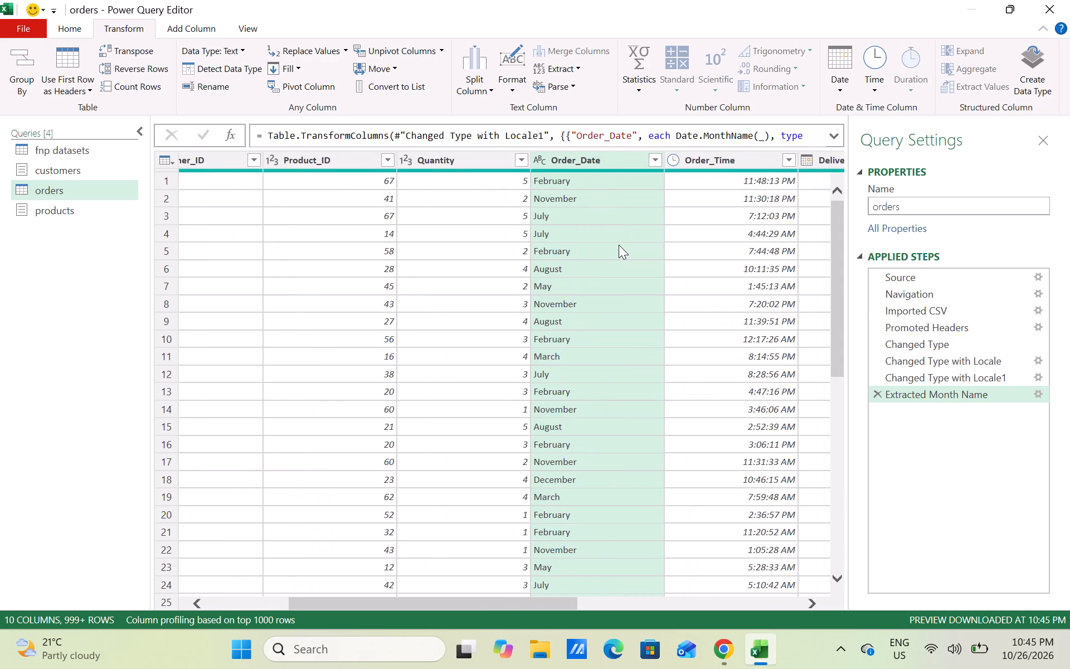
scroll(619, 245, "left", 2)
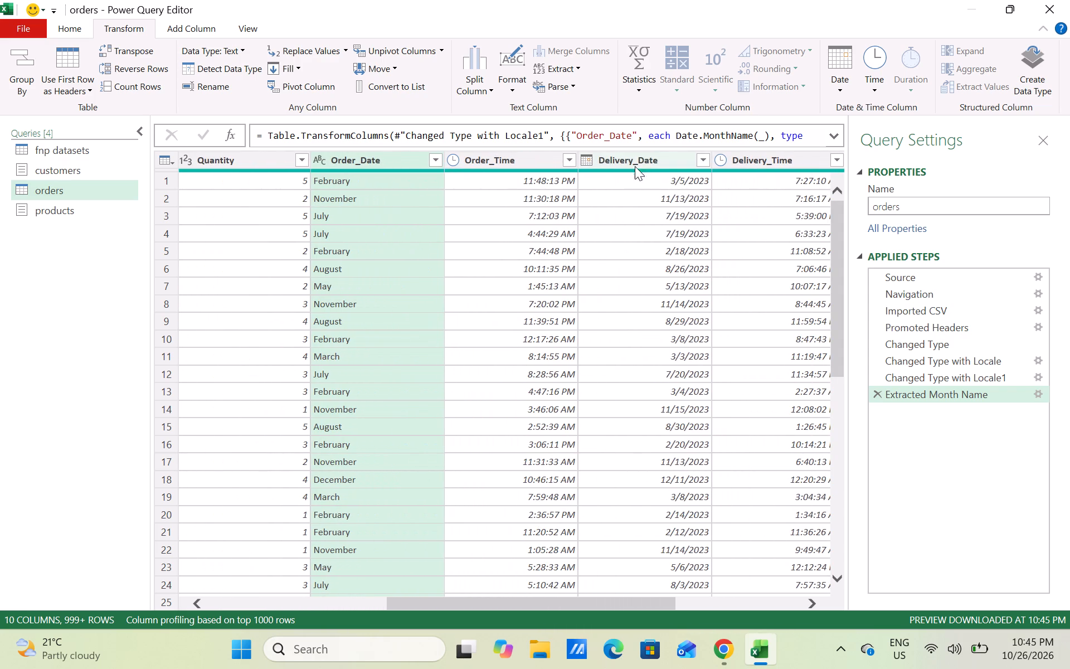
left_click(648, 163)
right_click(648, 163)
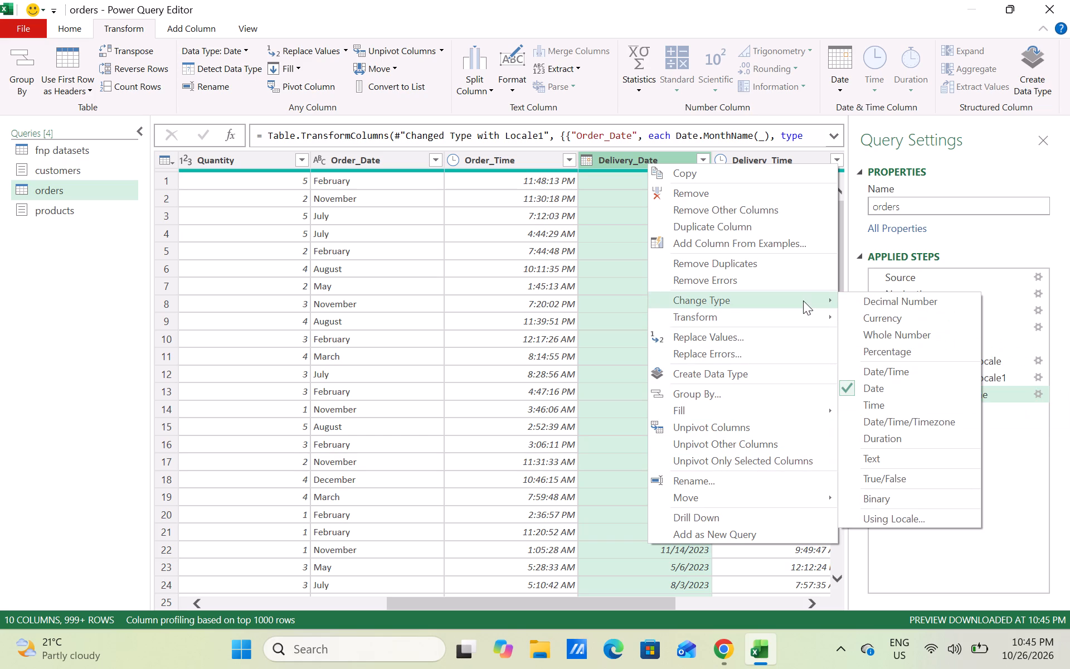
left_click(833, 88)
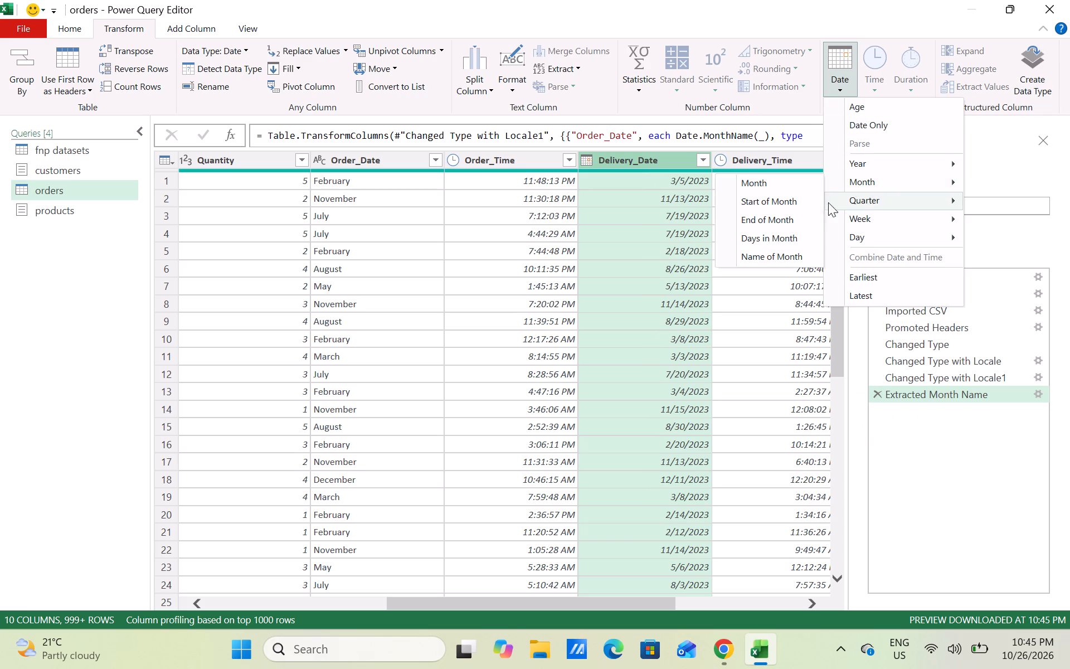
left_click(805, 257)
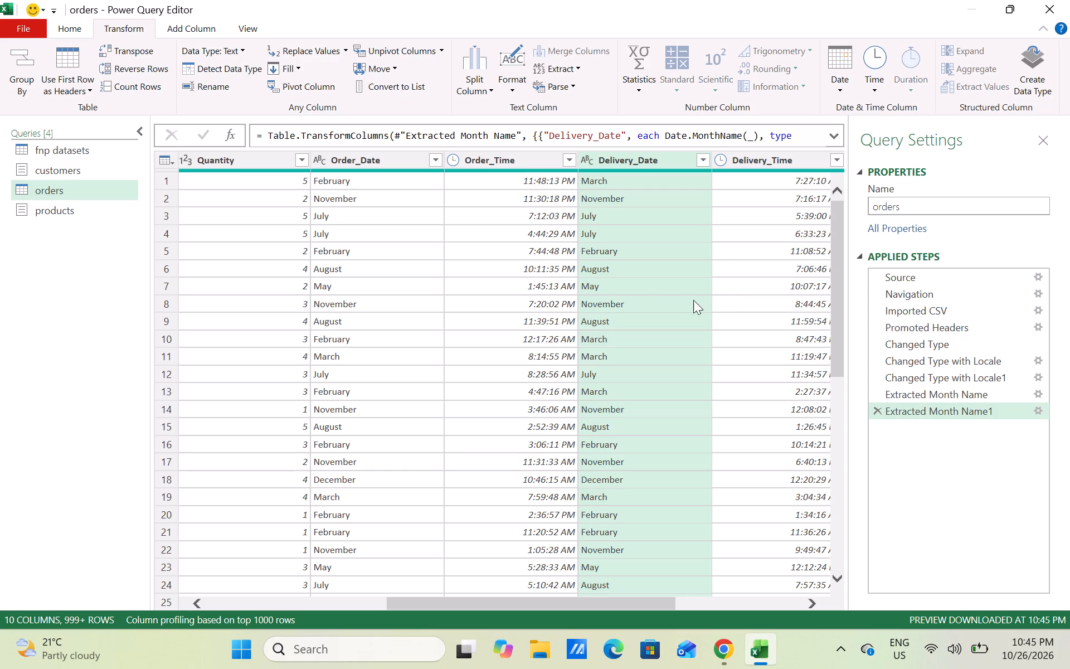
Examine the month names in Order_Date and Delivery_Date alongside the other columns of the orders table.
scroll(590, 313, "left", 1)
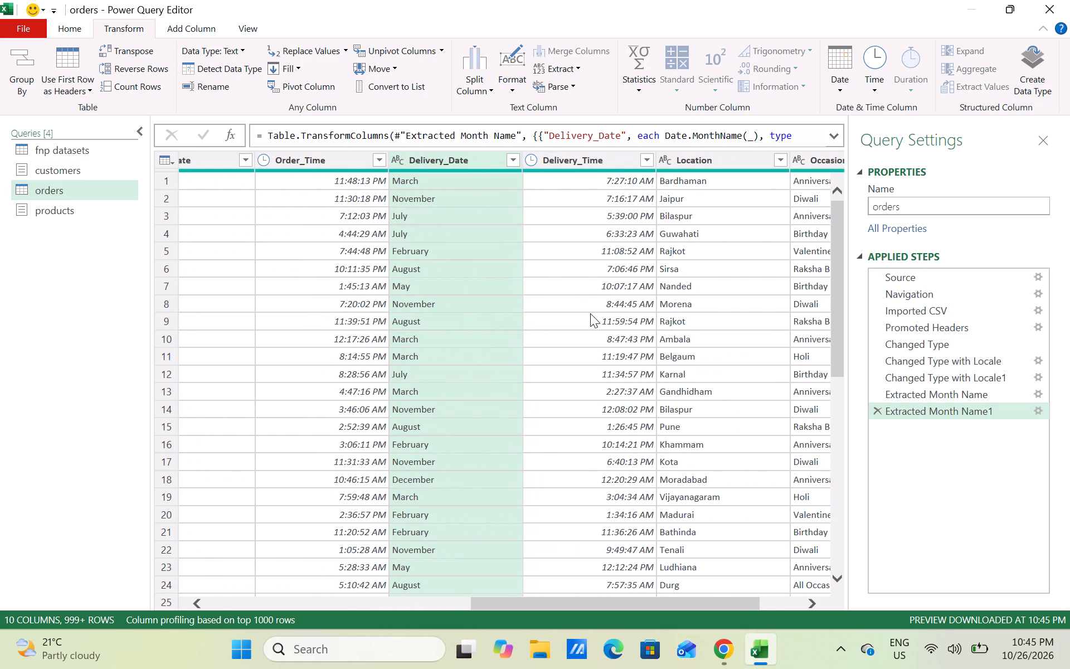
scroll(590, 313, "left", 1)
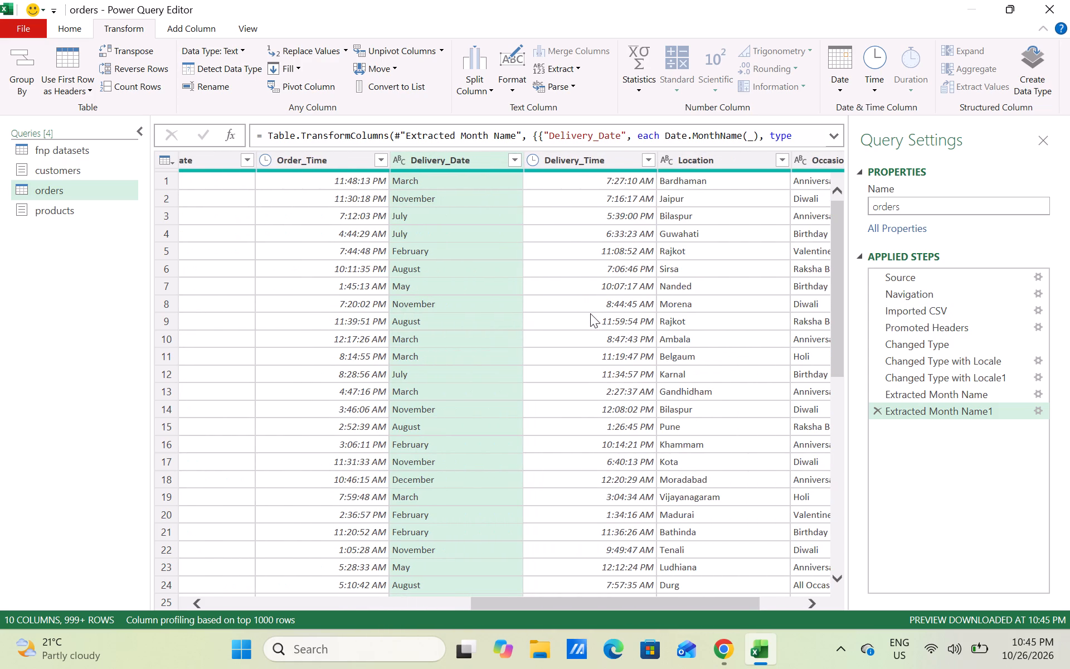
scroll(590, 313, "right", 1)
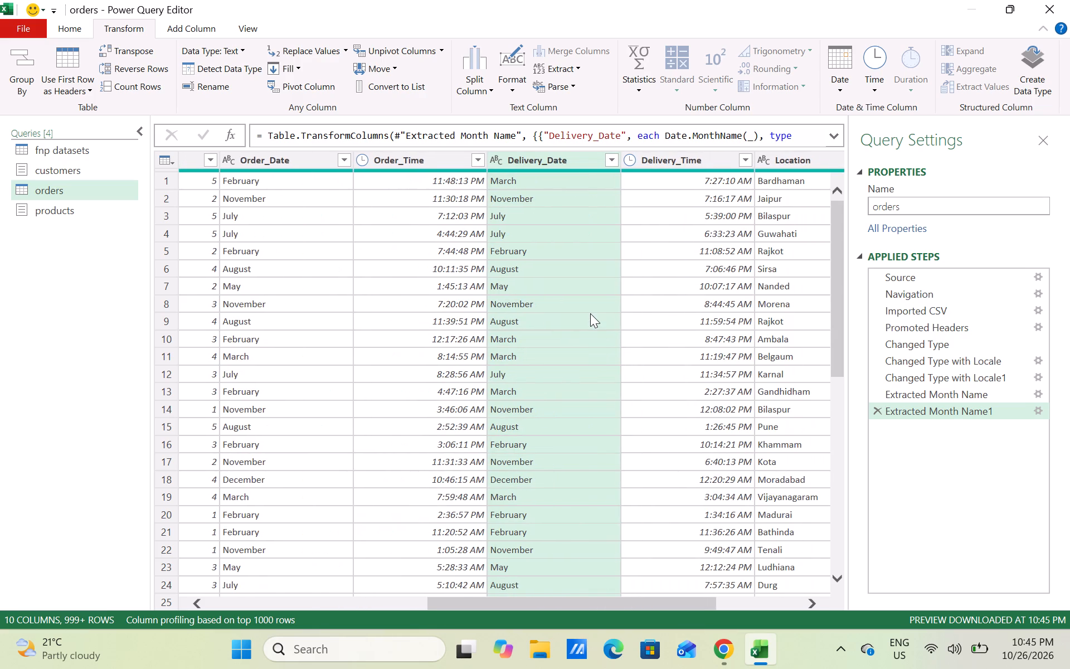
scroll(590, 313, "left", 2)
left_click(590, 313)
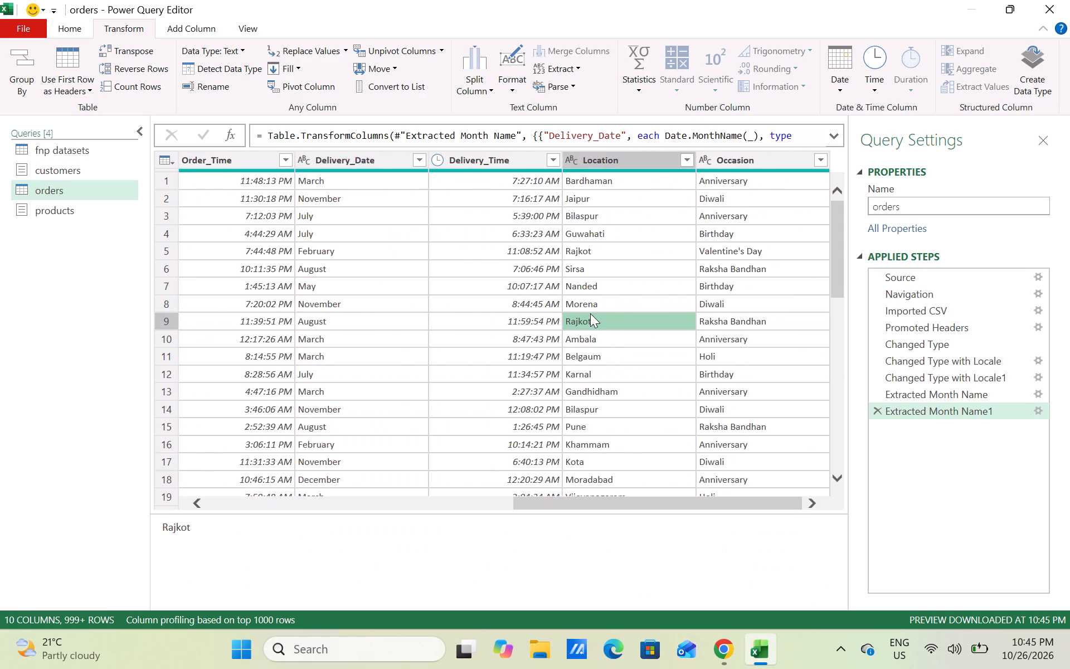
scroll(590, 313, "right", 1)
left_click(618, 316)
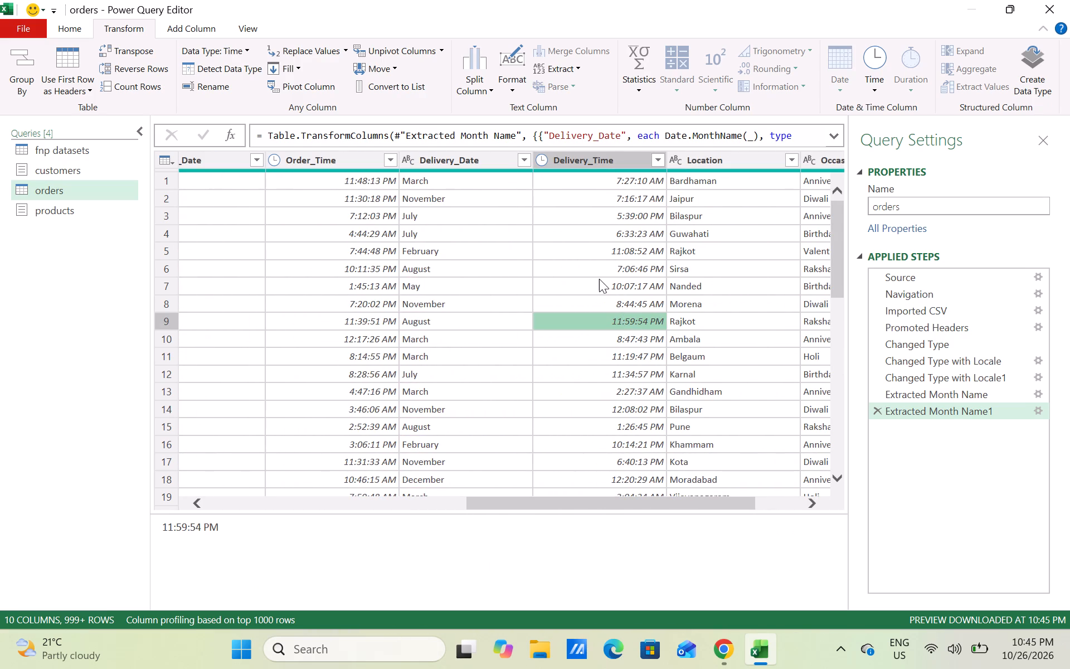
left_click(599, 279)
scroll(475, 381, "up", 1)
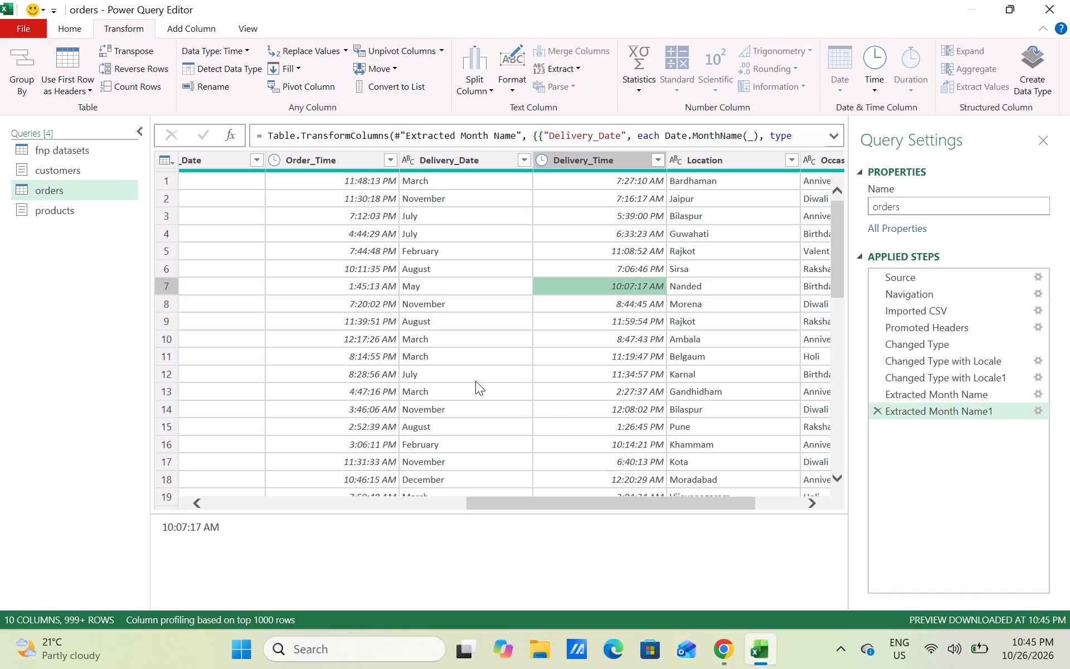
scroll(475, 381, "right", 3)
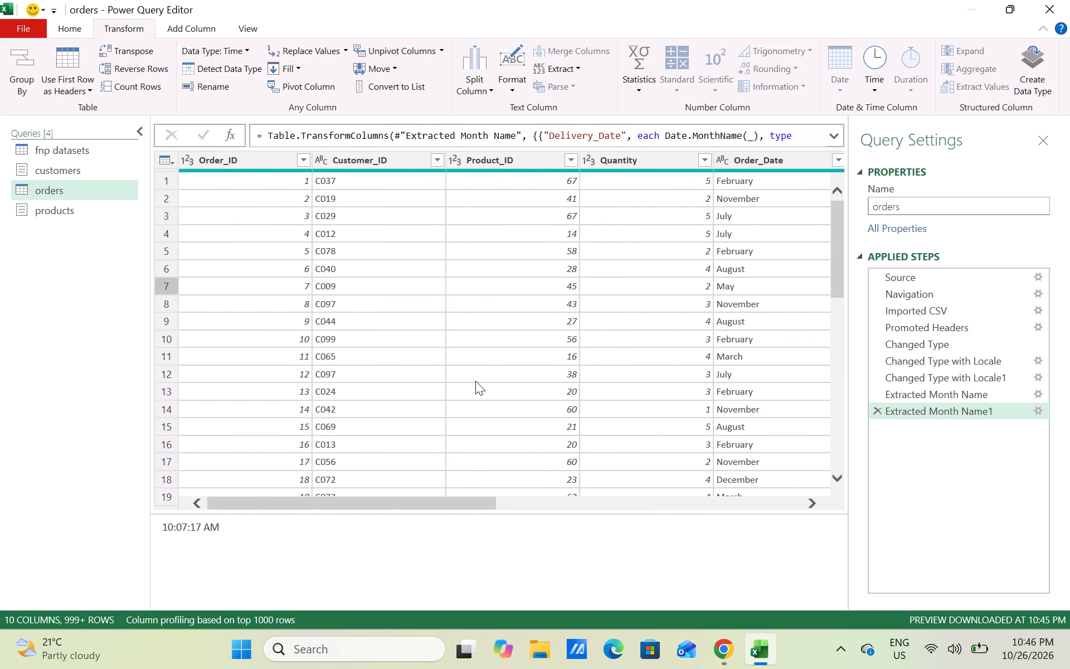
scroll(475, 381, "left", 3)
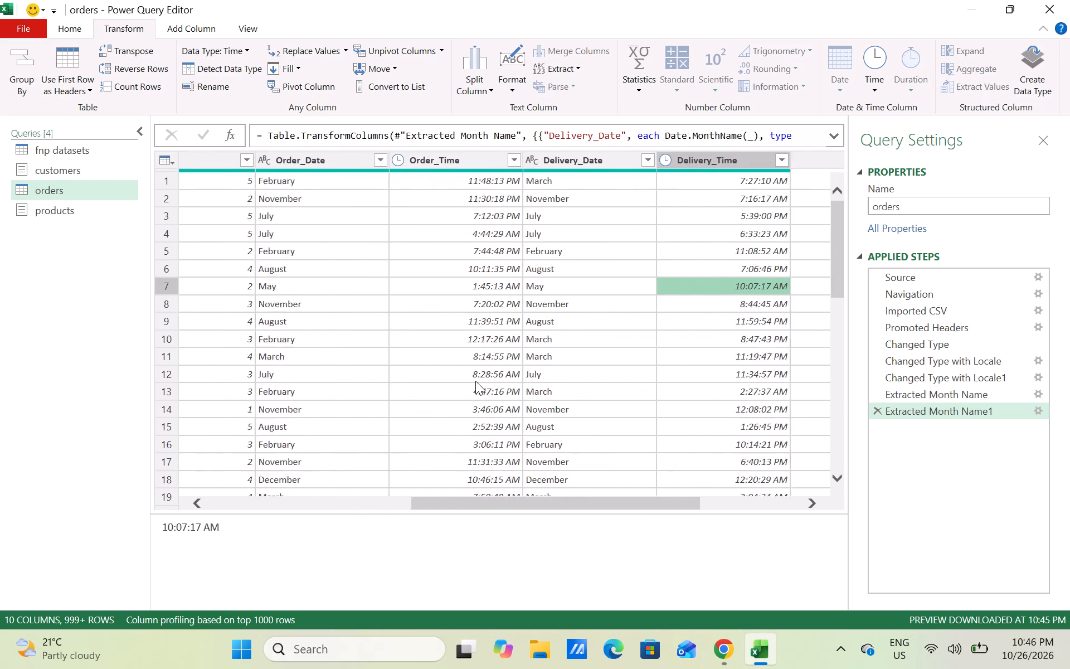
scroll(475, 381, "left", 1)
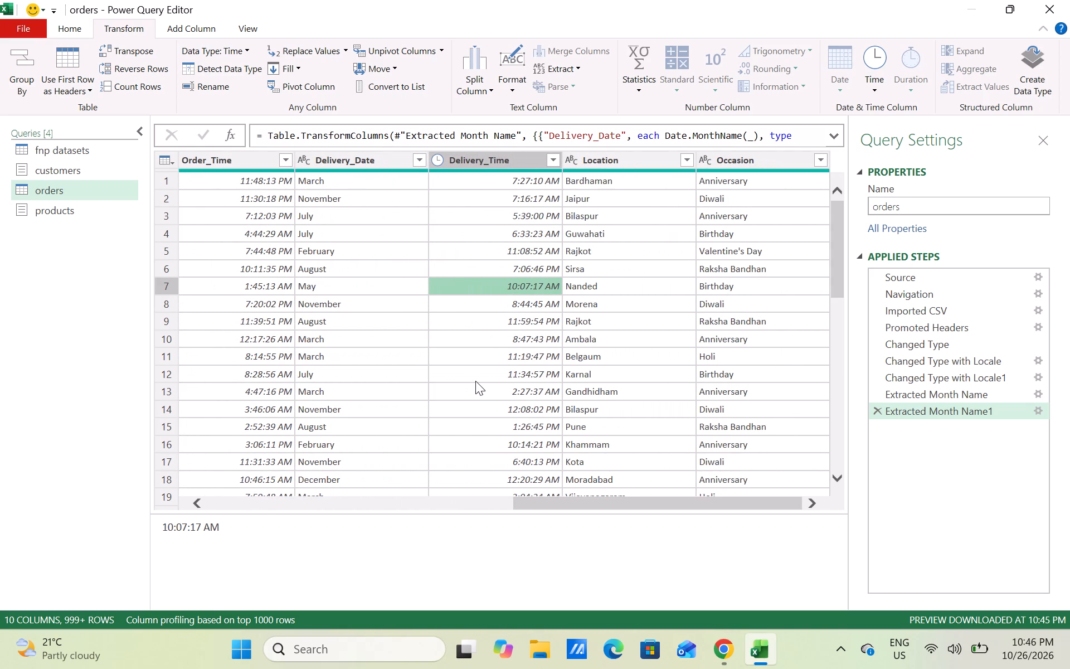
left_click(638, 290)
left_click(500, 346)
scroll(500, 346, "up", 1)
scroll(500, 346, "right", 1)
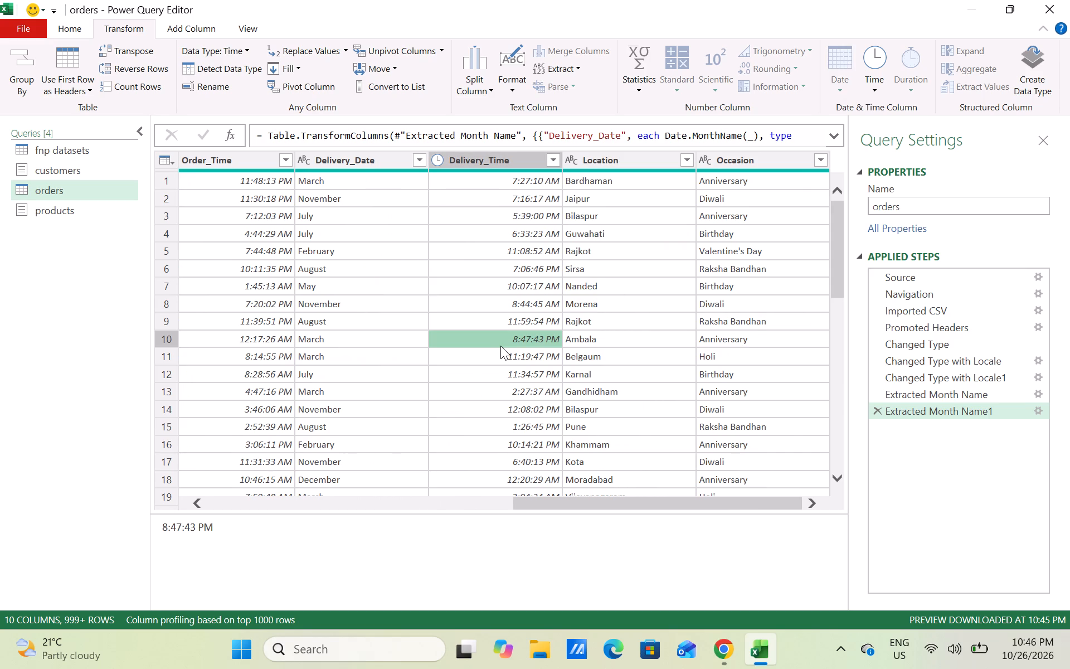
scroll(500, 346, "right", 6)
scroll(500, 346, "up", 1)
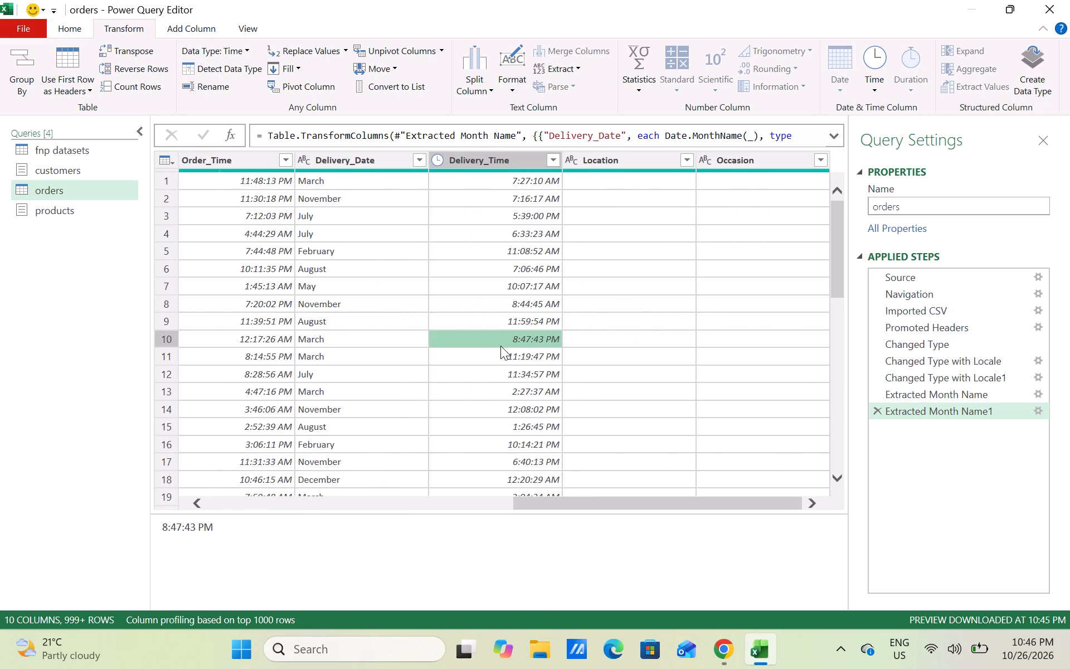
scroll(500, 346, "up", 2)
scroll(286, 302, "right", 1)
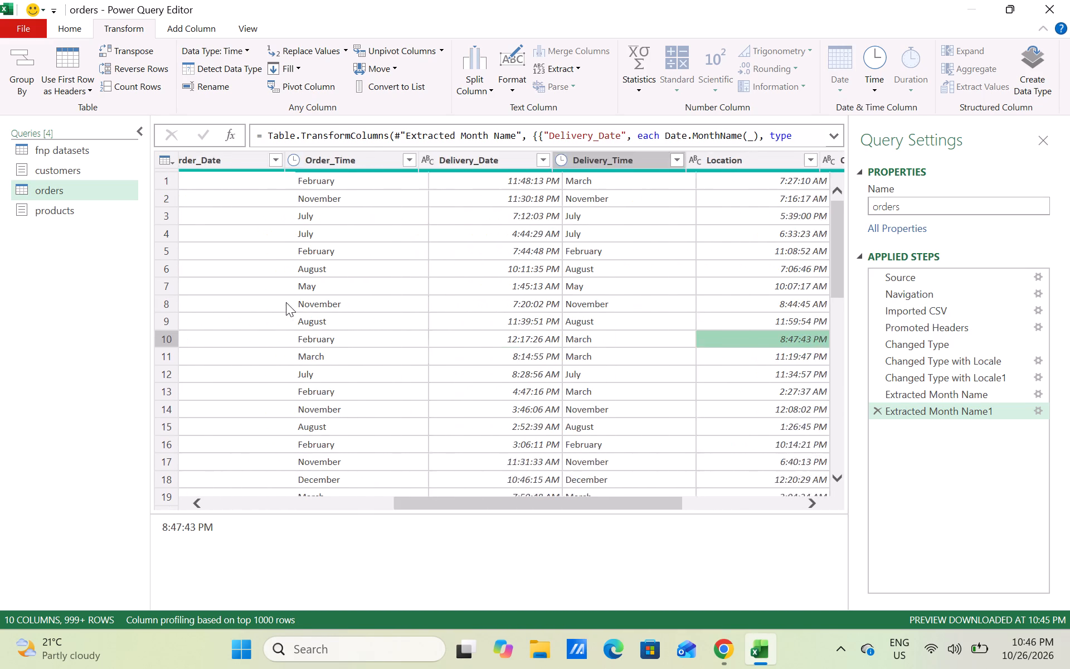
scroll(286, 302, "right", 1)
left_click(546, 304)
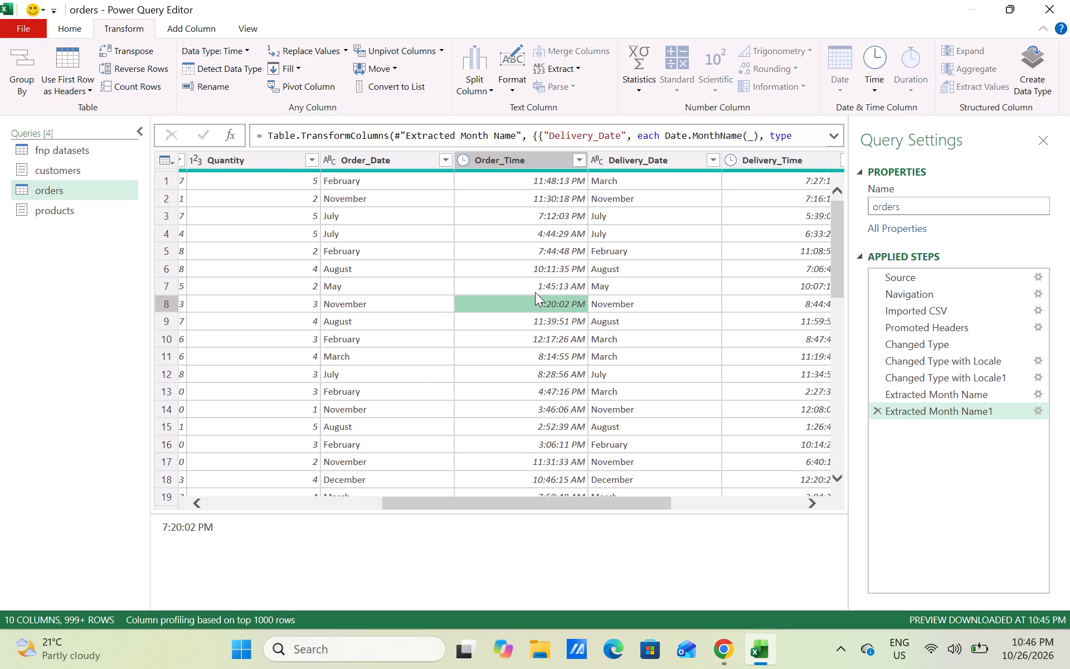
scroll(408, 316, "left", 1)
scroll(408, 316, "right", 4)
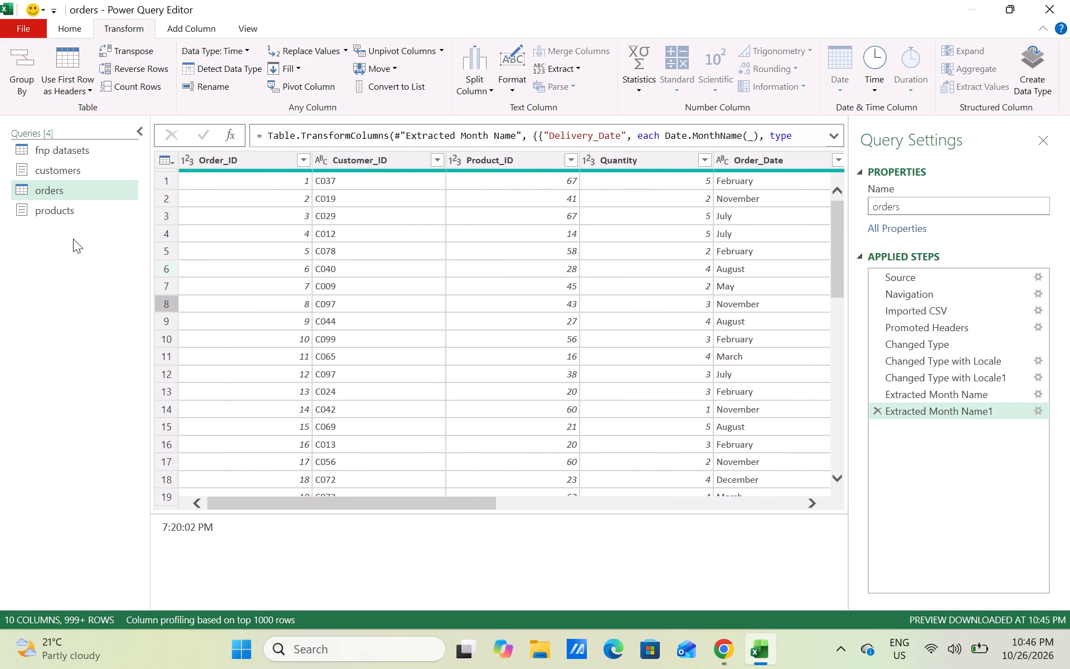
Expand the products.csv file in the products query into a data table.
left_click(70, 207)
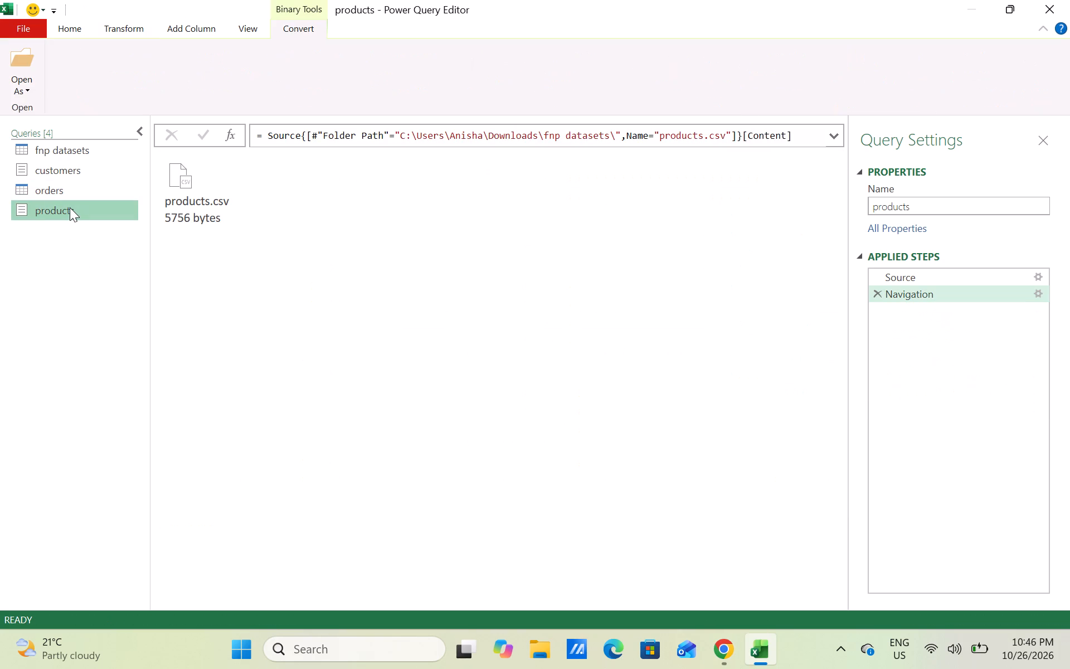
double_click(191, 182)
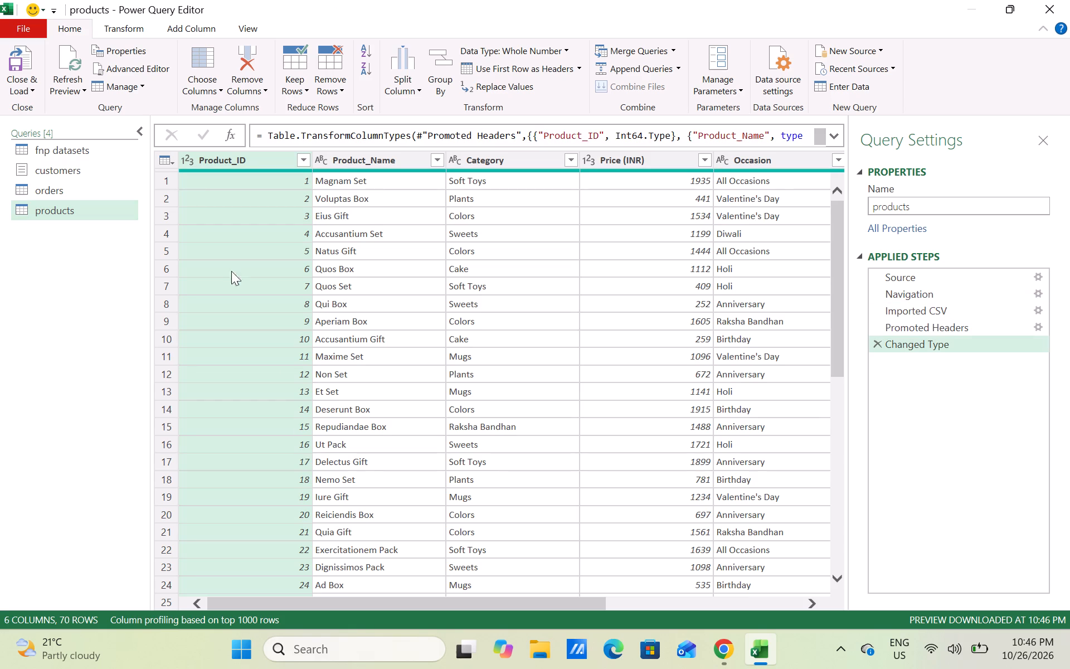
Return to the orders query and look over its table and the available transformation and column commands.
double_click(84, 197)
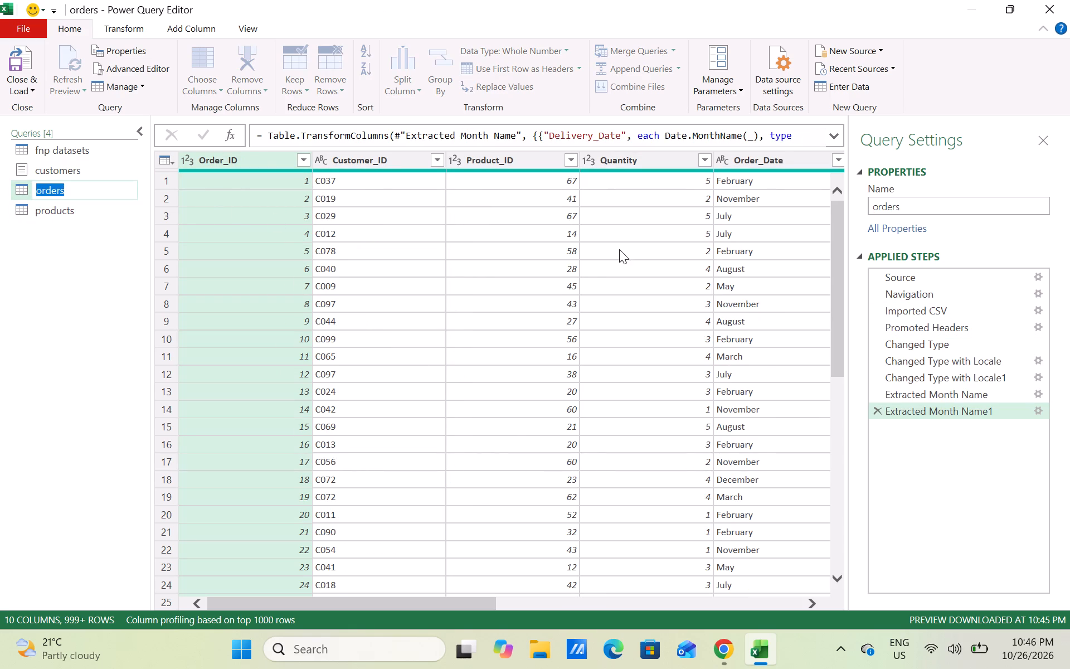
left_click(132, 31)
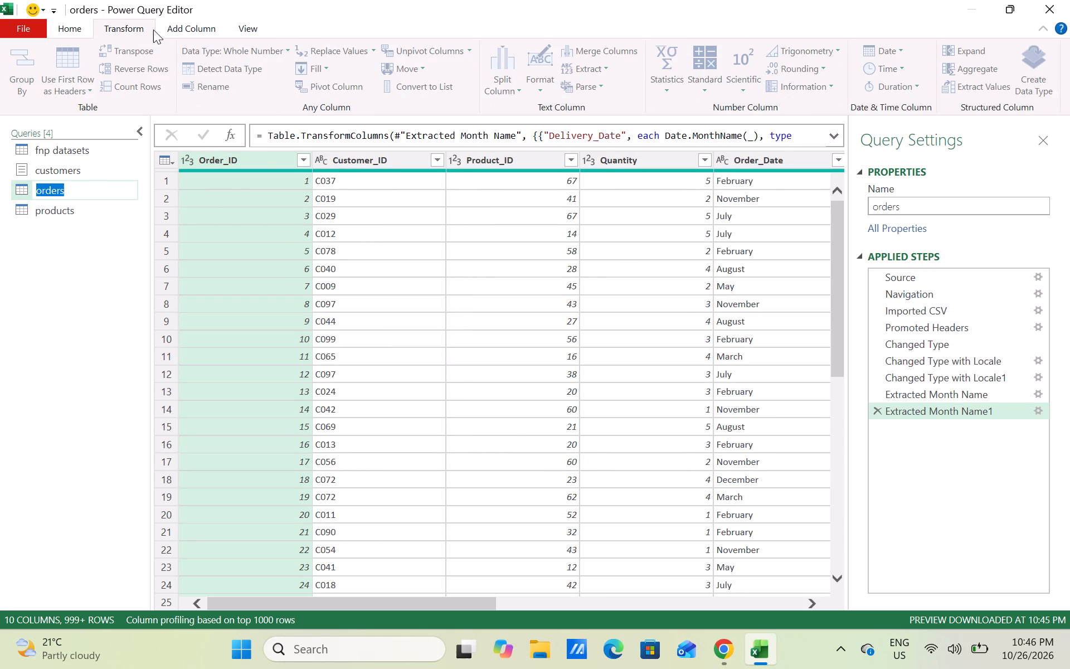
left_click(189, 26)
left_click(61, 27)
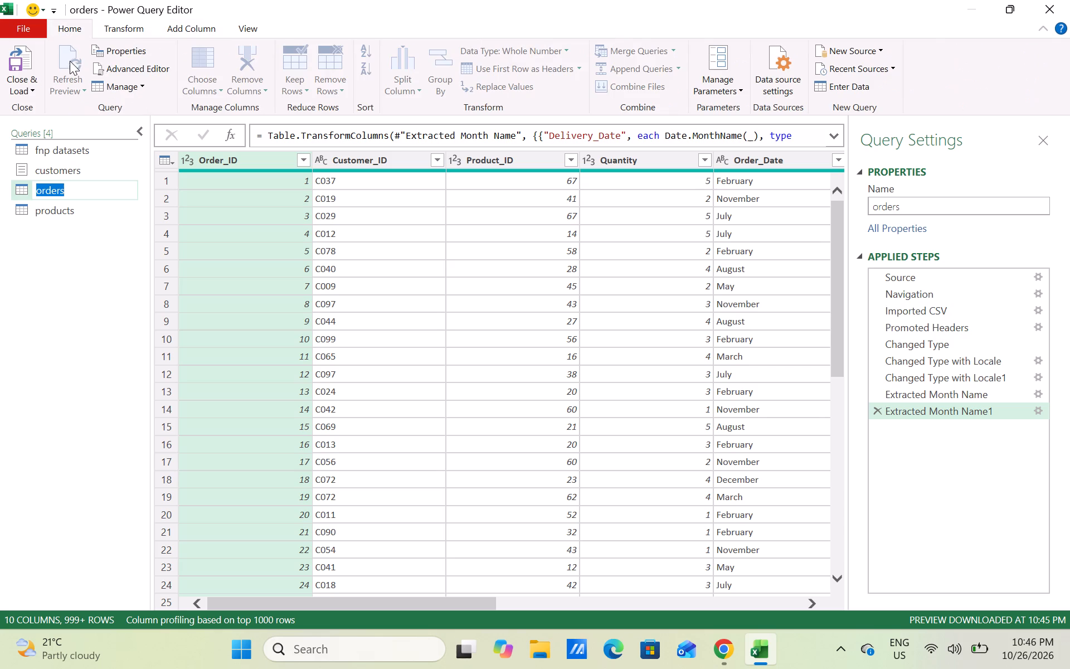
scroll(471, 255, "up", 2)
scroll(572, 83, "up", 1)
left_click(413, 313)
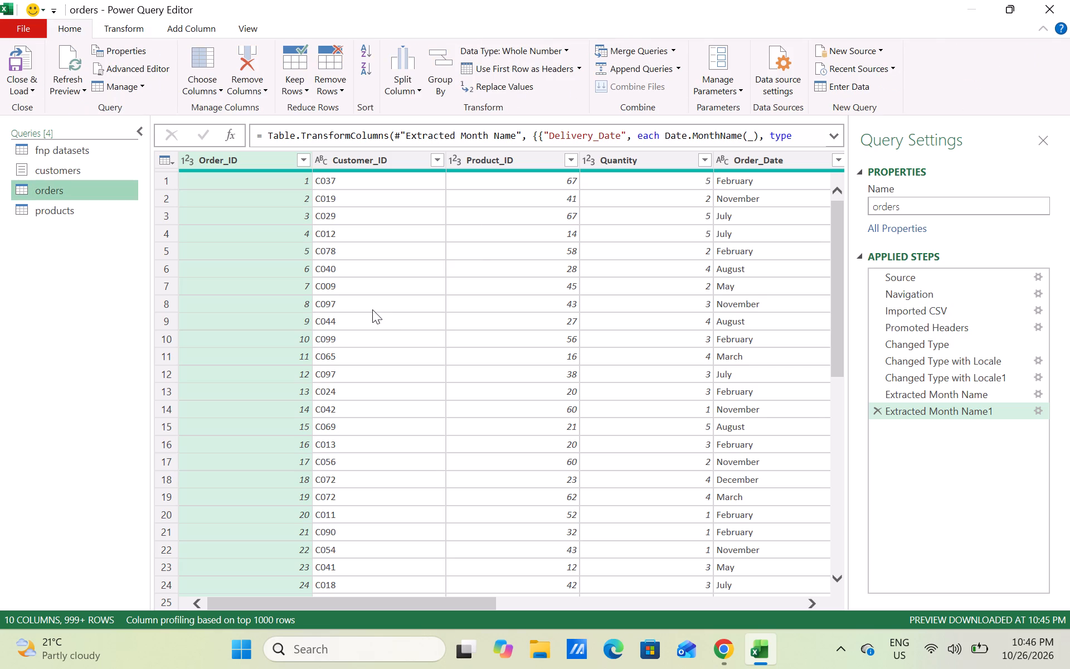
scroll(342, 299, "right", 1)
Merge the orders query with the products query, matching on Product_ID with a Left Outer join.
left_click(654, 54)
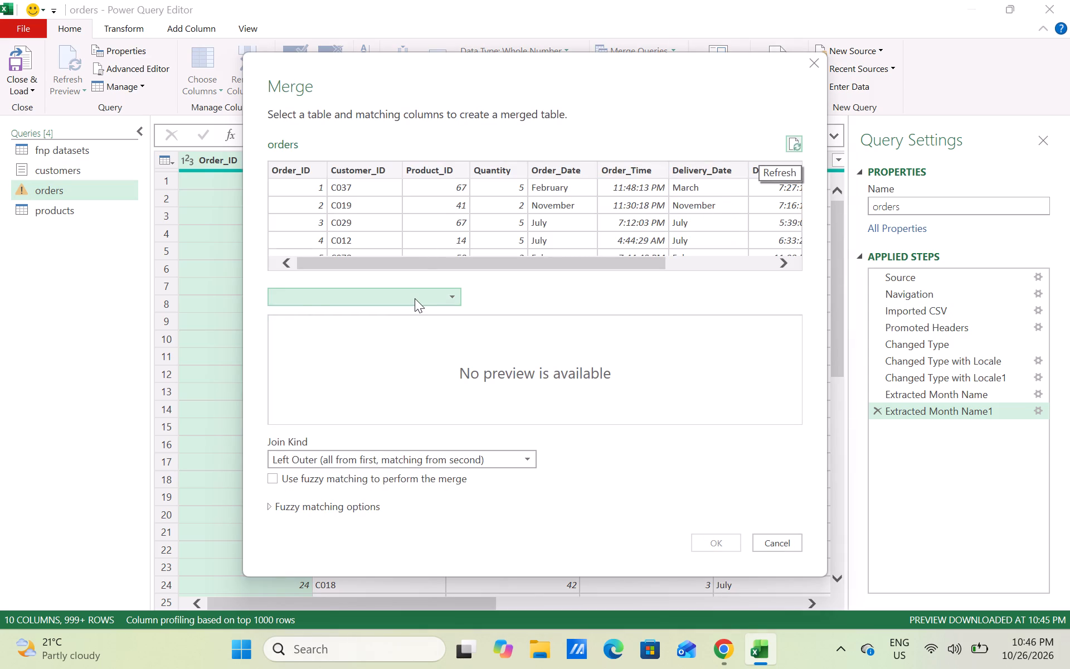
left_click(415, 298)
left_click(407, 346)
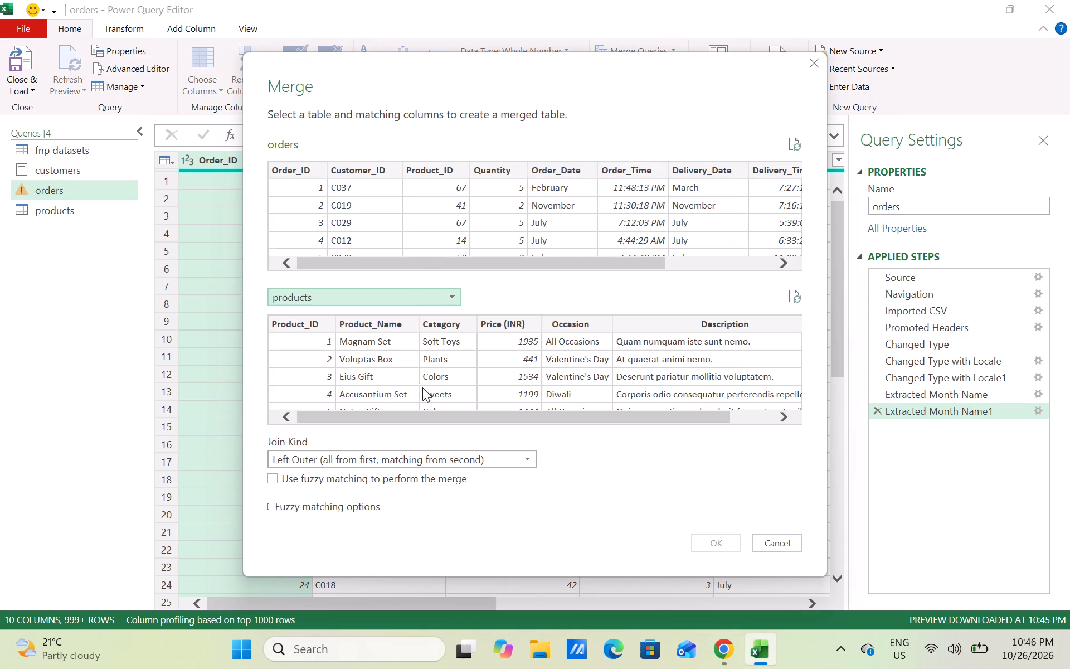
left_click(293, 324)
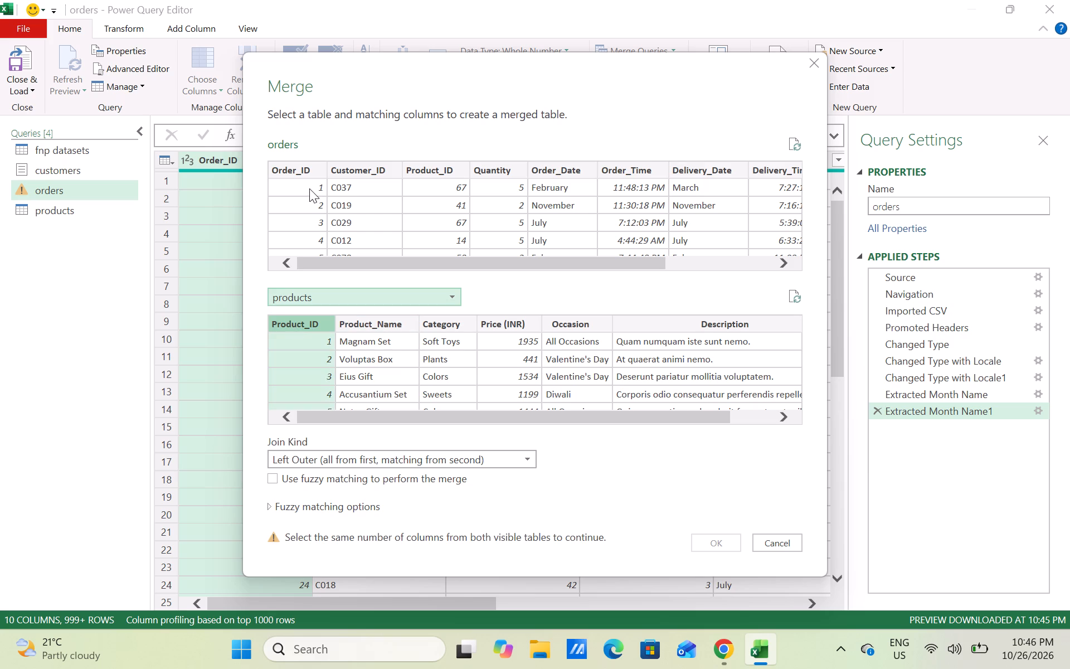
left_click(440, 162)
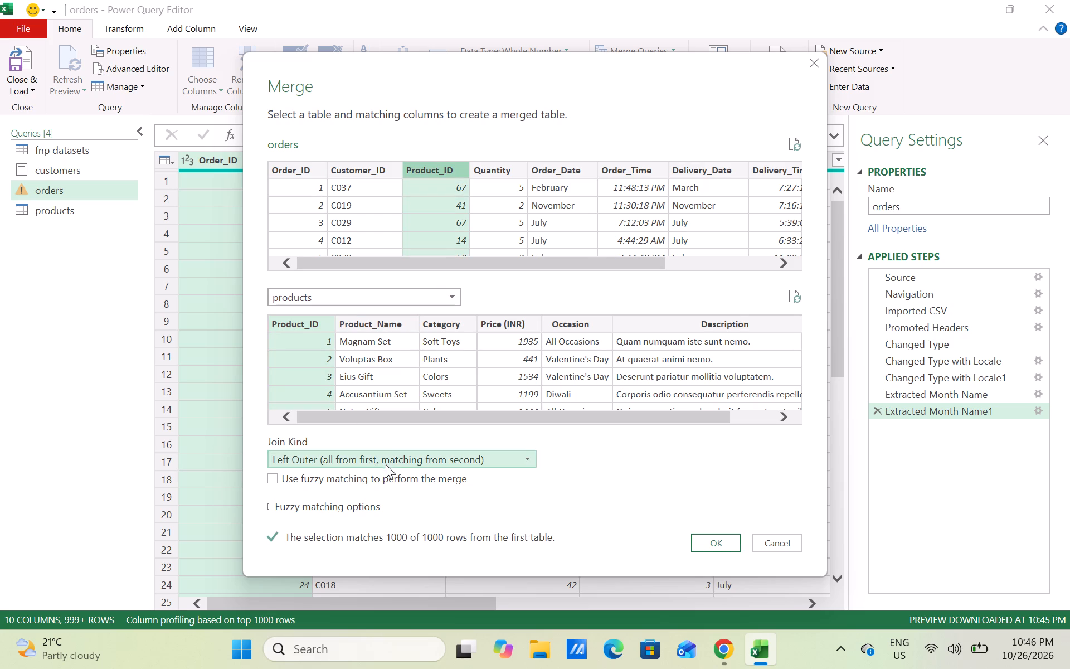
left_click(734, 542)
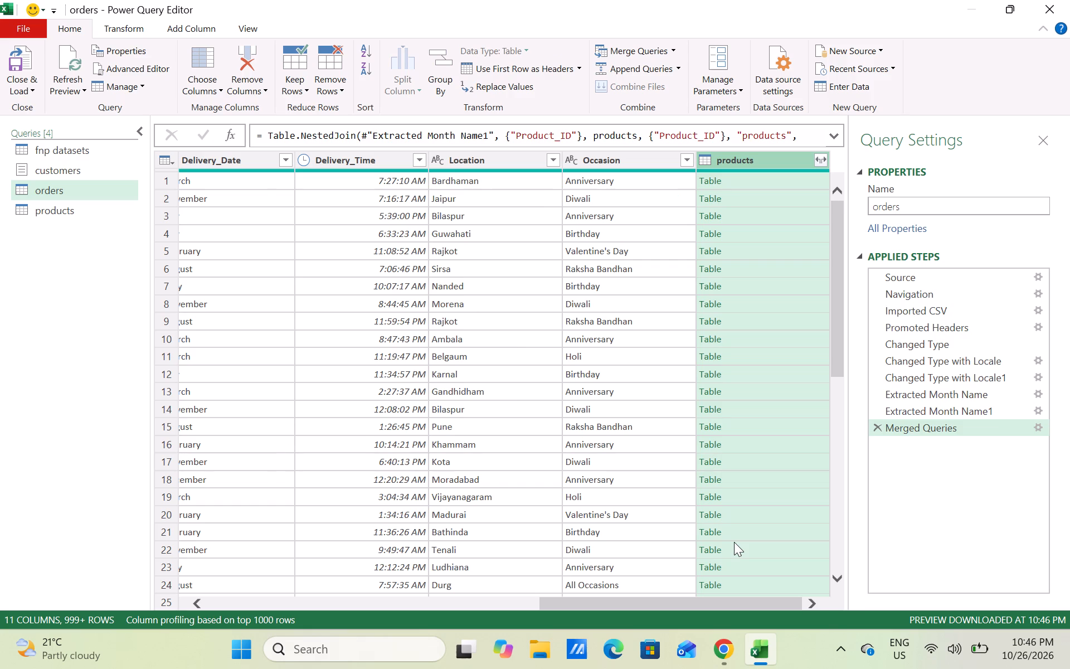
Expand the merged products column to only Price (INR), without the original column name as prefix.
left_click(825, 158)
left_click(579, 230)
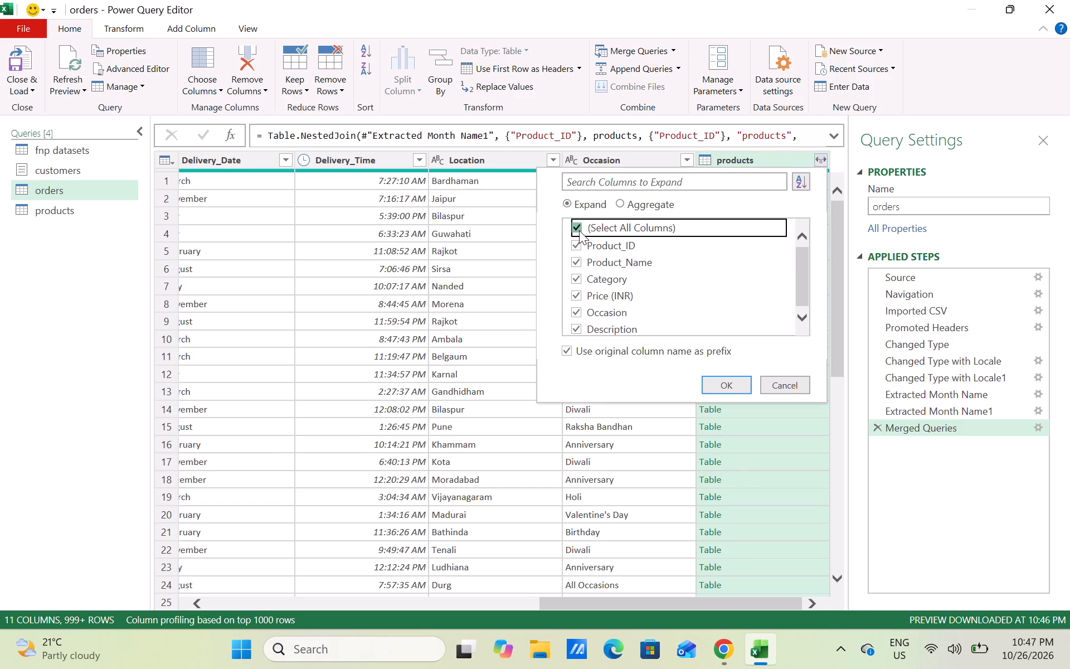
scroll(609, 321, "down", 1)
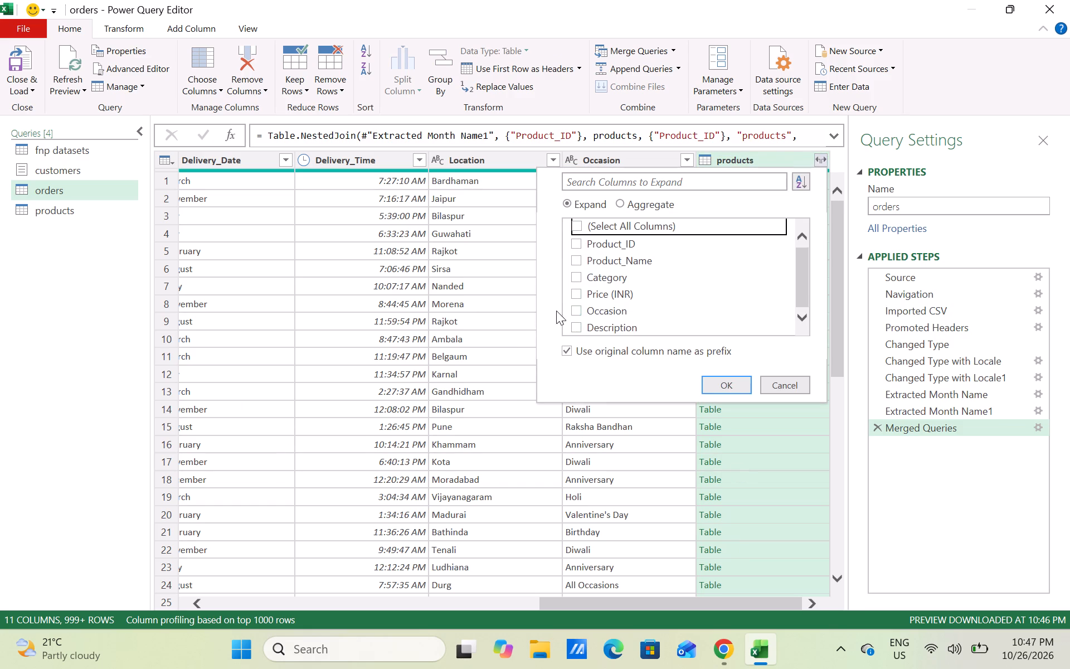
left_click(573, 293)
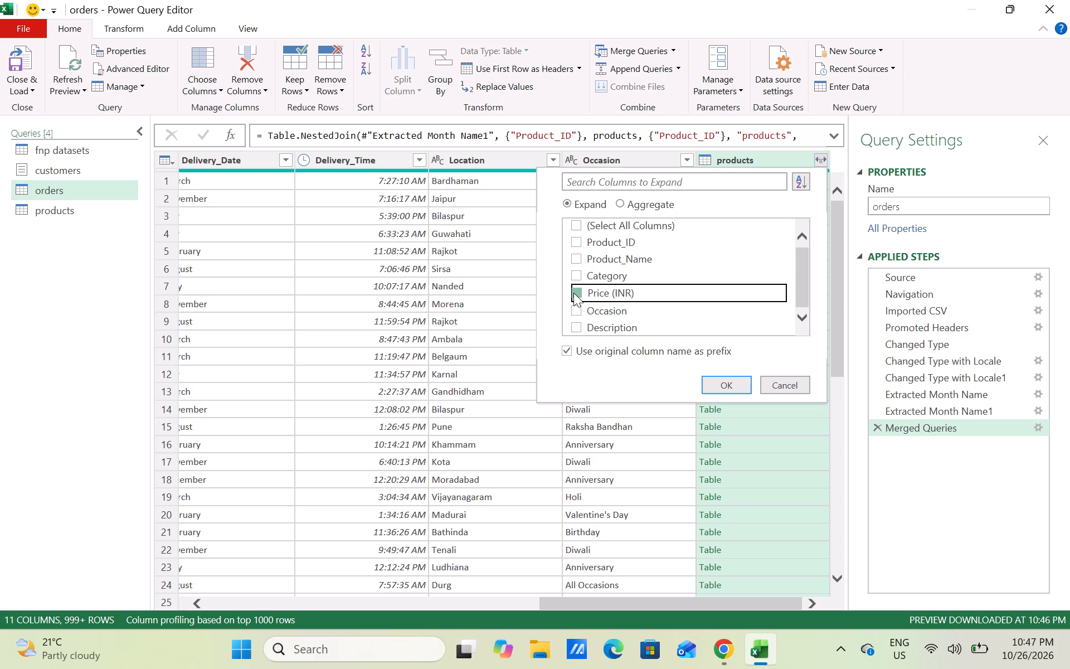
scroll(650, 293, "up", 2)
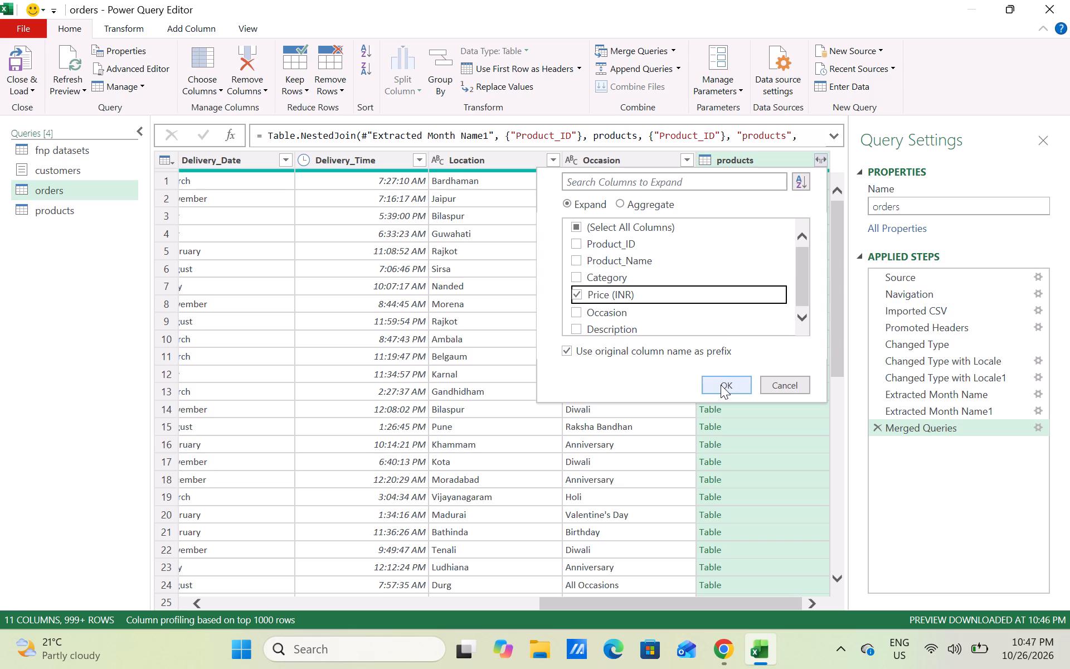
left_click(568, 352)
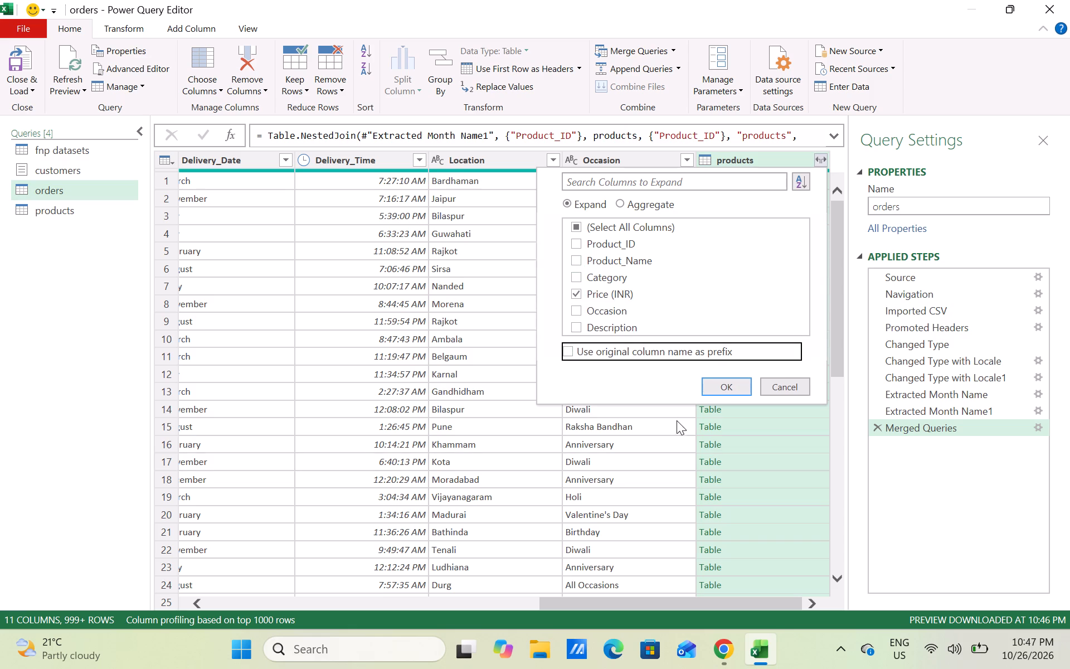
left_click(714, 385)
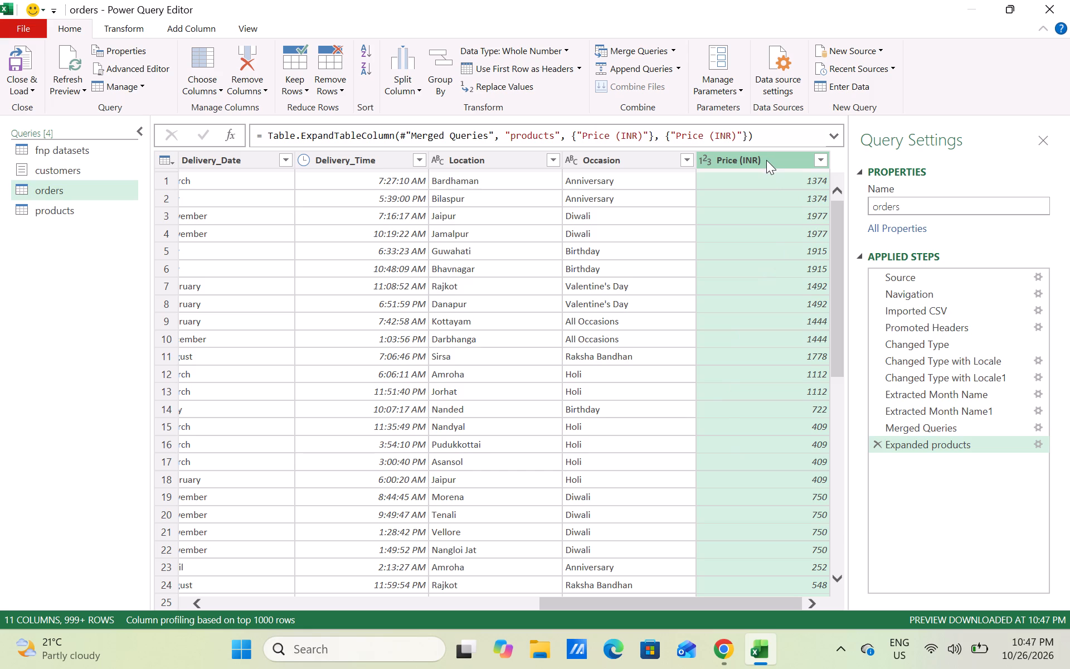
Change the data type of the Price (INR) column in the orders query to Currency.
right_click(766, 160)
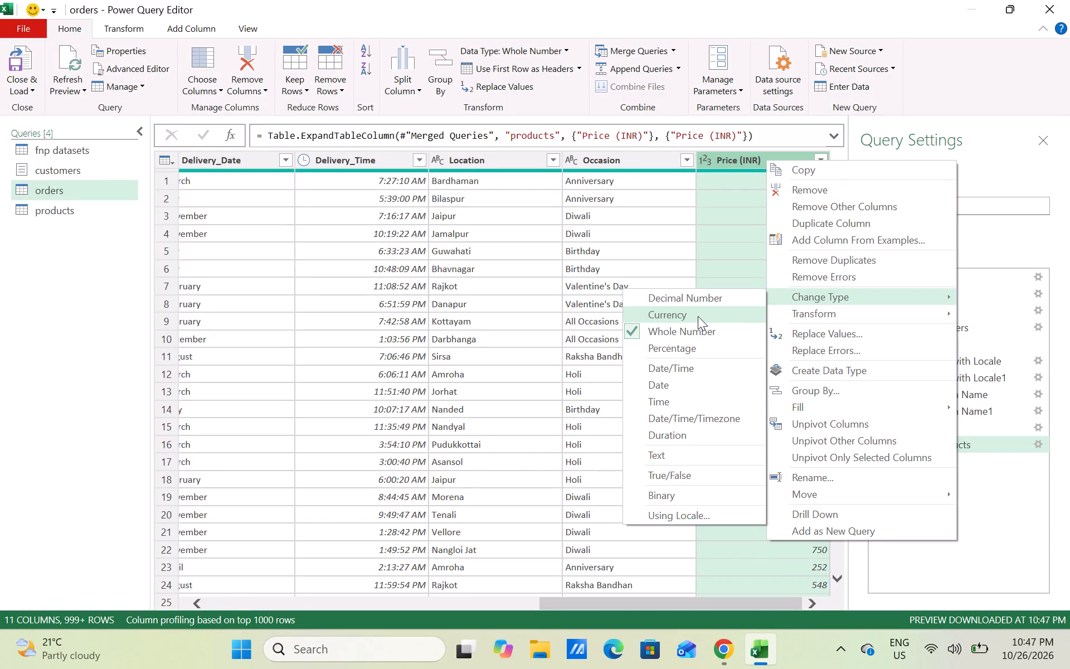
left_click(698, 316)
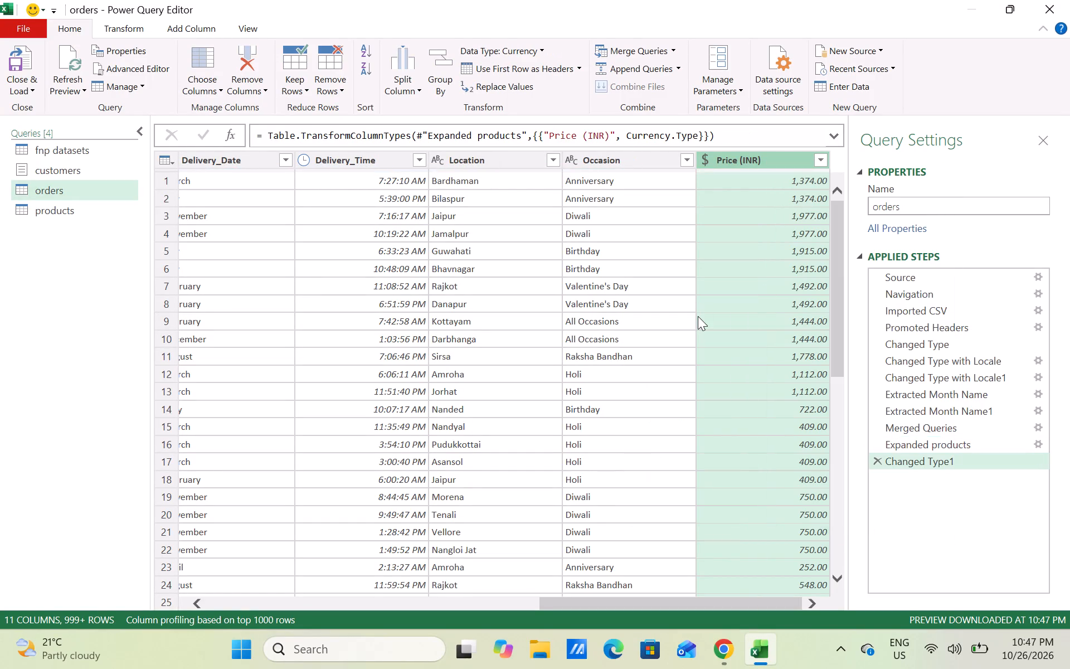
Examine the Price (INR) values and their sort and filter options alongside the other columns of the orders table.
scroll(716, 381, "left", 1)
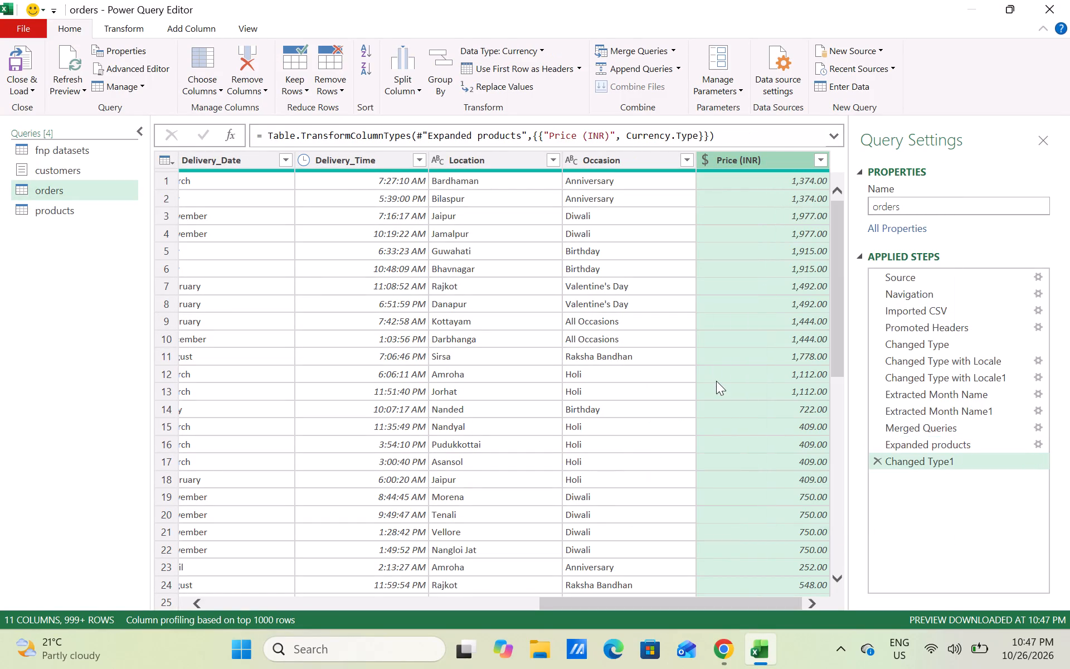
left_click(817, 162)
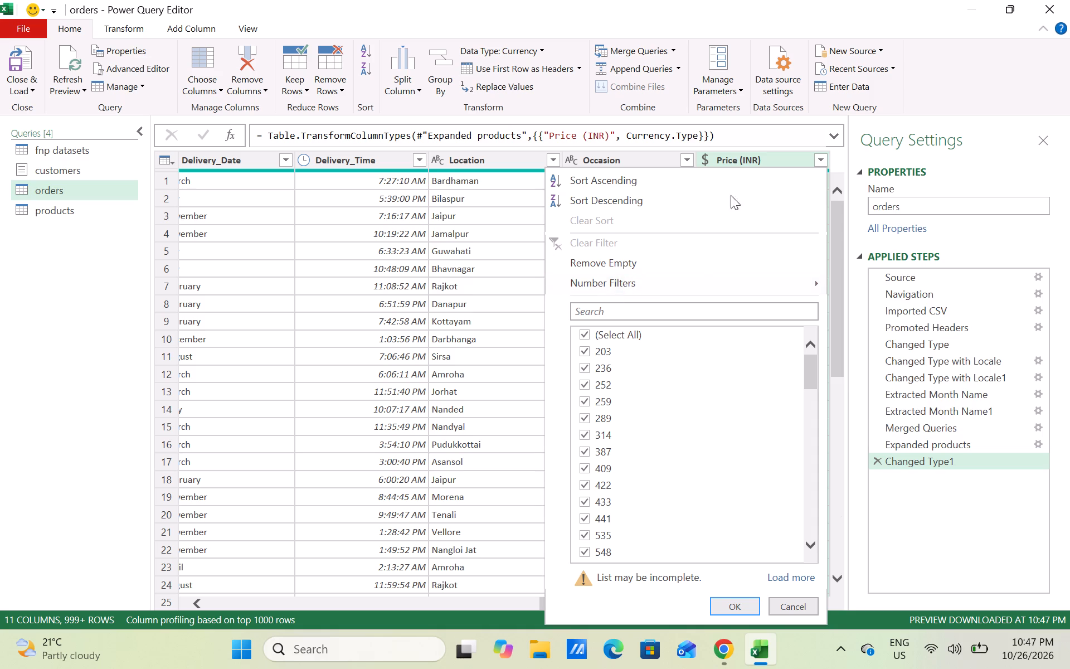
left_click(923, 93)
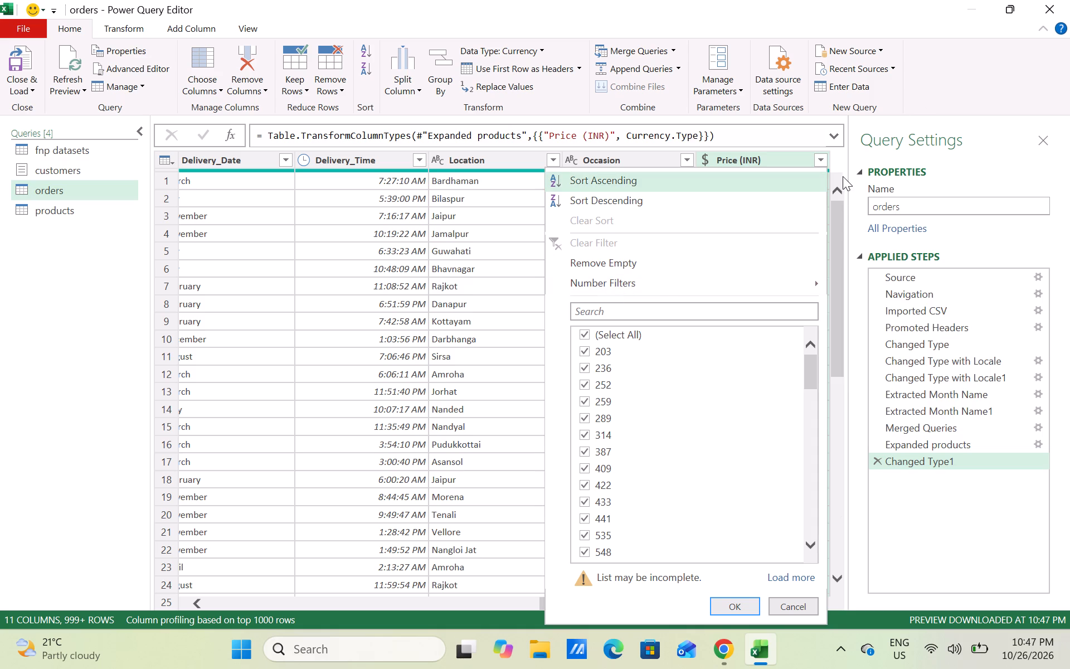
left_click(843, 161)
scroll(543, 323, "left", 1)
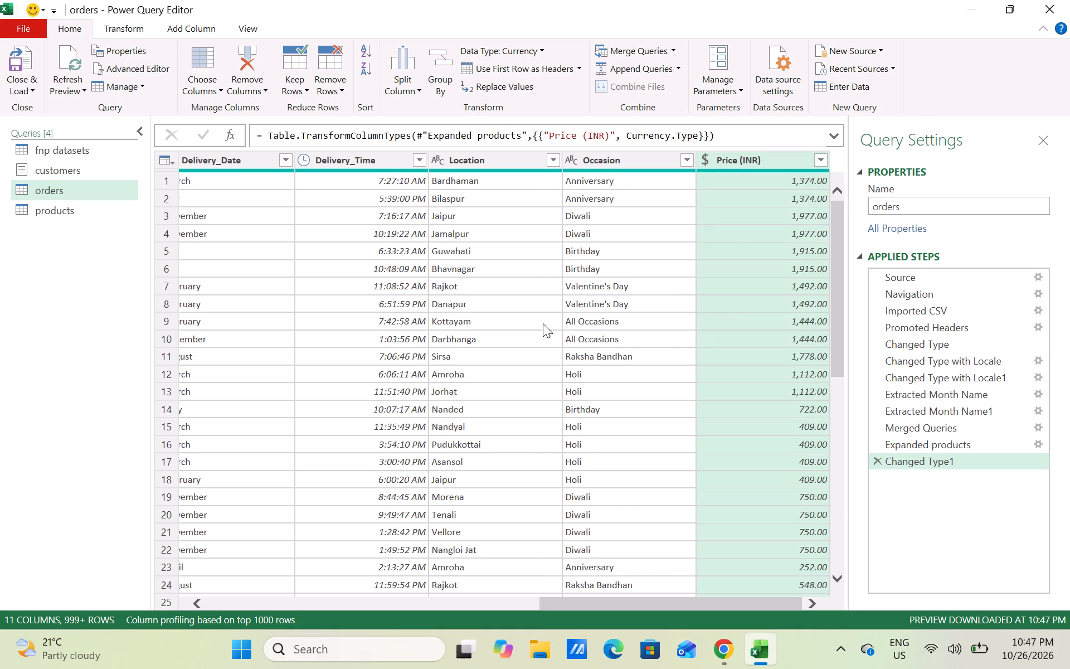
scroll(543, 323, "up", 5)
scroll(543, 323, "right", 1)
scroll(543, 323, "up", 1)
scroll(543, 323, "right", 1)
scroll(543, 323, "up", 1)
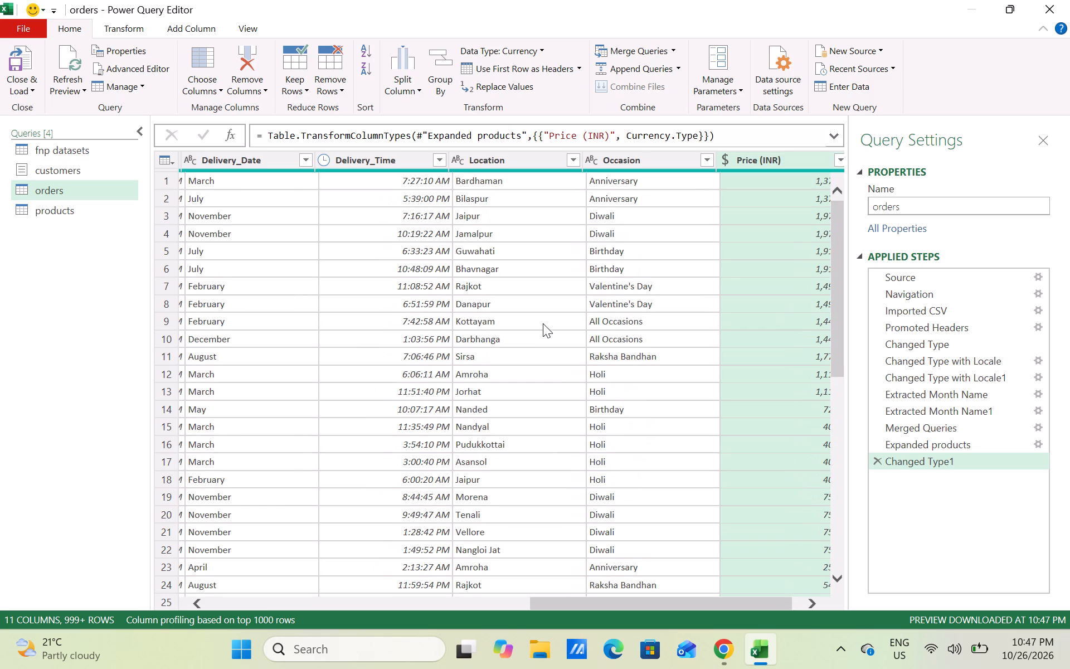
scroll(543, 323, "up", 1)
scroll(543, 323, "right", 1)
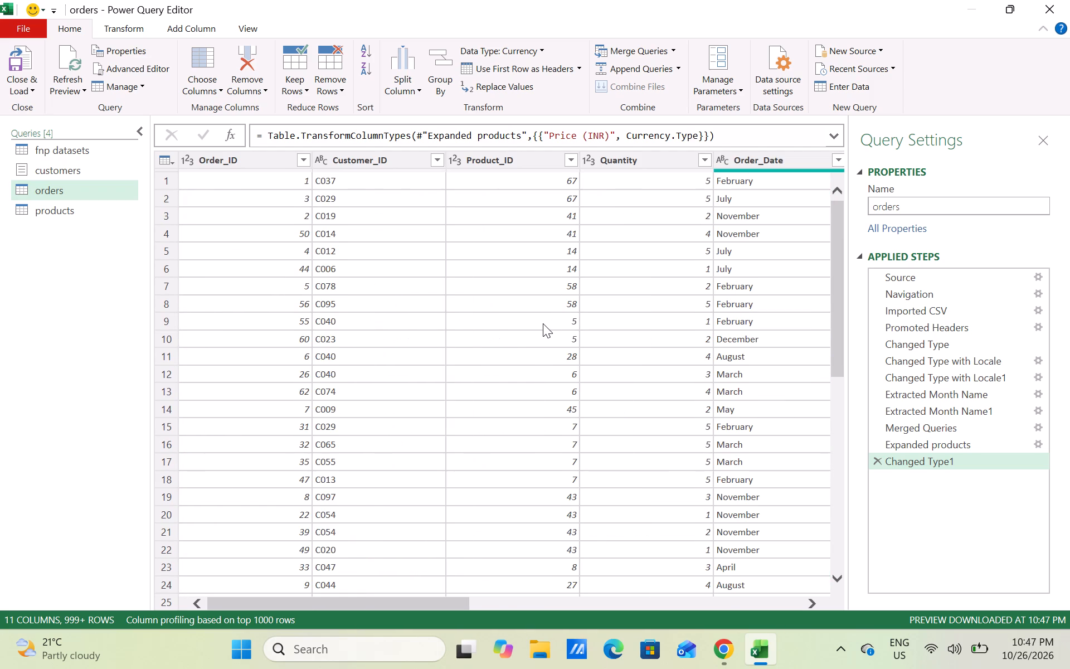
scroll(543, 323, "right", 1)
scroll(543, 323, "up", 1)
scroll(543, 323, "left", 3)
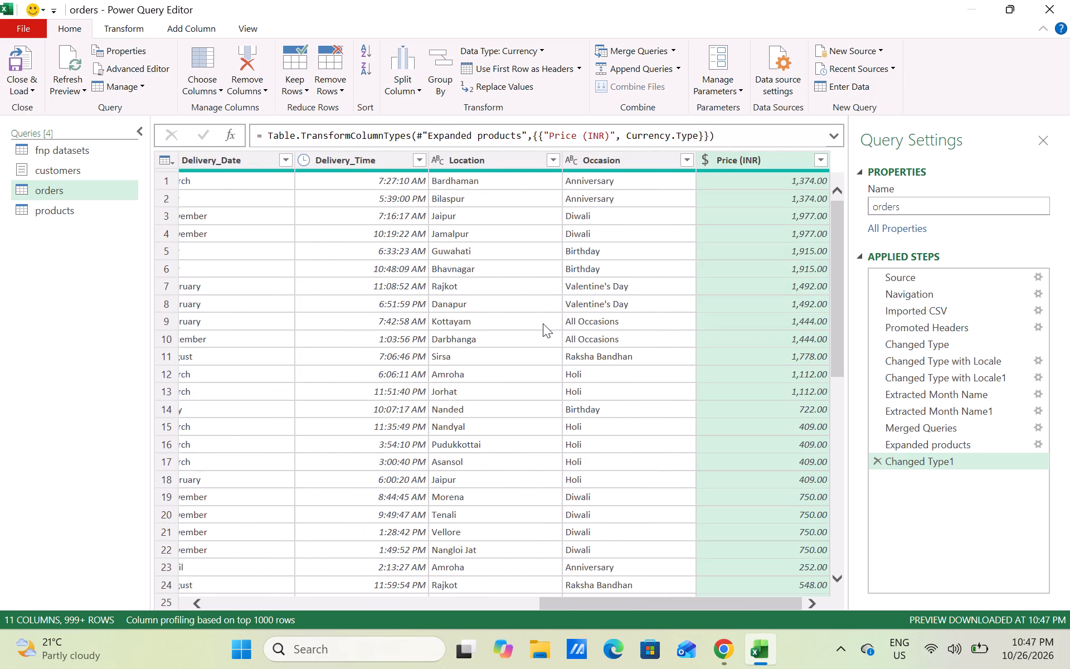
left_click(612, 362)
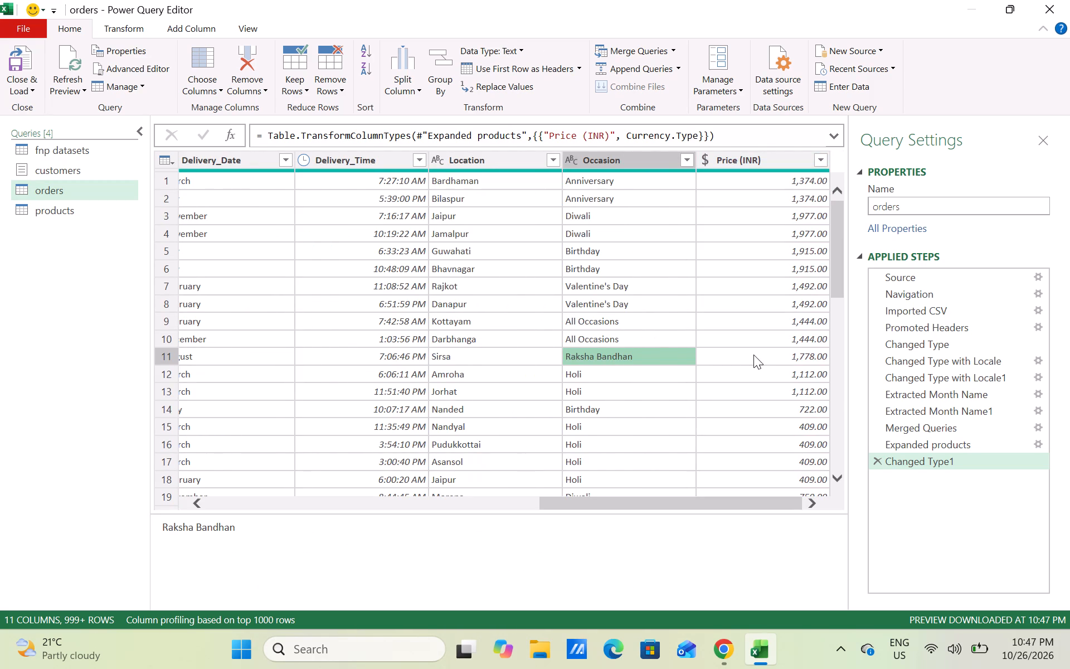
left_click(753, 355)
left_click(711, 295)
scroll(711, 295, "up", 1)
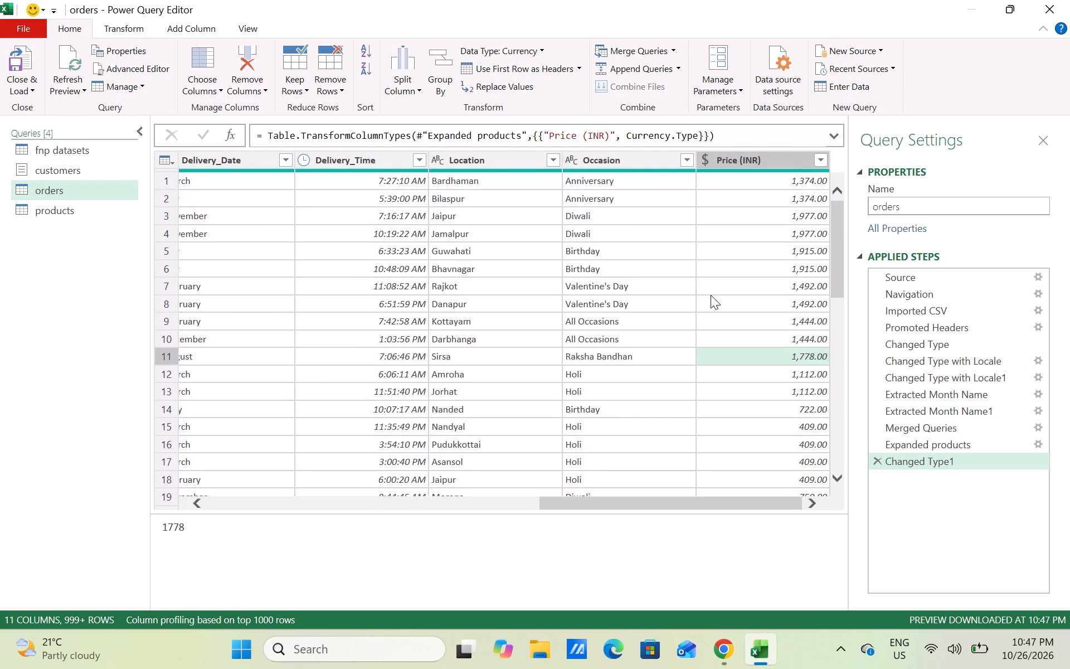
scroll(711, 295, "up", 1)
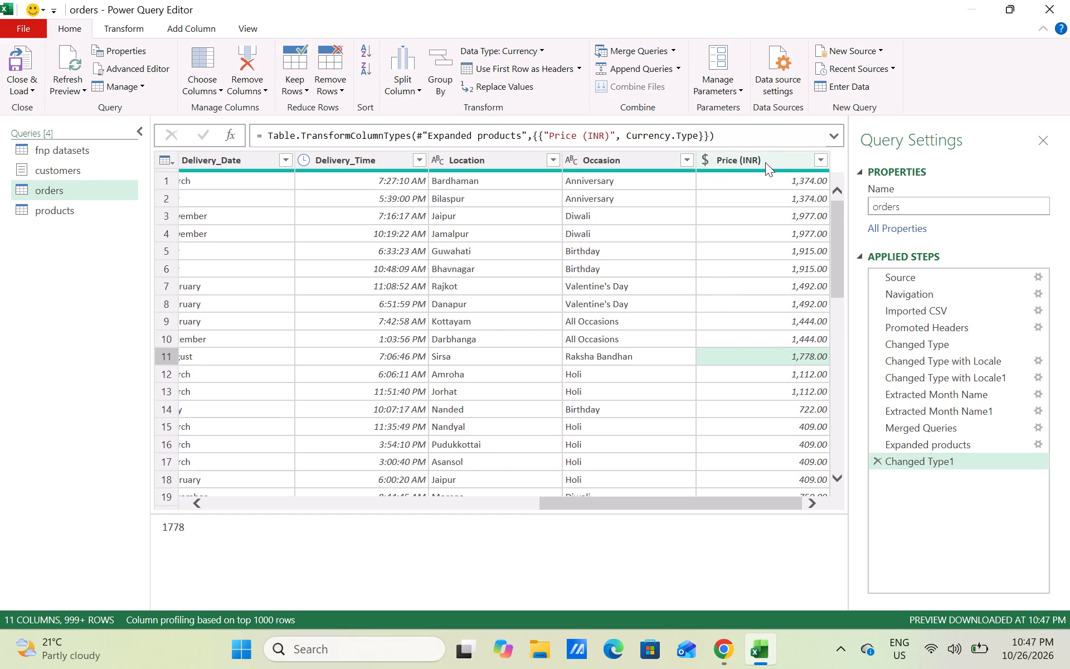
Look over the commands available for the Price (INR) column and review the rows and columns of the orders table.
right_click(765, 162)
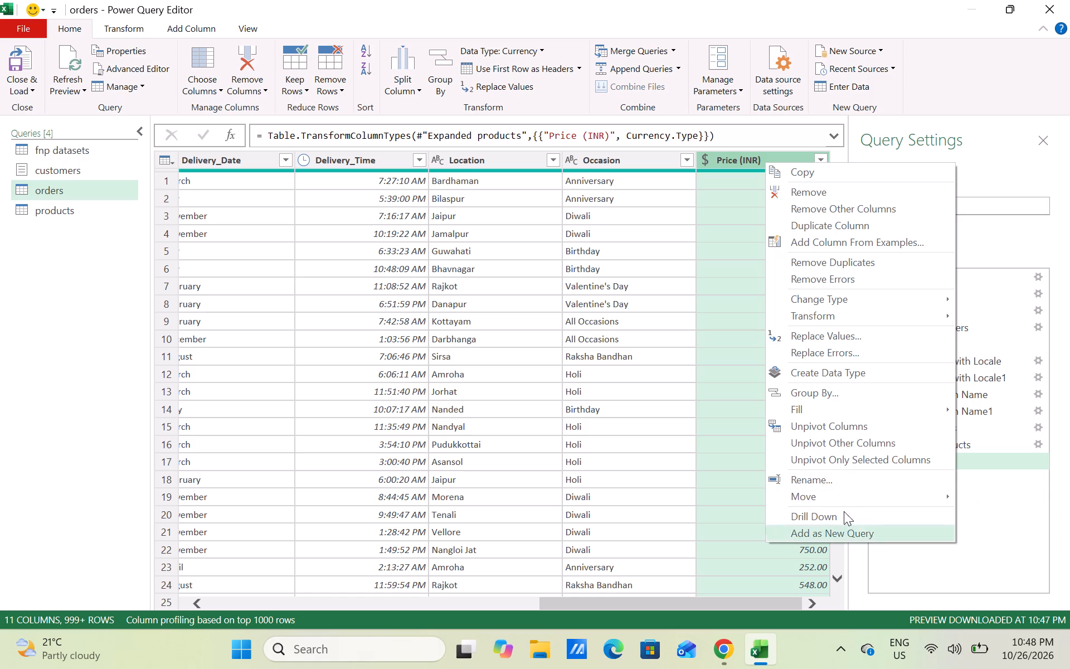
left_click(723, 508)
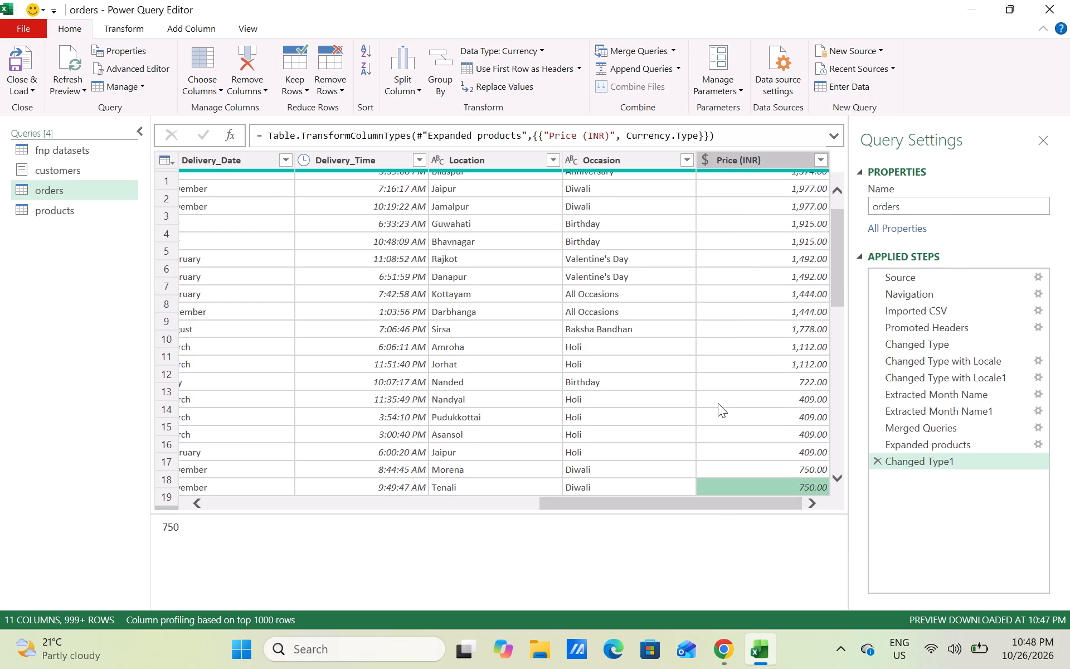
scroll(718, 403, "up", 4)
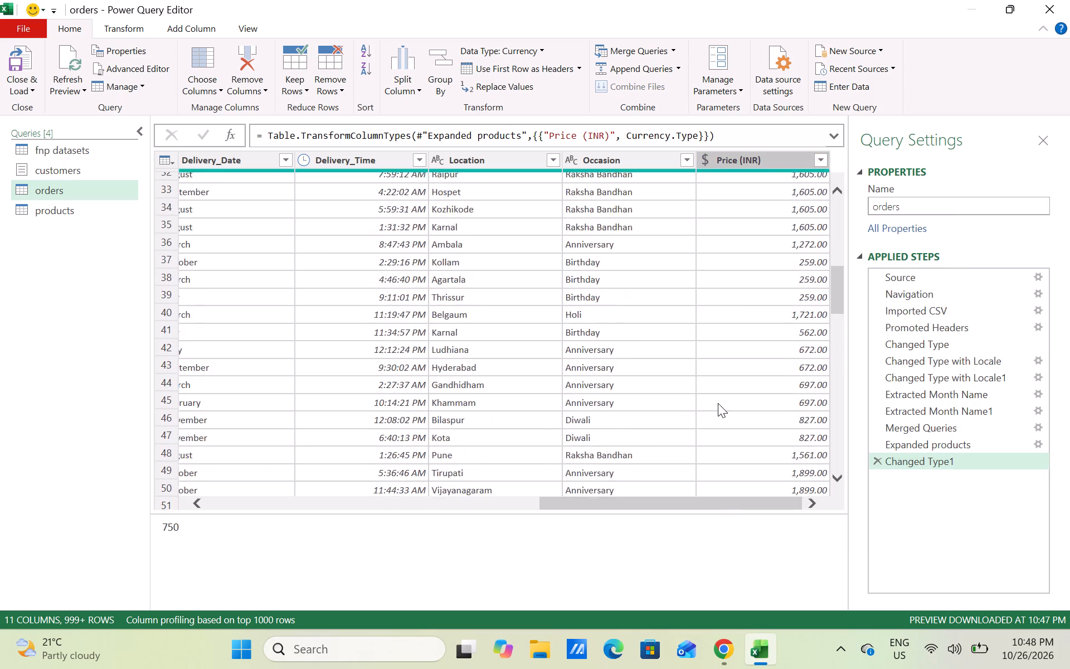
scroll(718, 403, "up", 2)
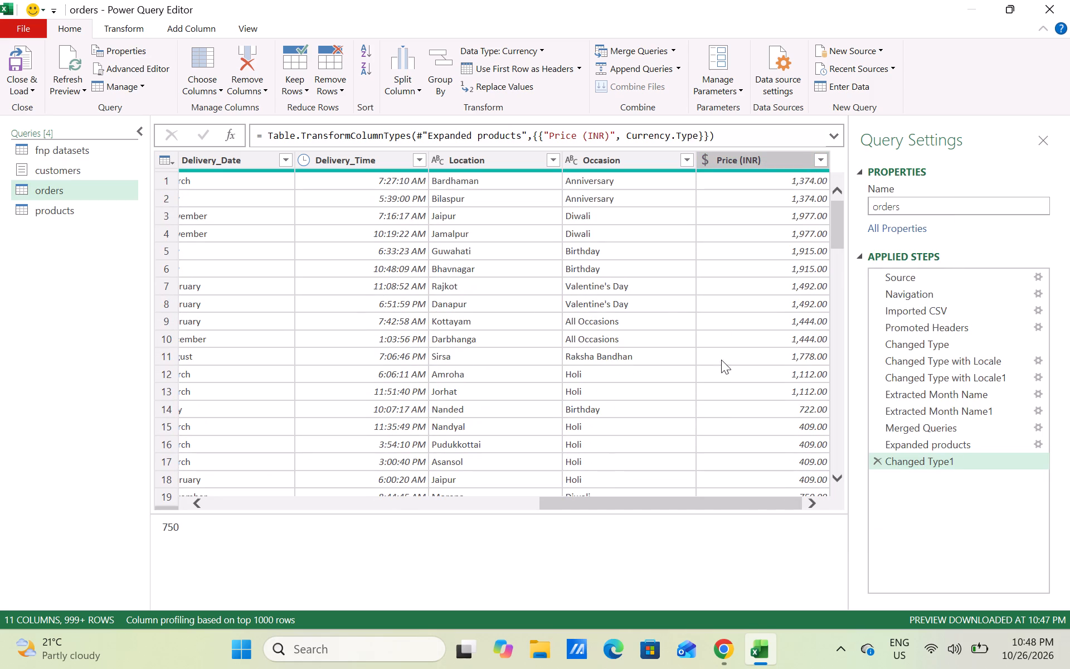
scroll(661, 309, "up", 1)
scroll(661, 309, "right", 1)
scroll(661, 309, "up", 1)
scroll(661, 309, "left", 1)
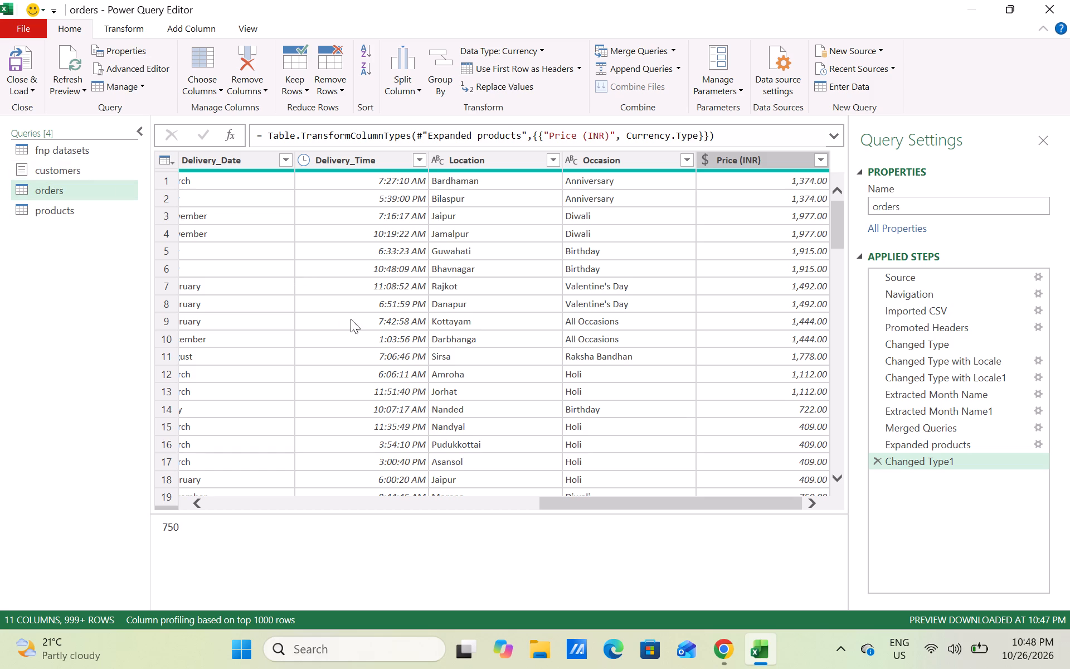
scroll(436, 322, "left", 1)
scroll(436, 322, "right", 2)
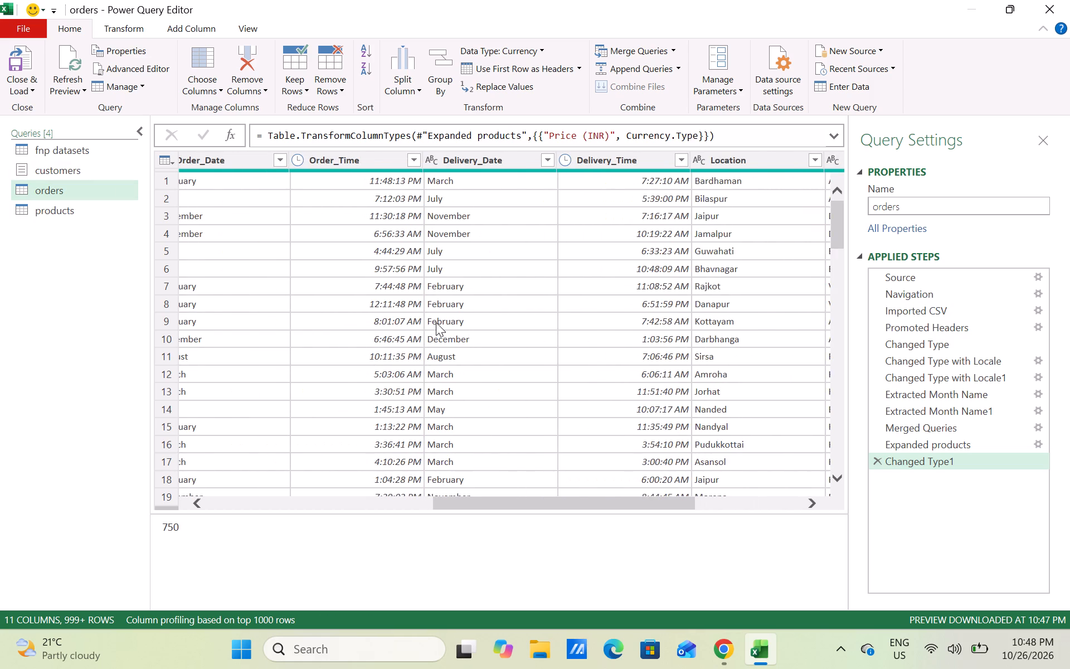
scroll(436, 322, "left", 3)
scroll(436, 322, "right", 1)
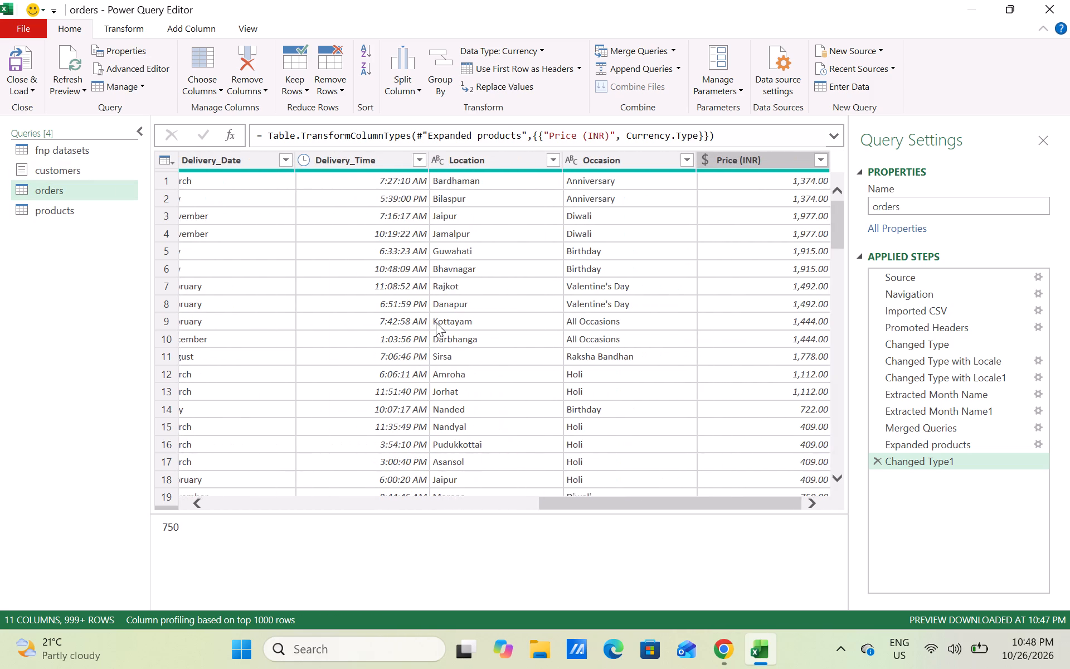
scroll(436, 322, "right", 5)
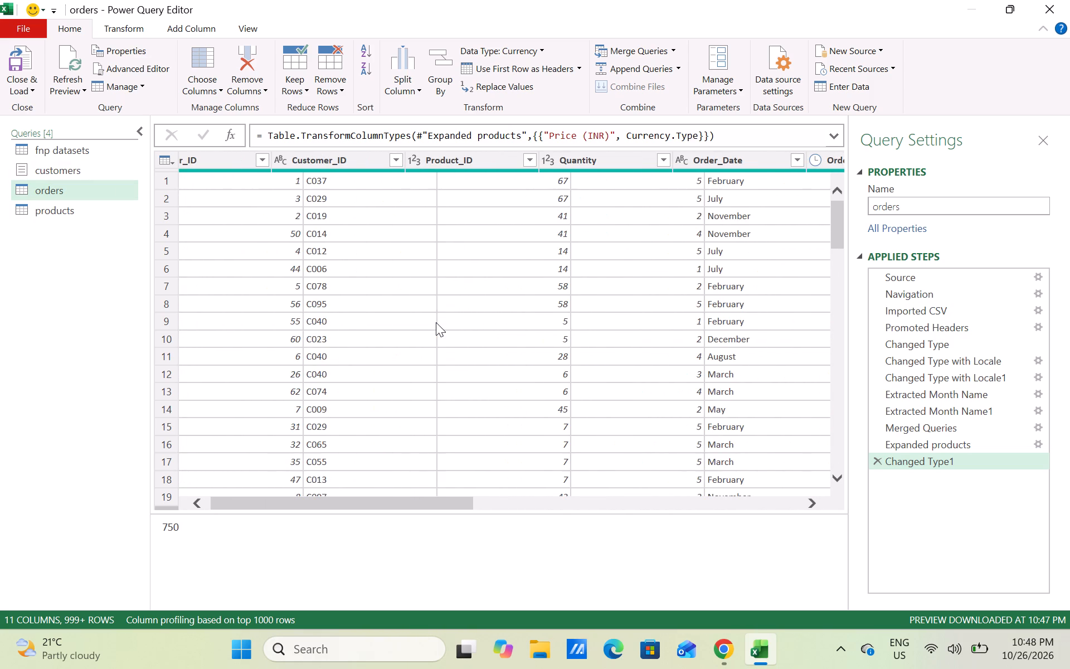
scroll(436, 322, "right", 7)
scroll(436, 322, "left", 1)
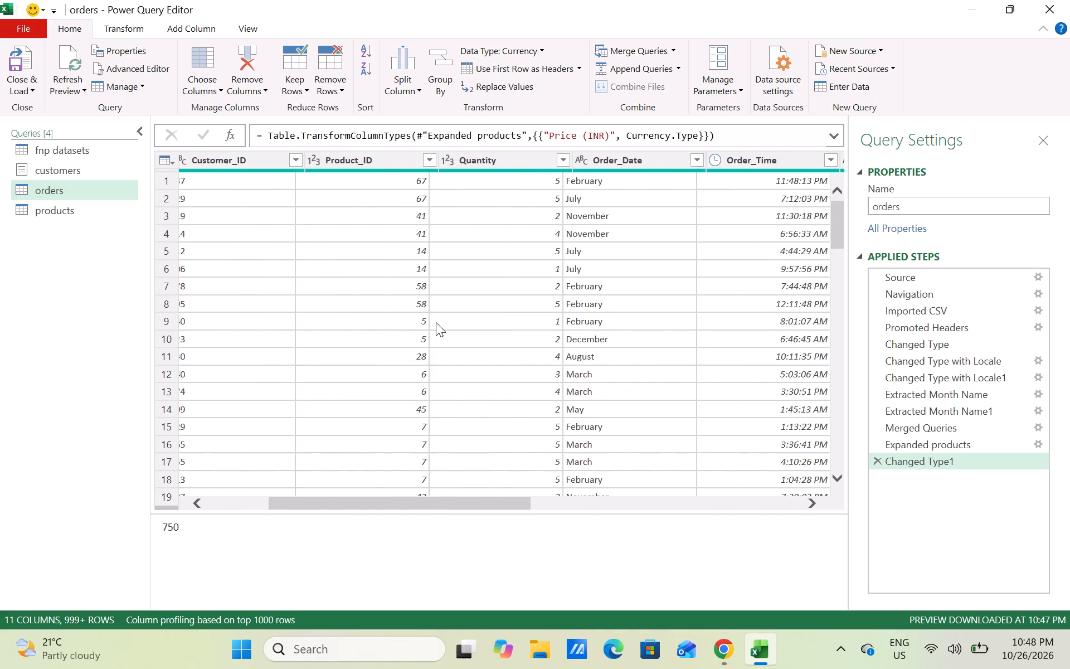
scroll(436, 322, "left", 2)
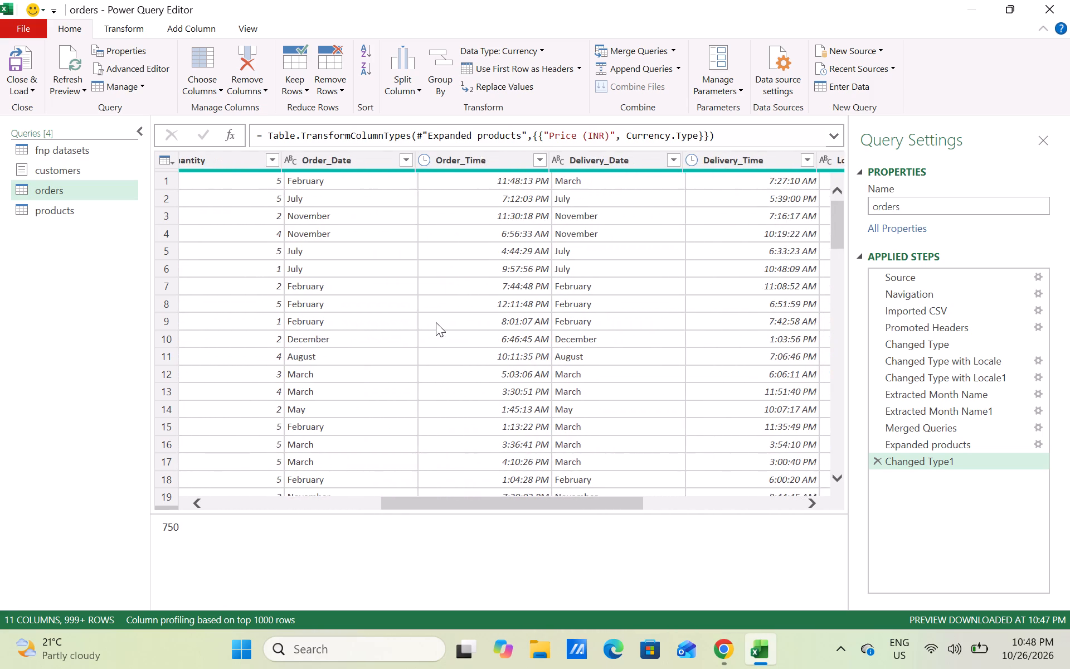
scroll(436, 322, "left", 3)
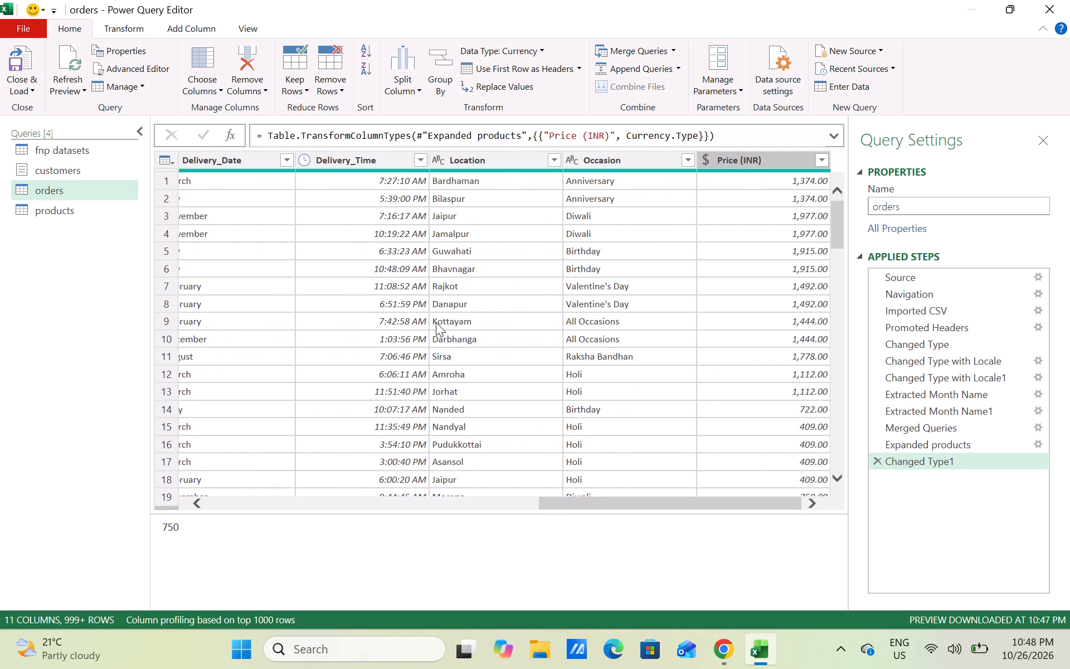
Look over the orders table, the customers and fnp datasets queries, and the available transform and parameter commands.
scroll(436, 322, "left", 1)
scroll(436, 322, "right", 8)
scroll(279, 259, "up", 1)
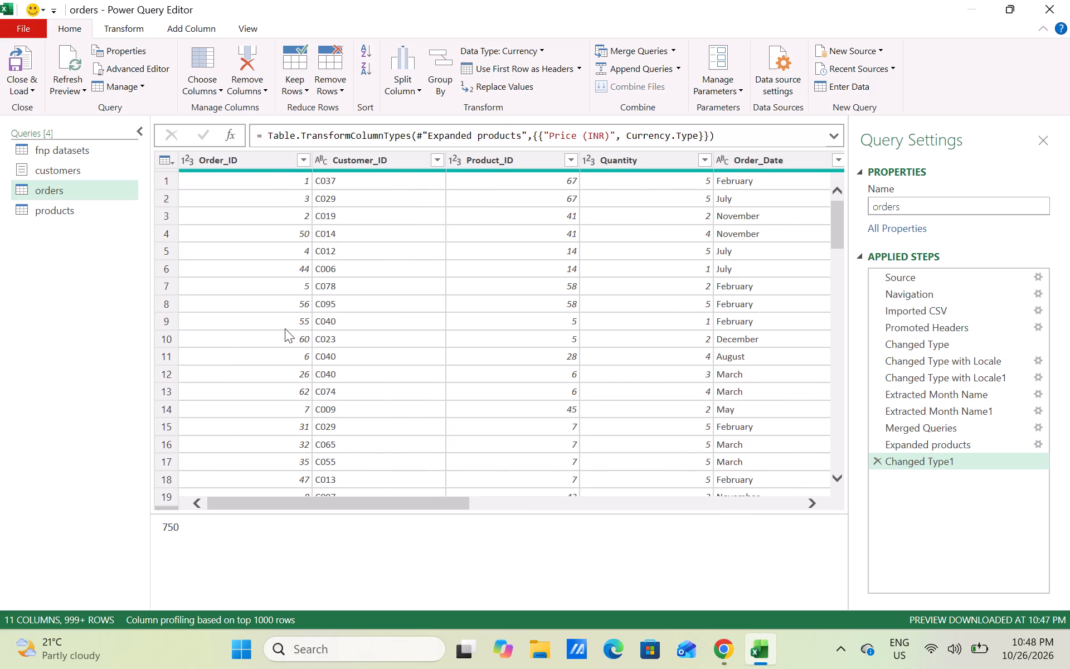
scroll(285, 328, "up", 1)
scroll(534, 356, "up", 1)
left_click(146, 33)
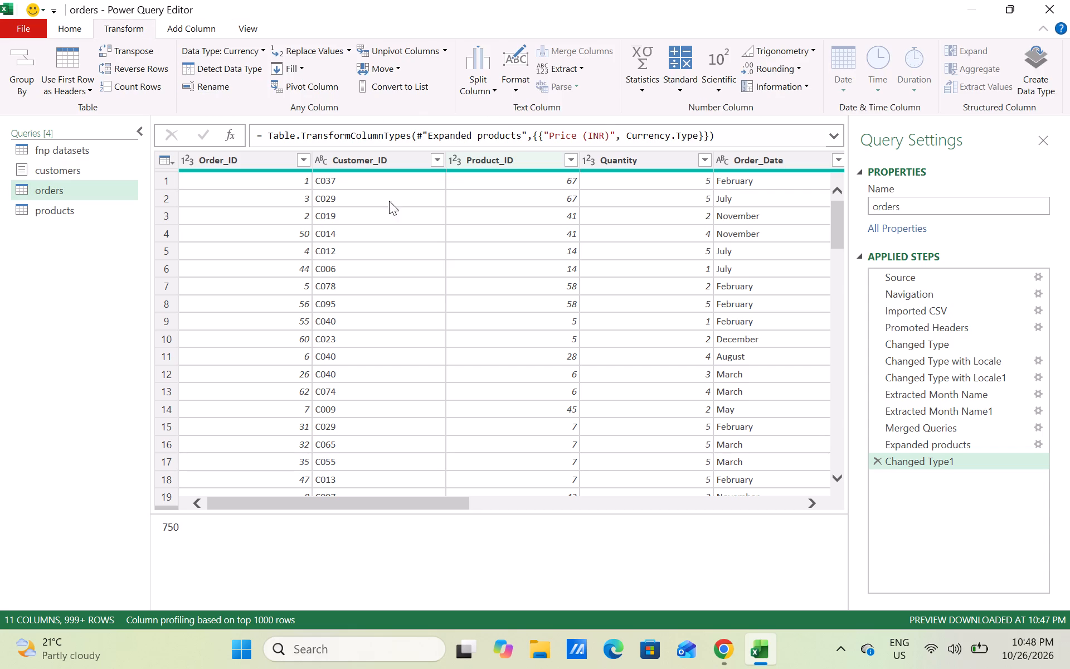
left_click(92, 168)
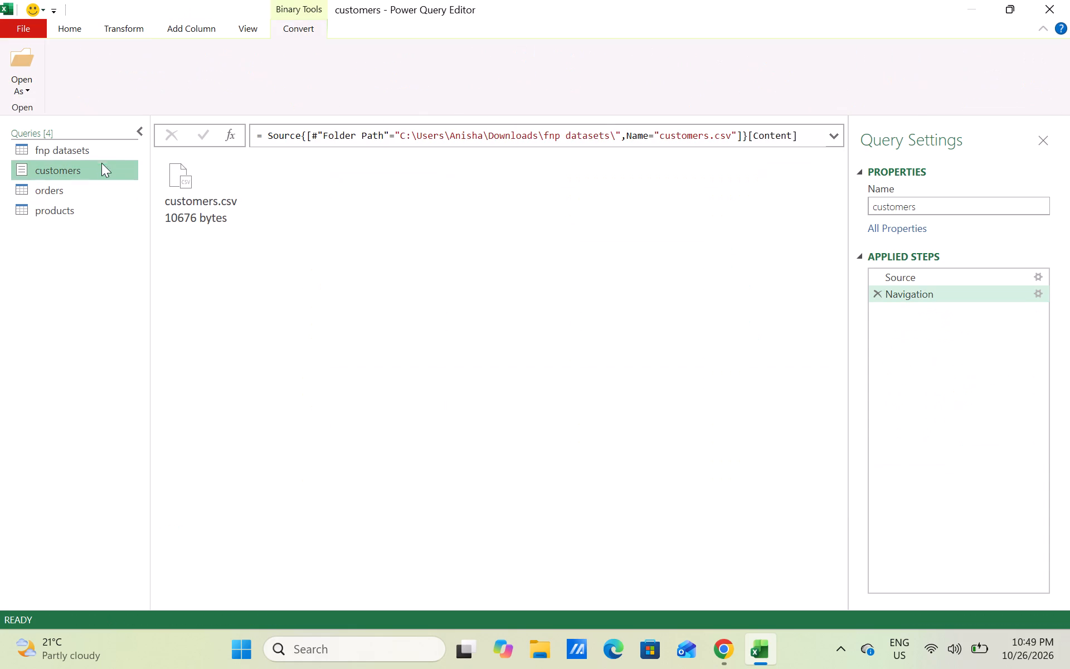
left_click(96, 151)
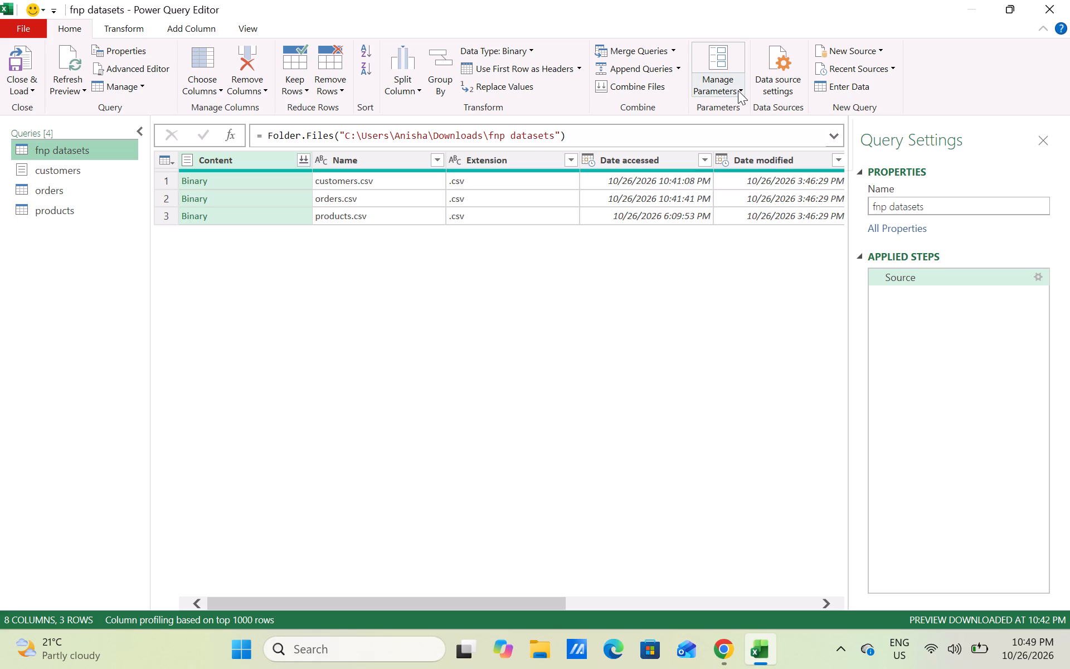
left_click(738, 86)
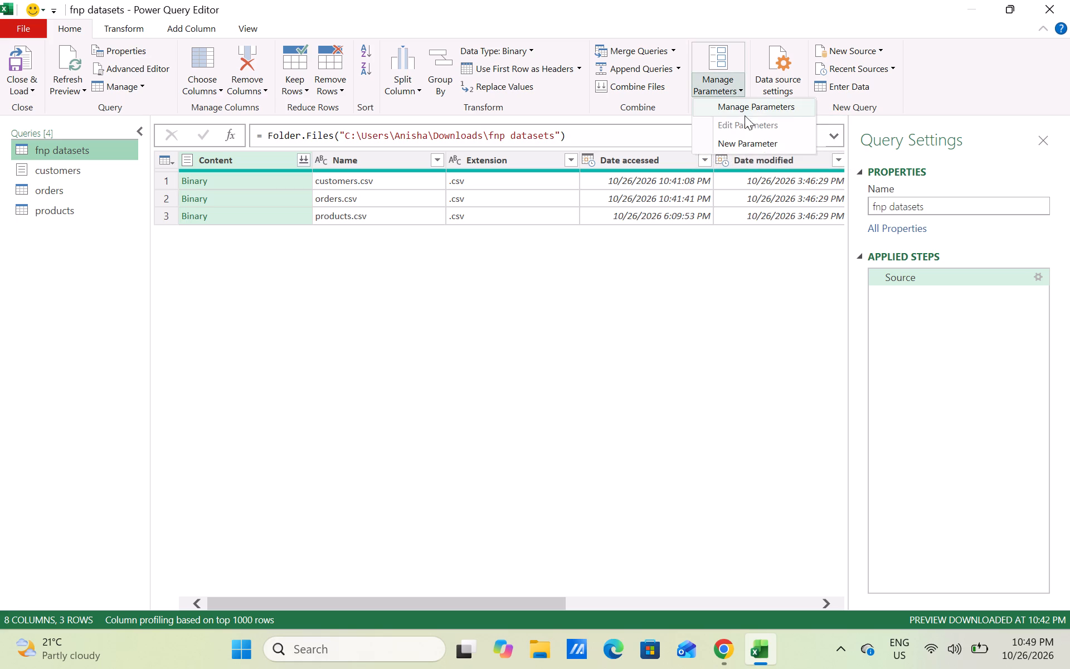
left_click(701, 308)
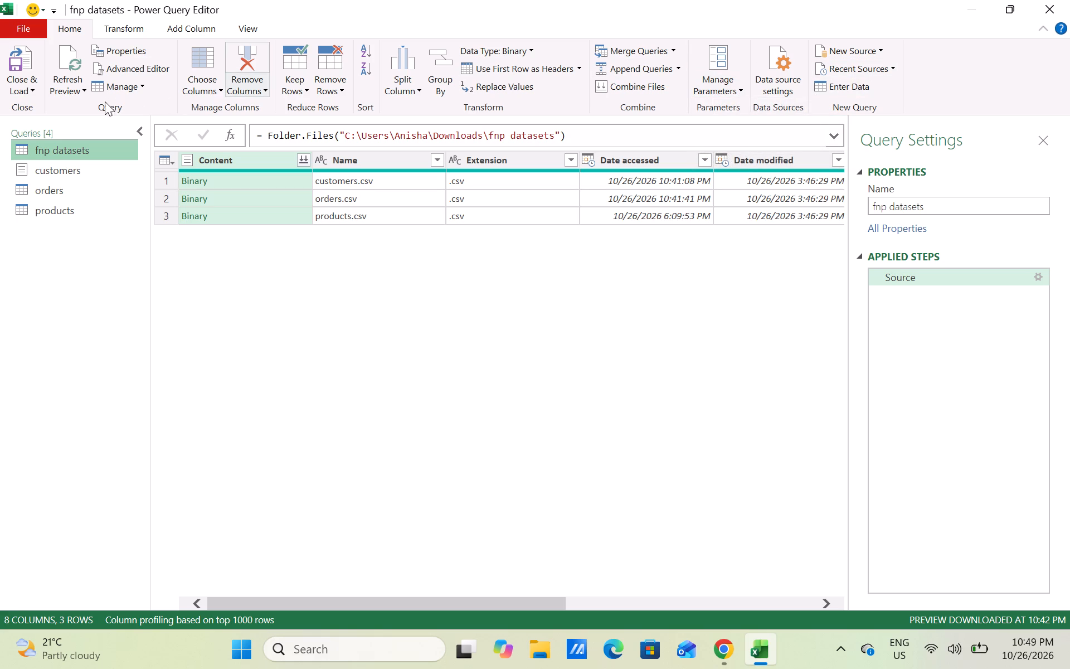
left_click(139, 25)
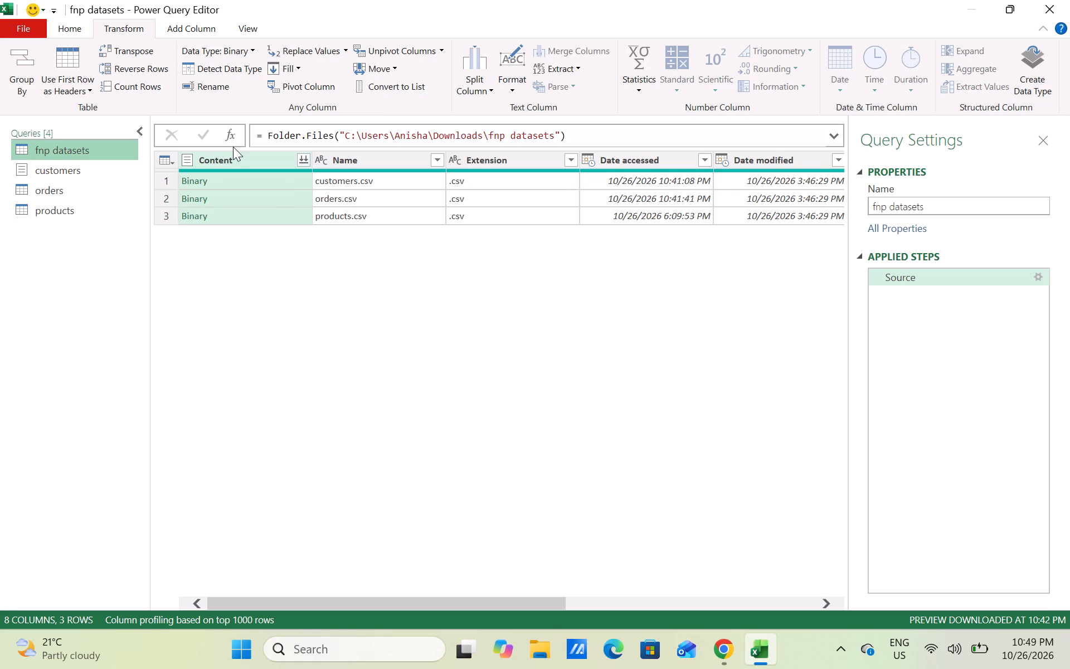
Open the customers.csv file content in the customers query as a table.
left_click(67, 162)
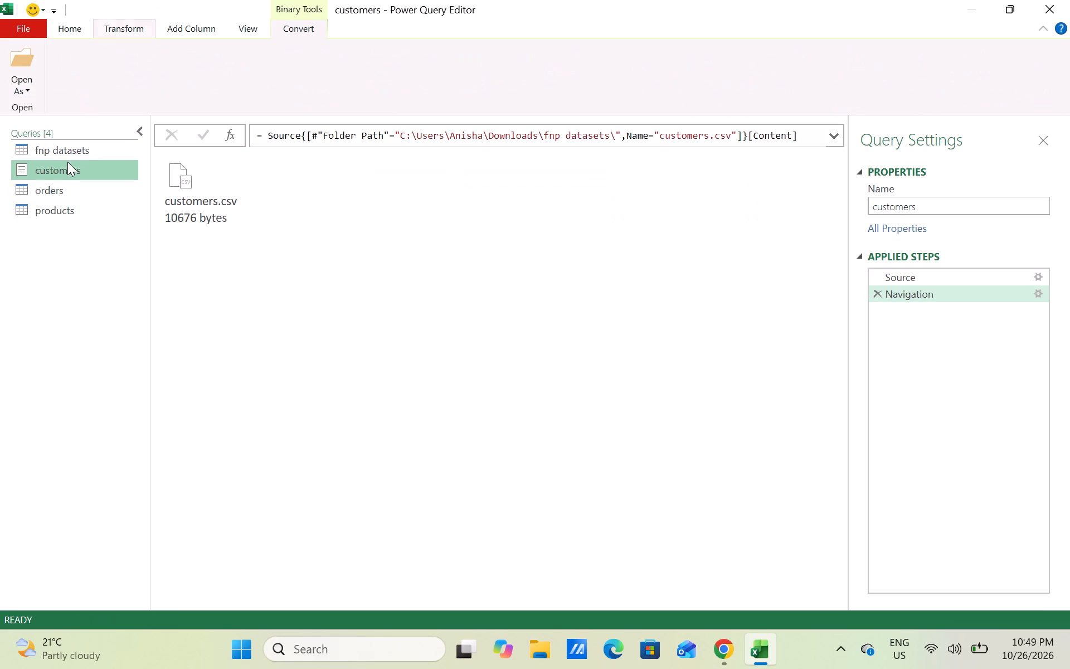
double_click(206, 214)
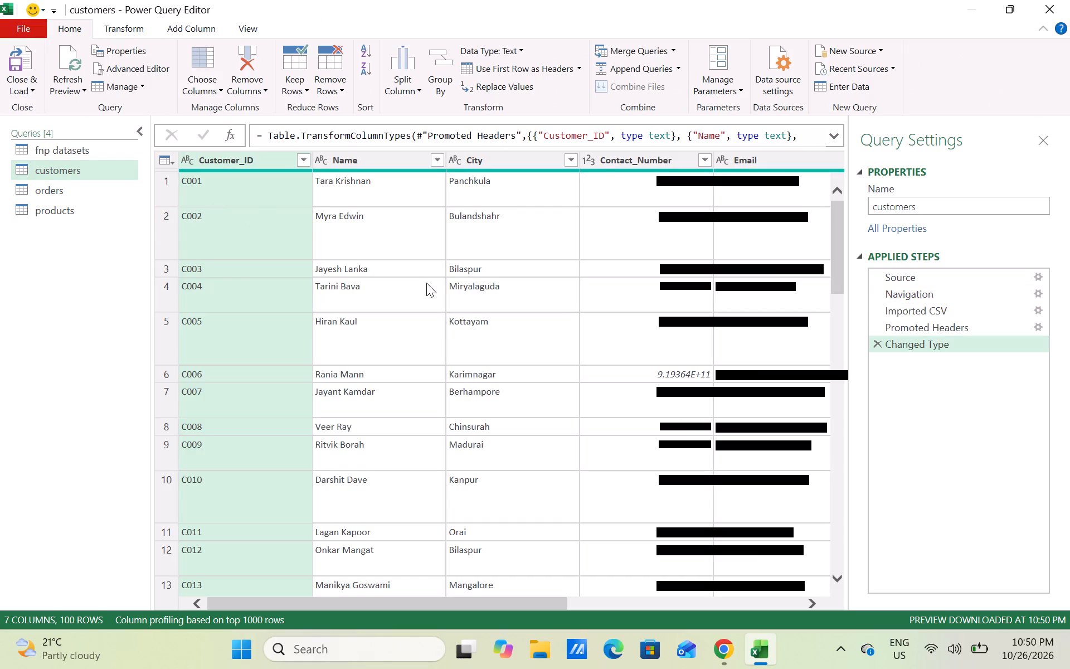
Change the data type of the Contact_Number column in the customers query to Text, replacing the current conversion.
scroll(447, 336, "left", 2)
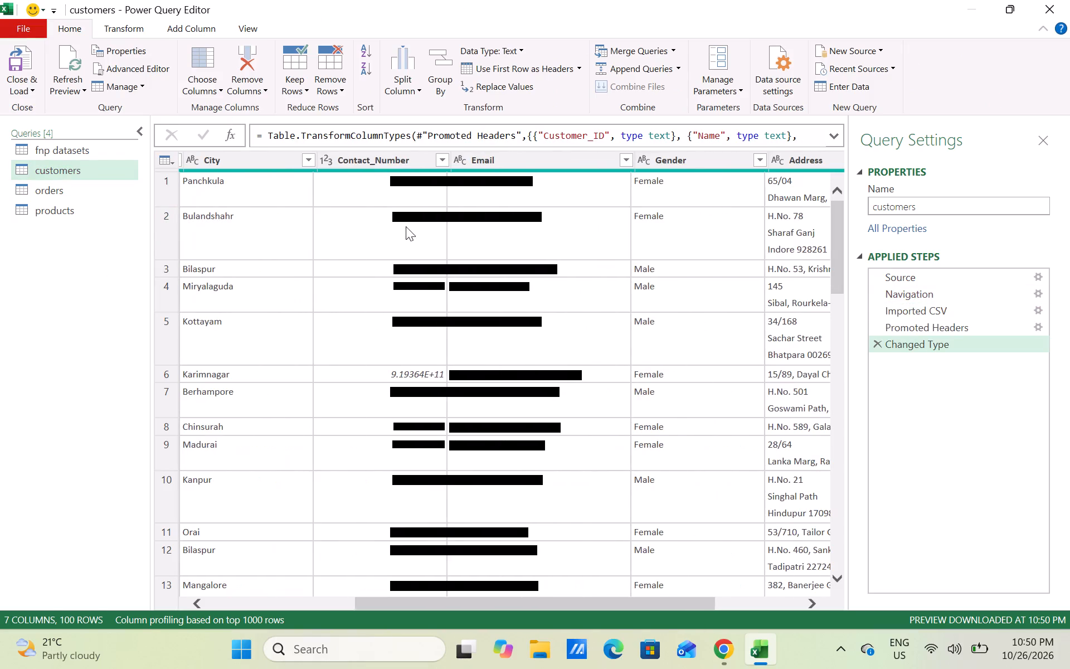
left_click(403, 158)
right_click(403, 158)
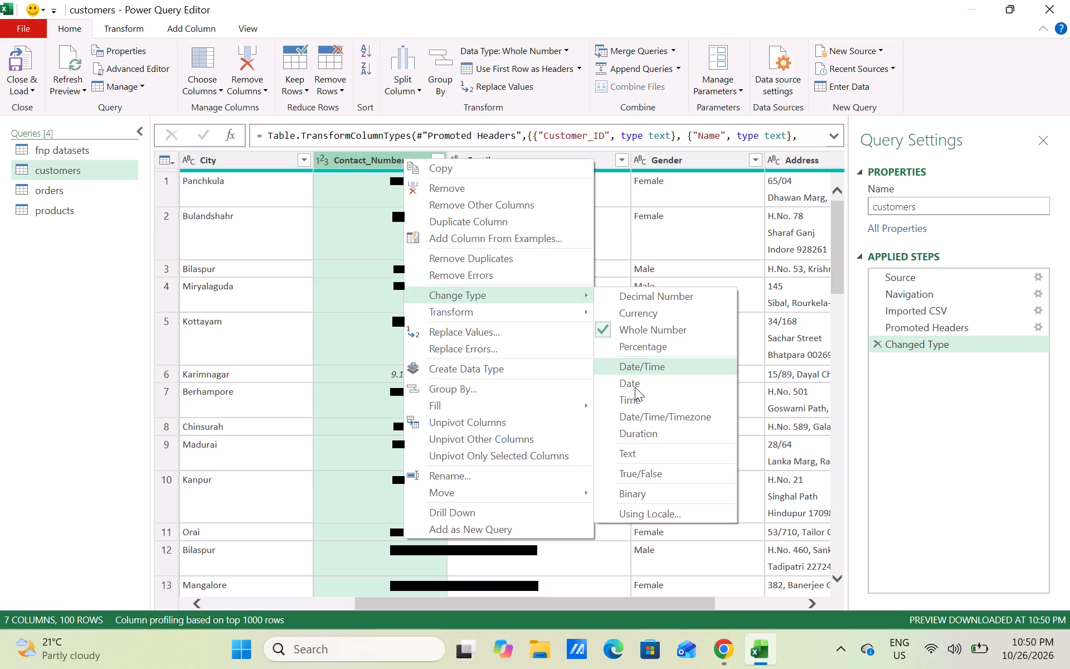
left_click(635, 457)
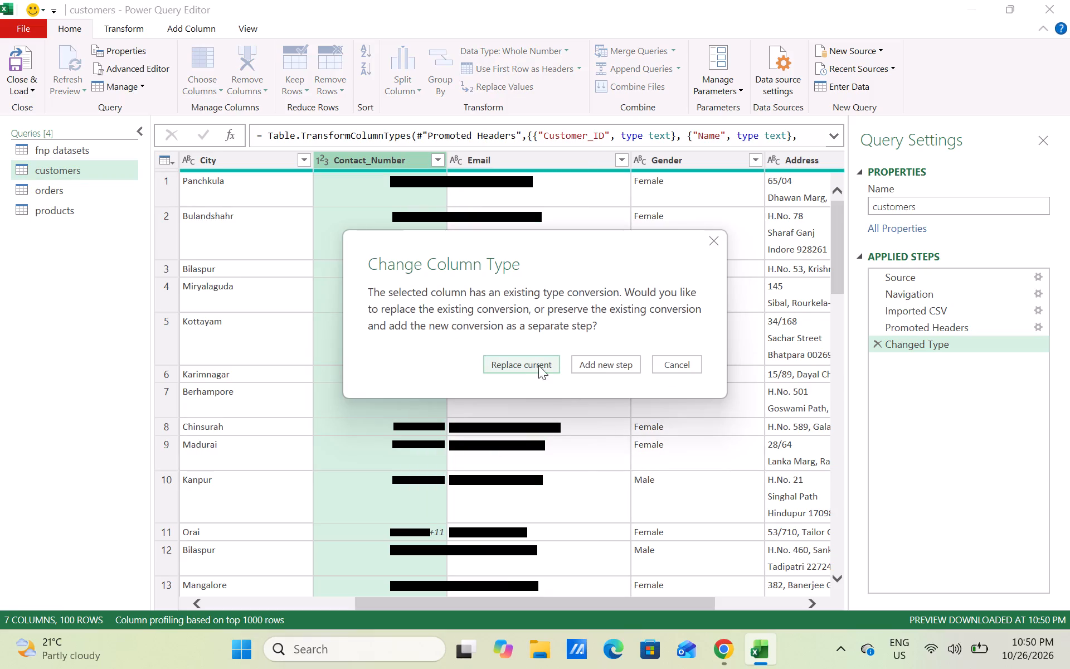
left_click(543, 363)
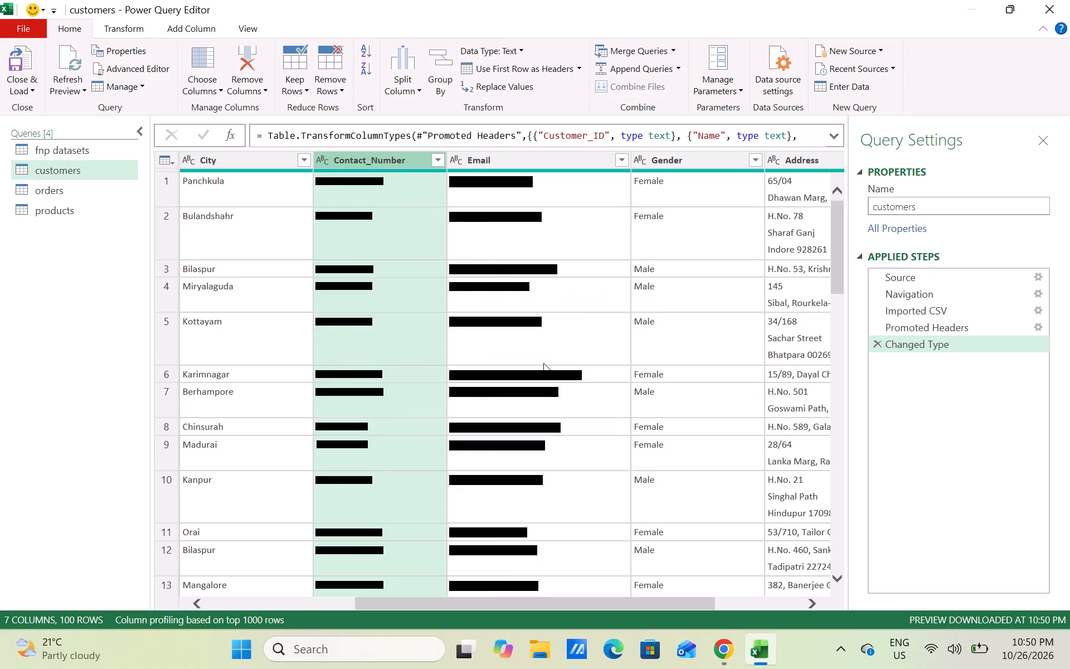
Examine the City and Contact_Number values along with the other columns of the customers table.
left_click(385, 323)
scroll(385, 323, "left", 2)
scroll(385, 323, "right", 3)
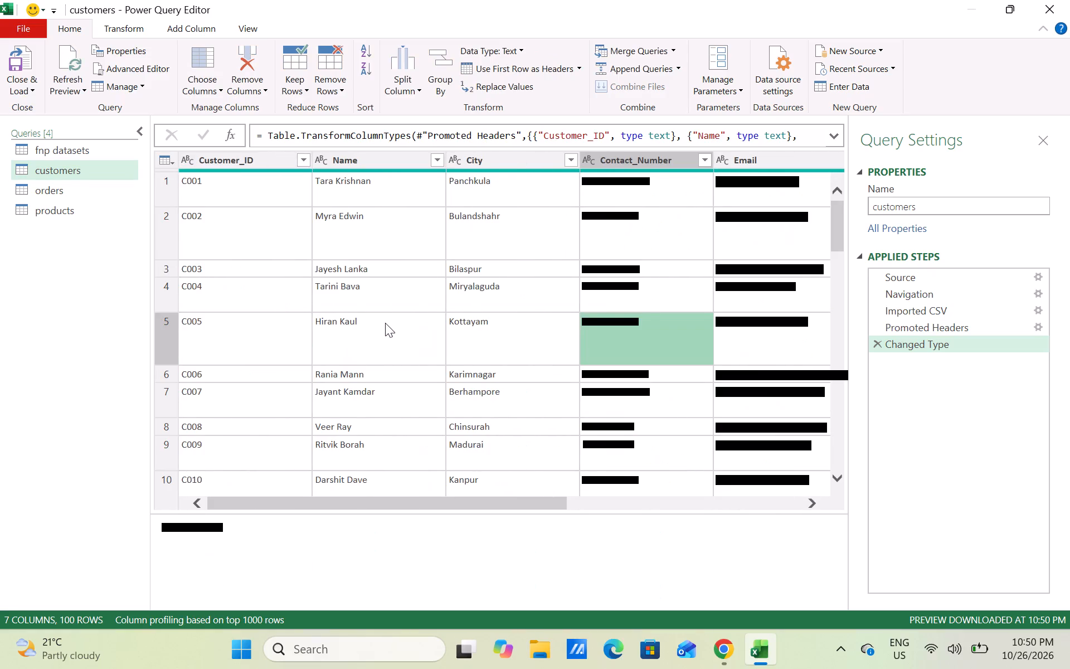
scroll(385, 323, "left", 2)
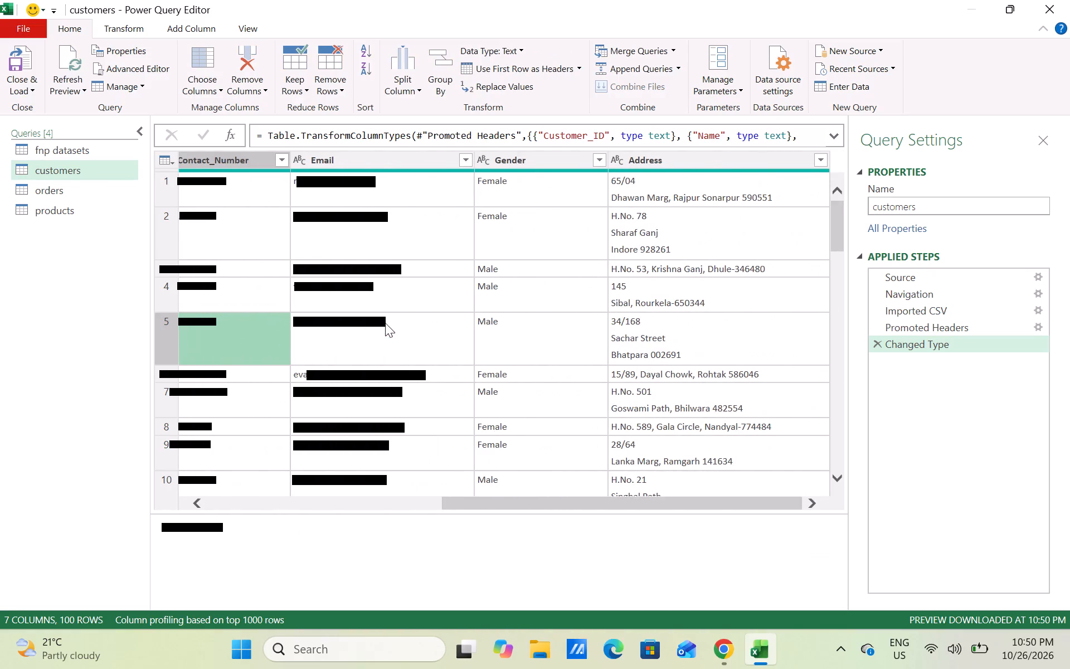
scroll(385, 323, "right", 3)
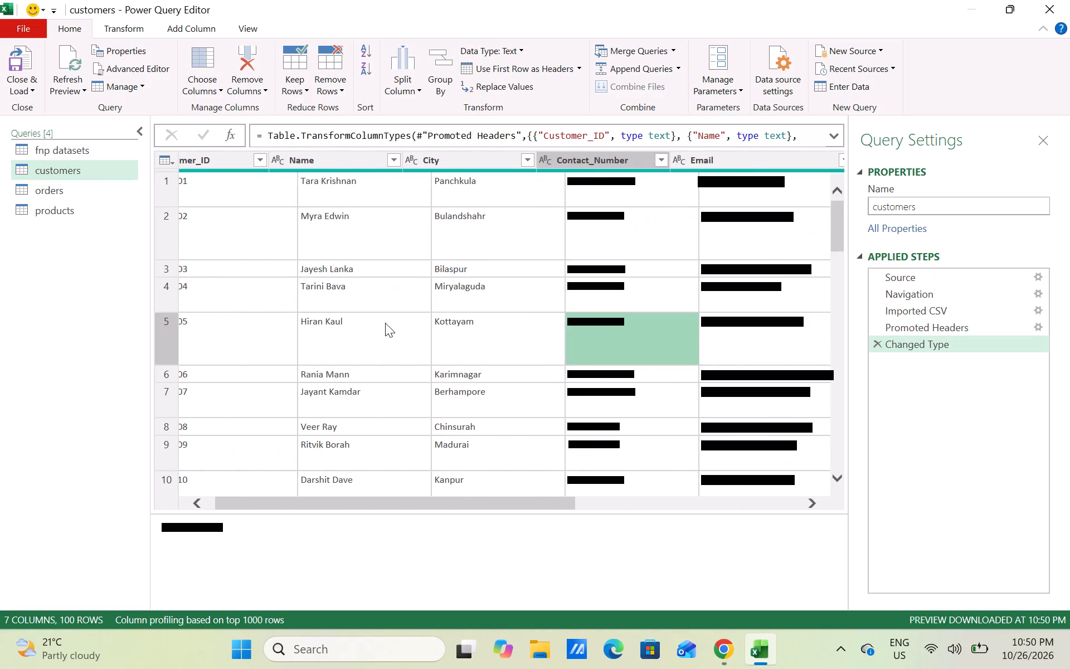
left_click(520, 357)
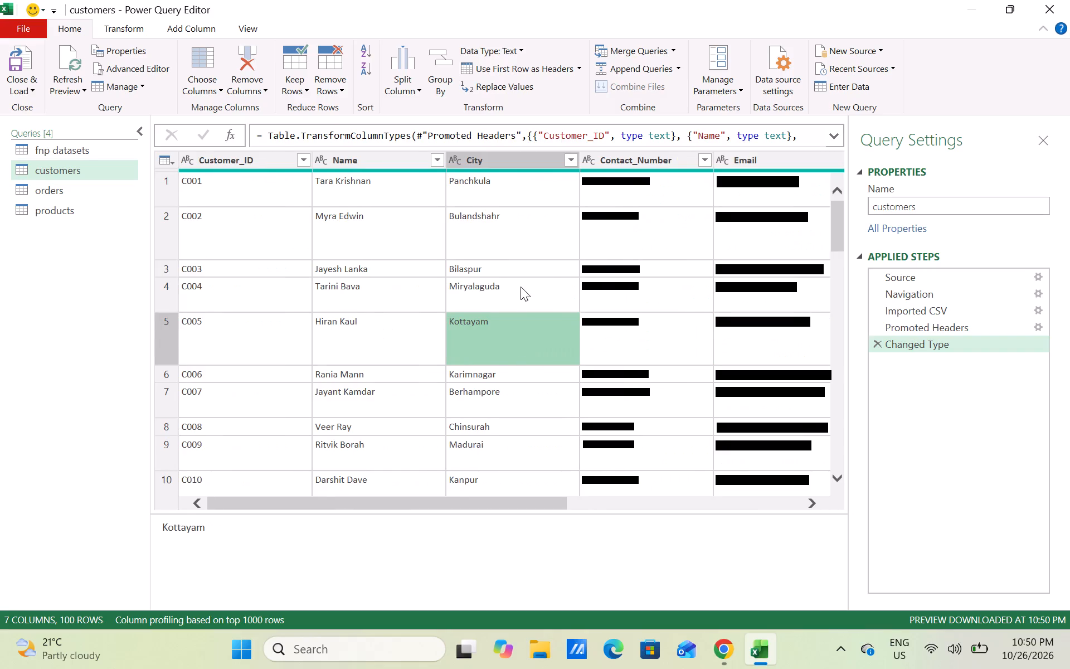
left_click(521, 287)
left_click(542, 271)
left_click(541, 237)
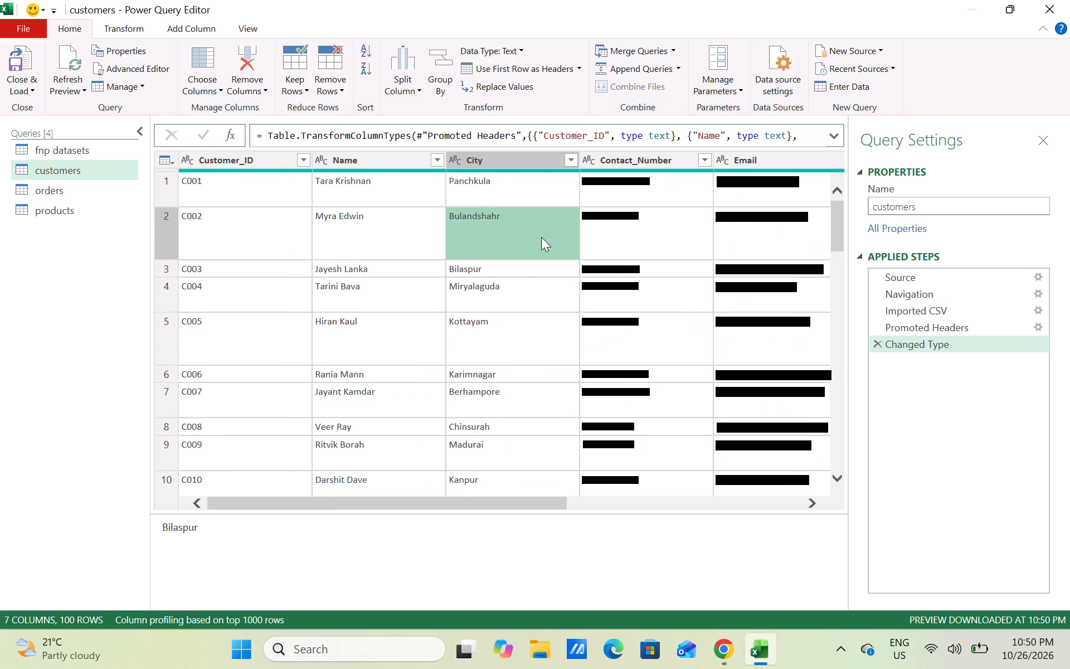
left_click(554, 196)
left_click(648, 197)
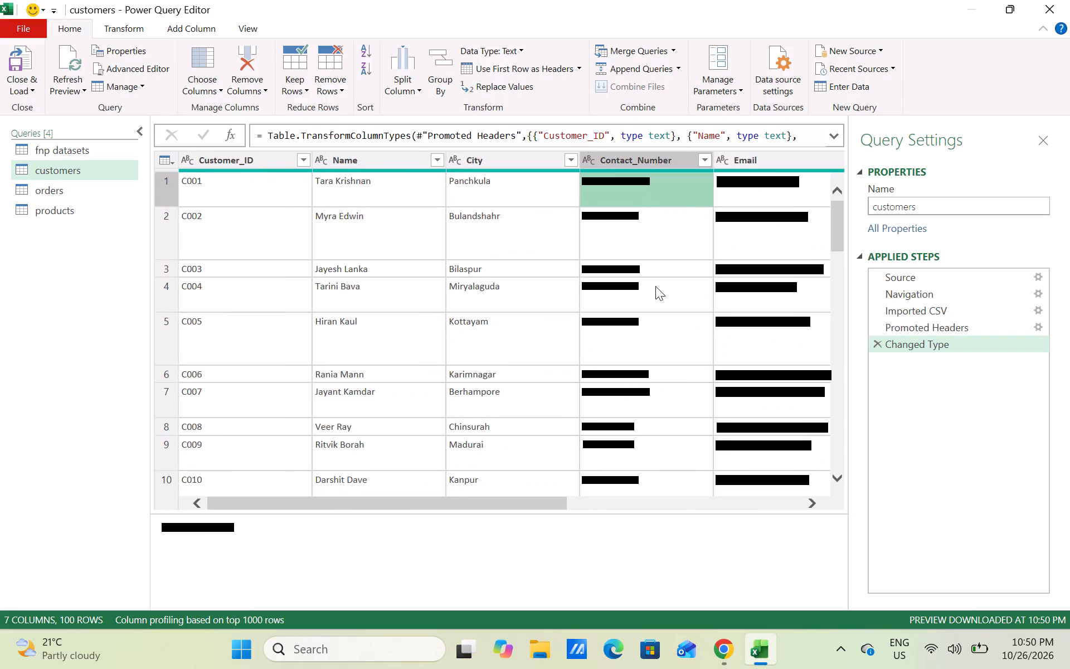
left_click(658, 300)
scroll(627, 309, "left", 1)
scroll(627, 309, "right", 1)
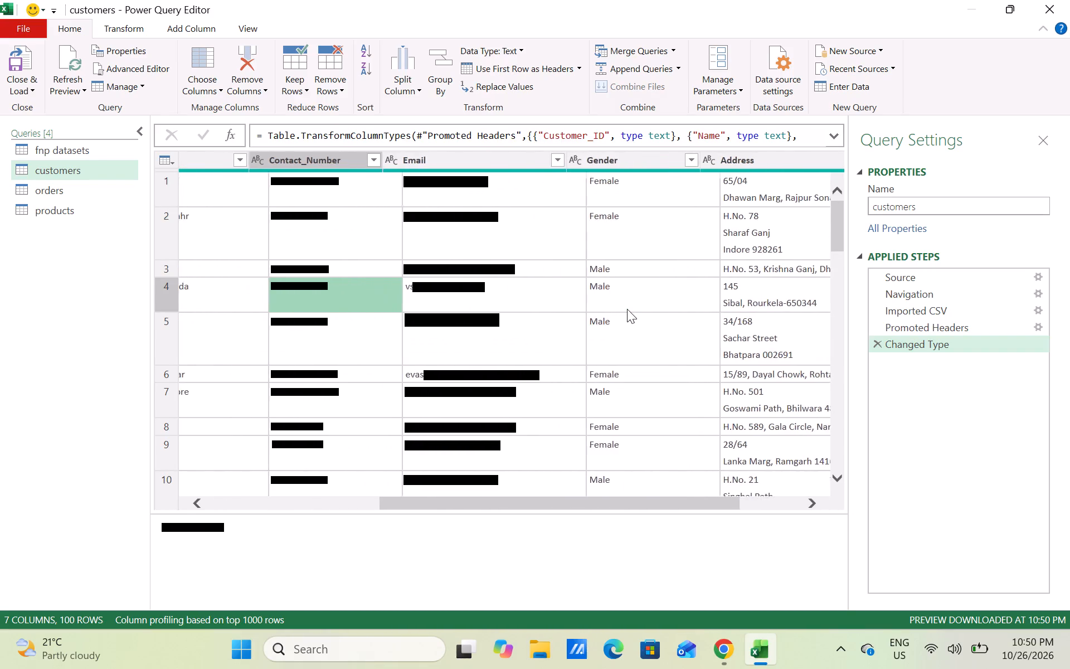
scroll(627, 309, "right", 3)
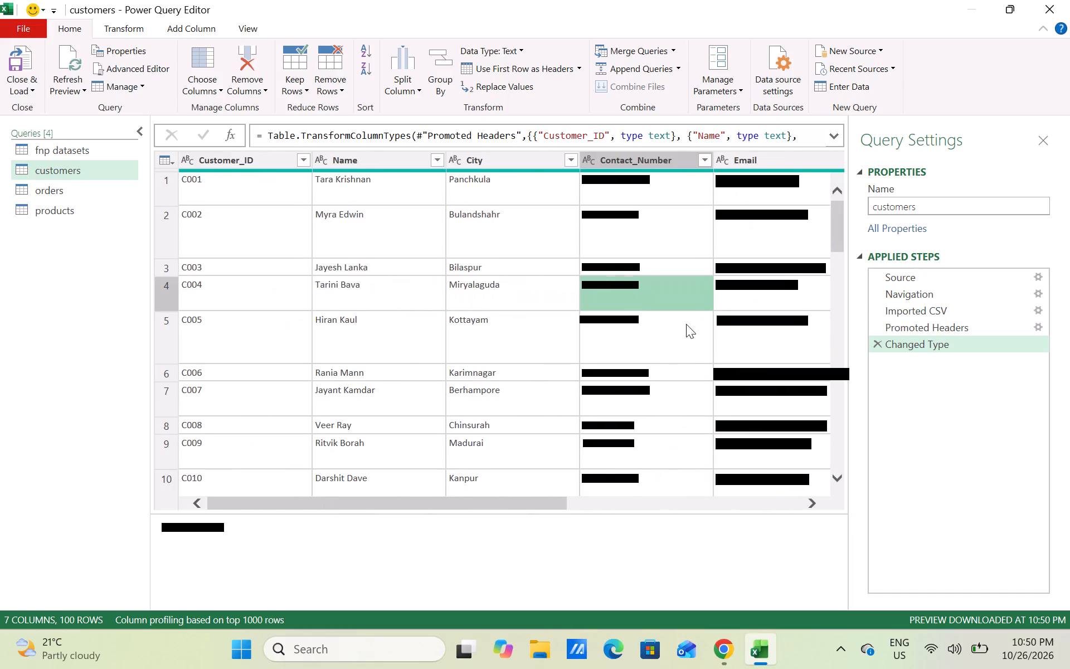
left_click(89, 151)
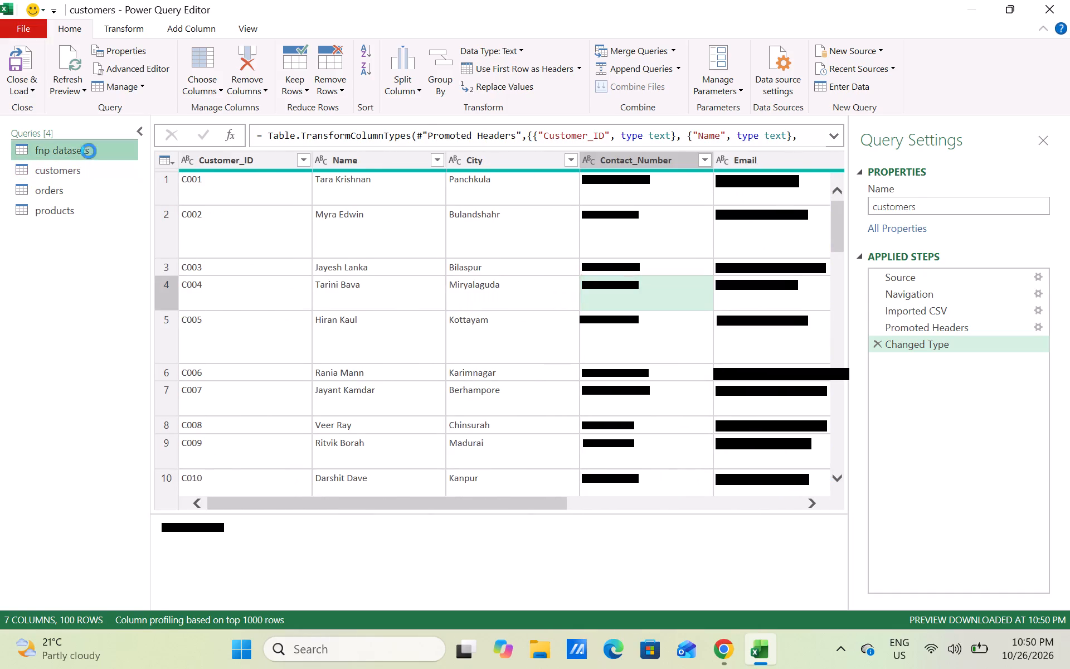
left_click(85, 171)
scroll(353, 288, "left", 1)
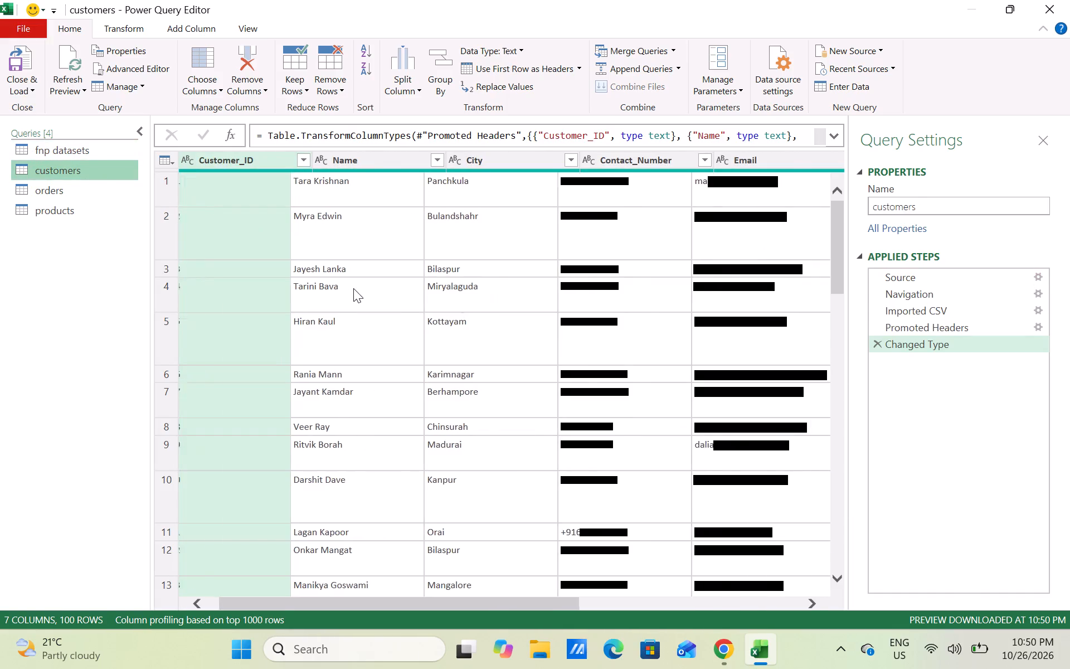
scroll(353, 288, "left", 1)
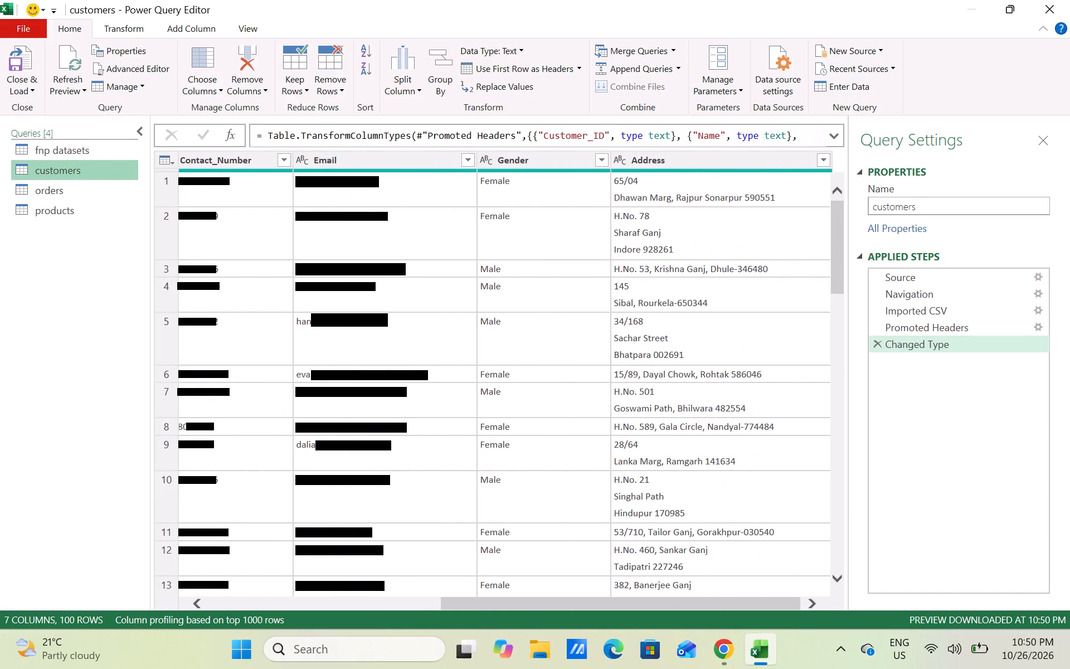
Review the columns of the orders query from Order_ID through Price (INR).
left_click(74, 188)
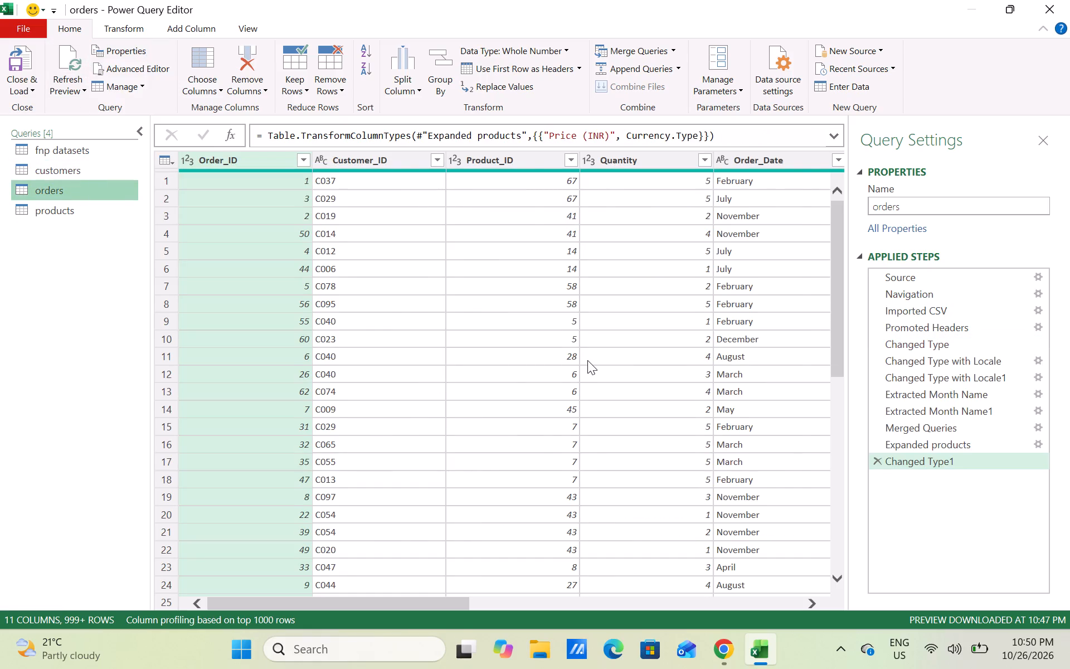
scroll(587, 360, "left", 1)
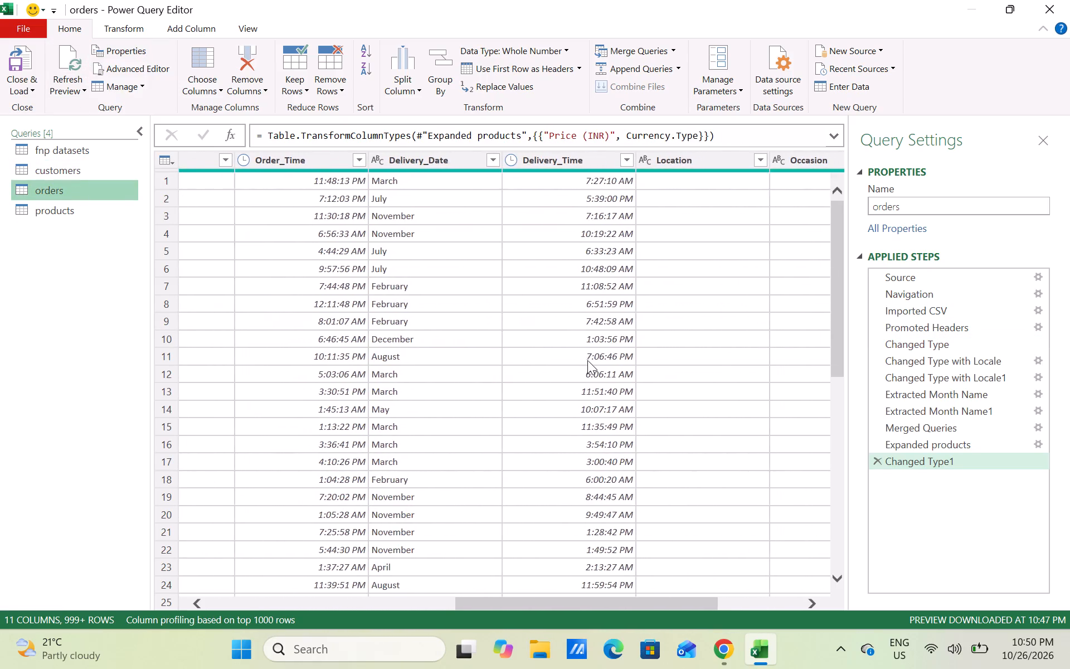
scroll(587, 360, "left", 2)
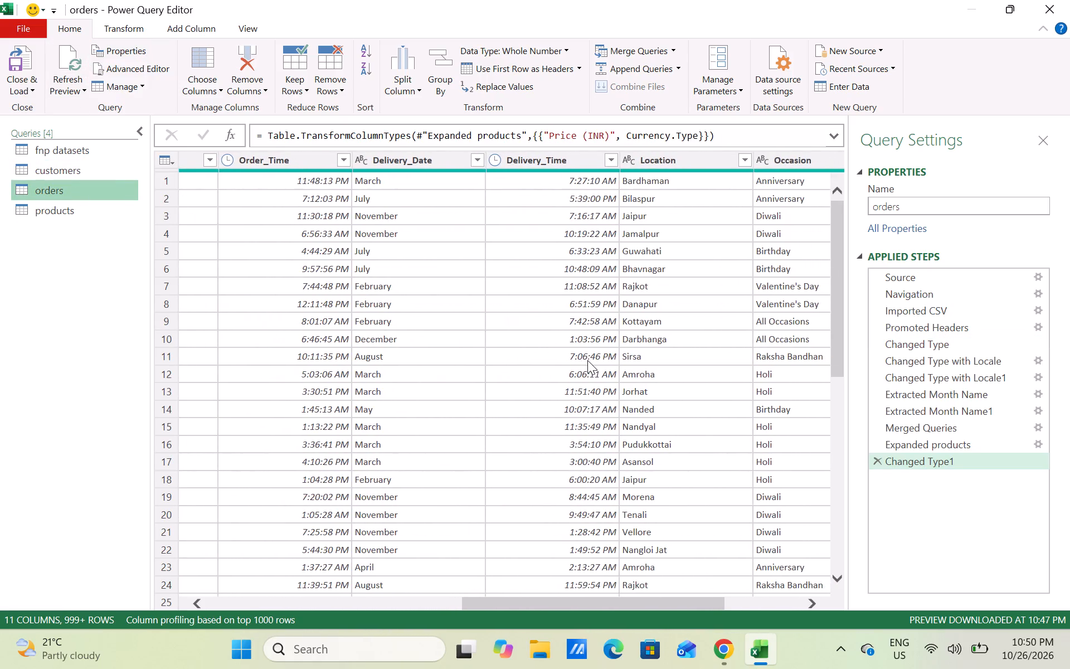
scroll(587, 360, "left", 3)
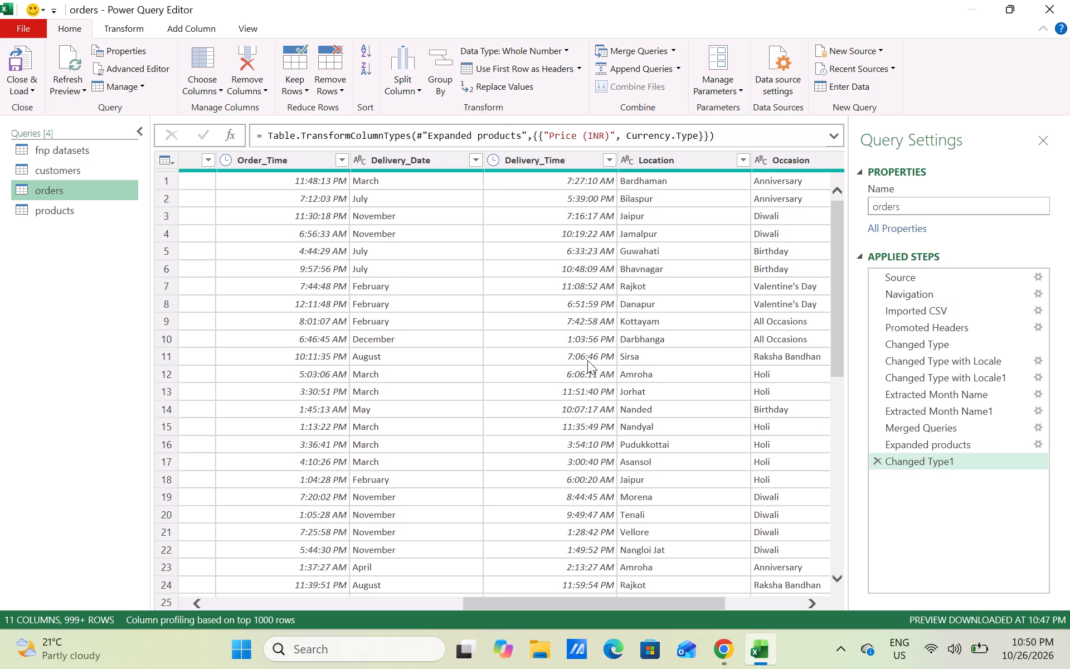
scroll(587, 360, "left", 1)
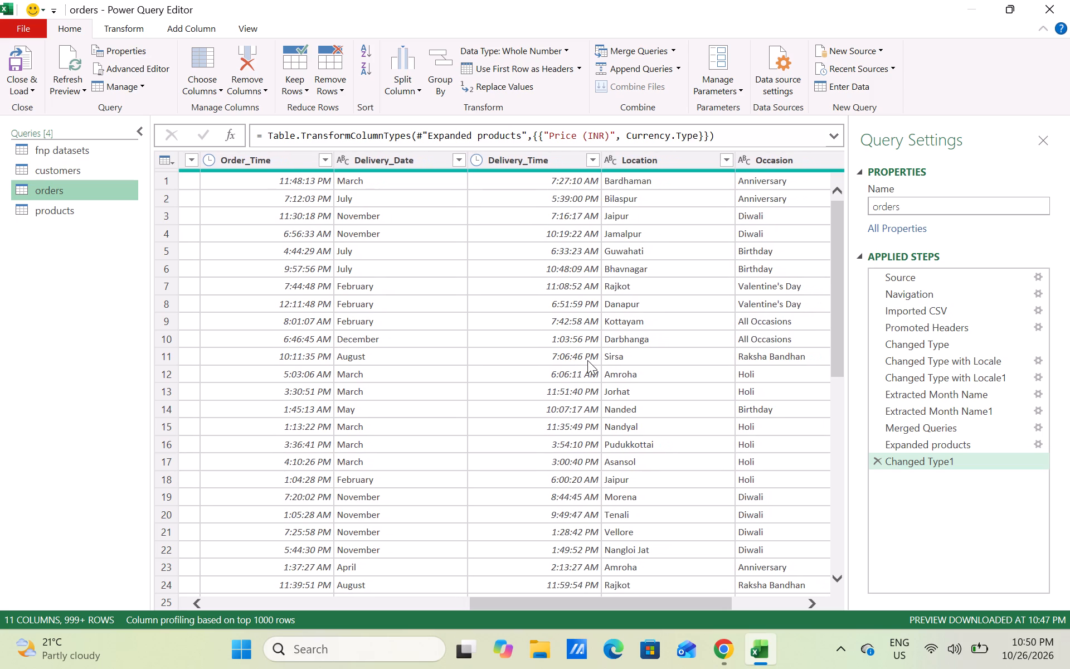
scroll(587, 360, "left", 1)
scroll(619, 392, "left", 1)
scroll(619, 392, "right", 1)
scroll(619, 392, "left", 1)
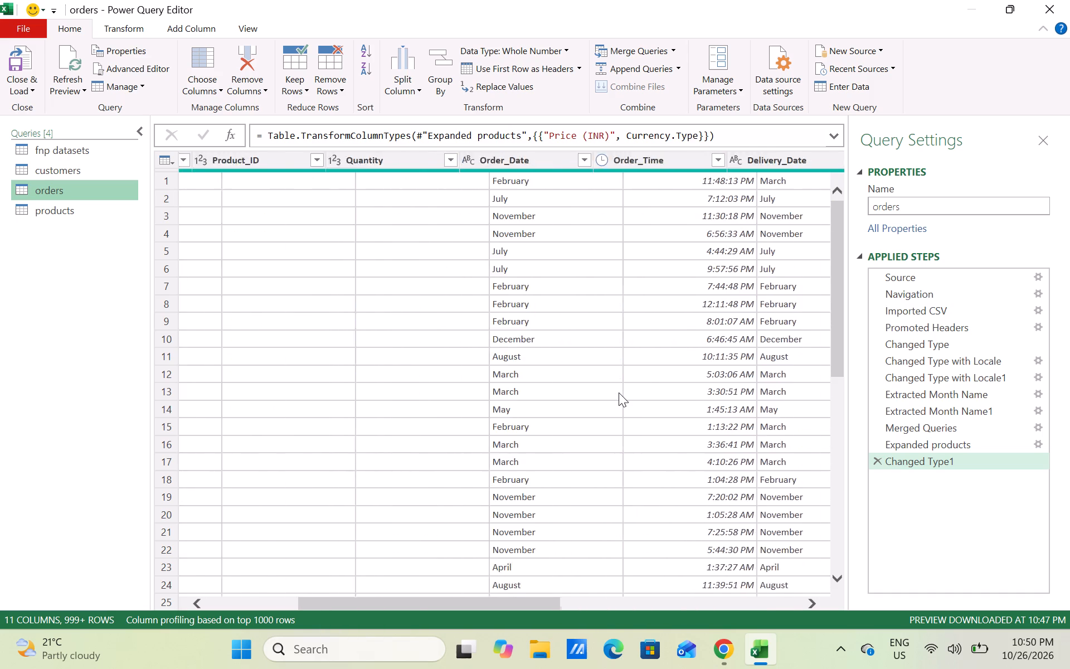
scroll(619, 392, "left", 1)
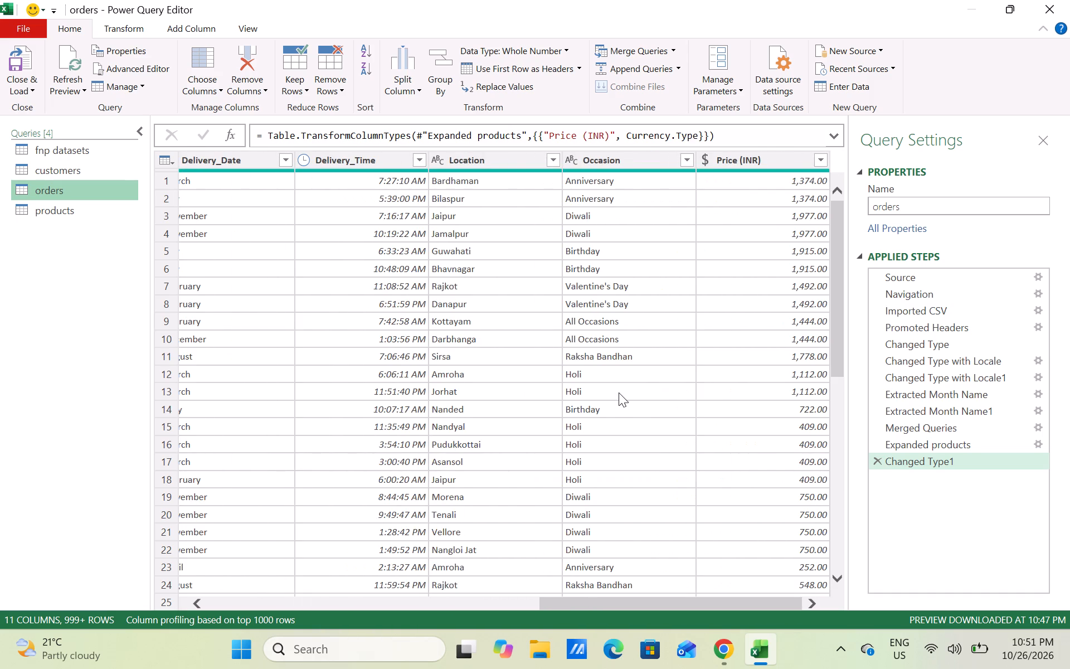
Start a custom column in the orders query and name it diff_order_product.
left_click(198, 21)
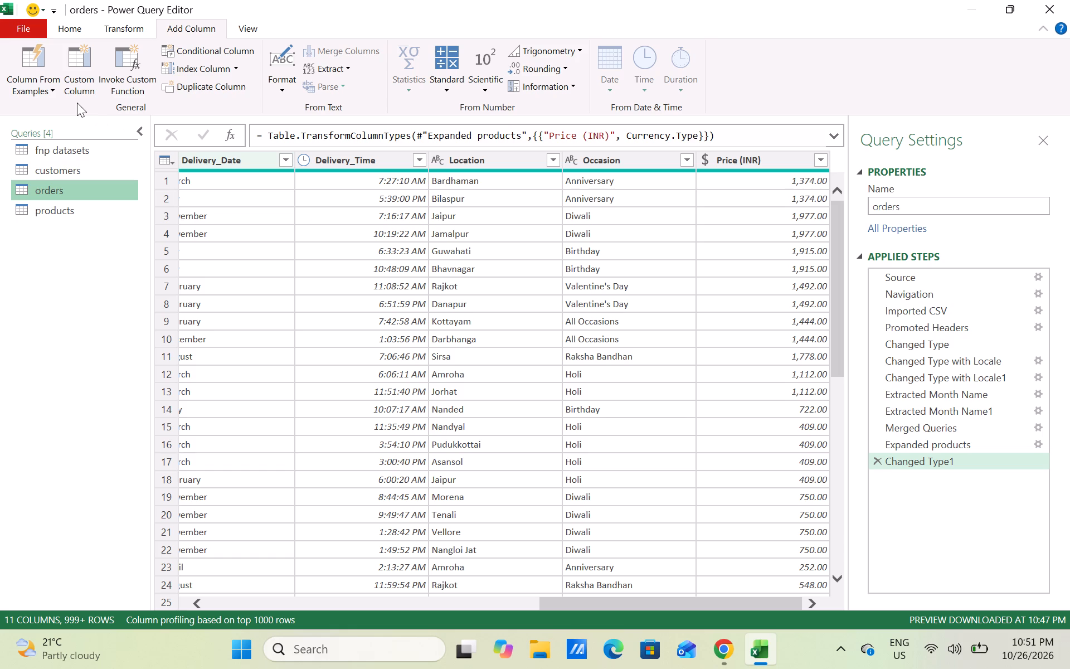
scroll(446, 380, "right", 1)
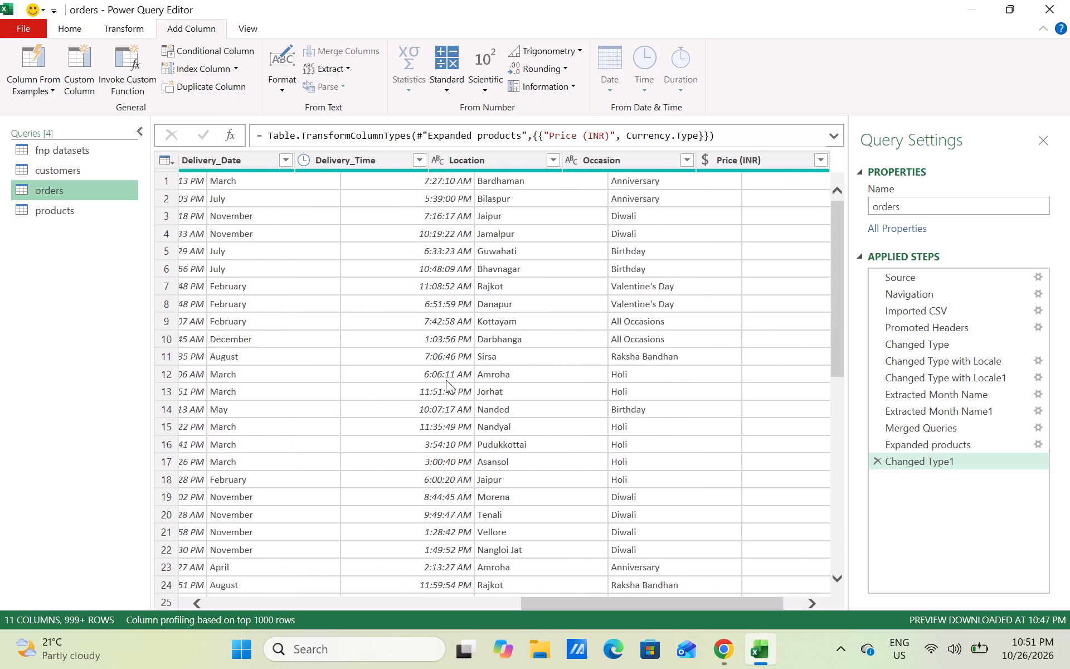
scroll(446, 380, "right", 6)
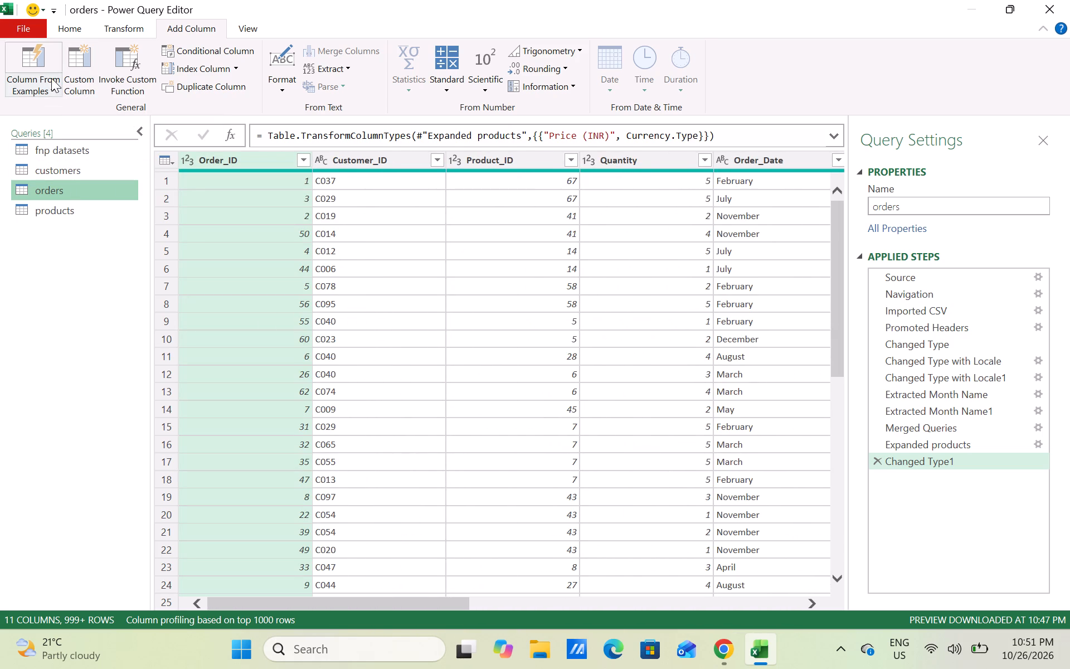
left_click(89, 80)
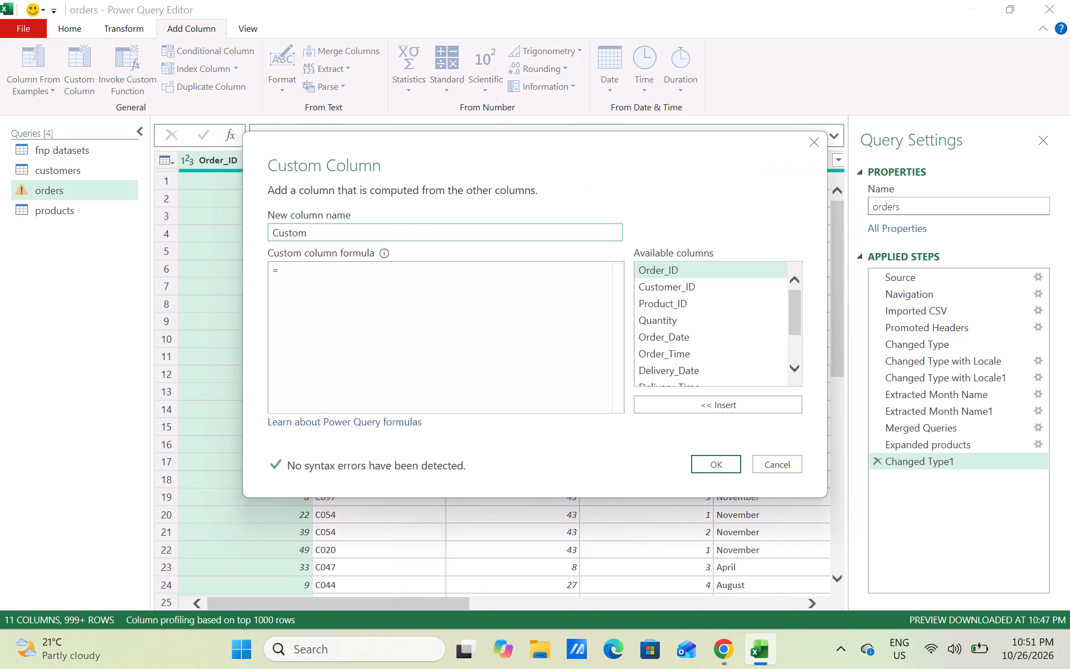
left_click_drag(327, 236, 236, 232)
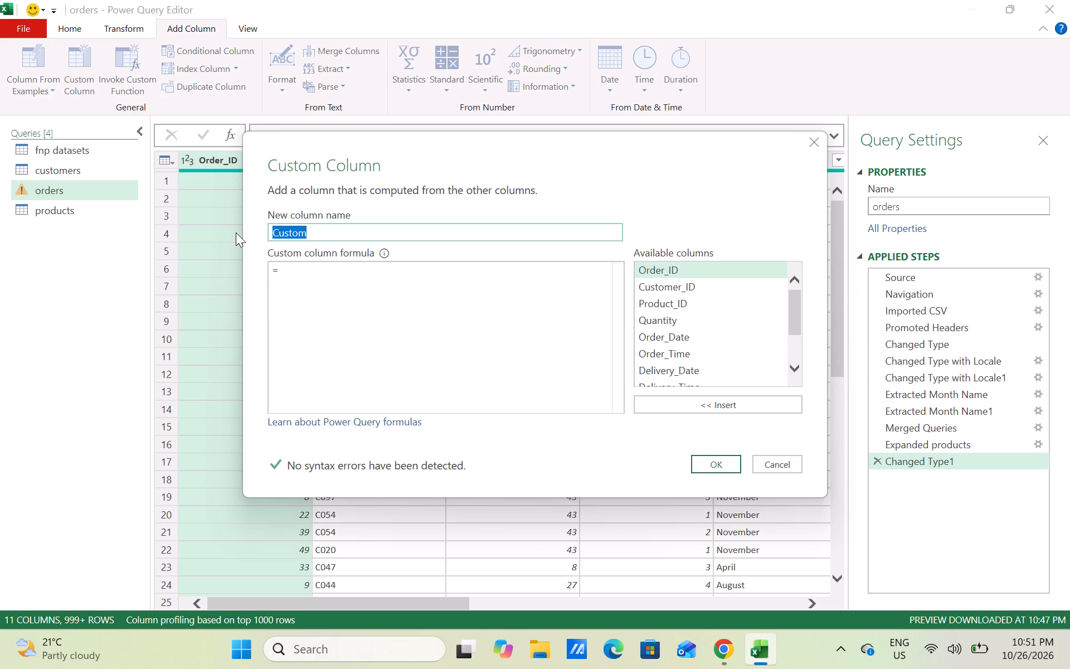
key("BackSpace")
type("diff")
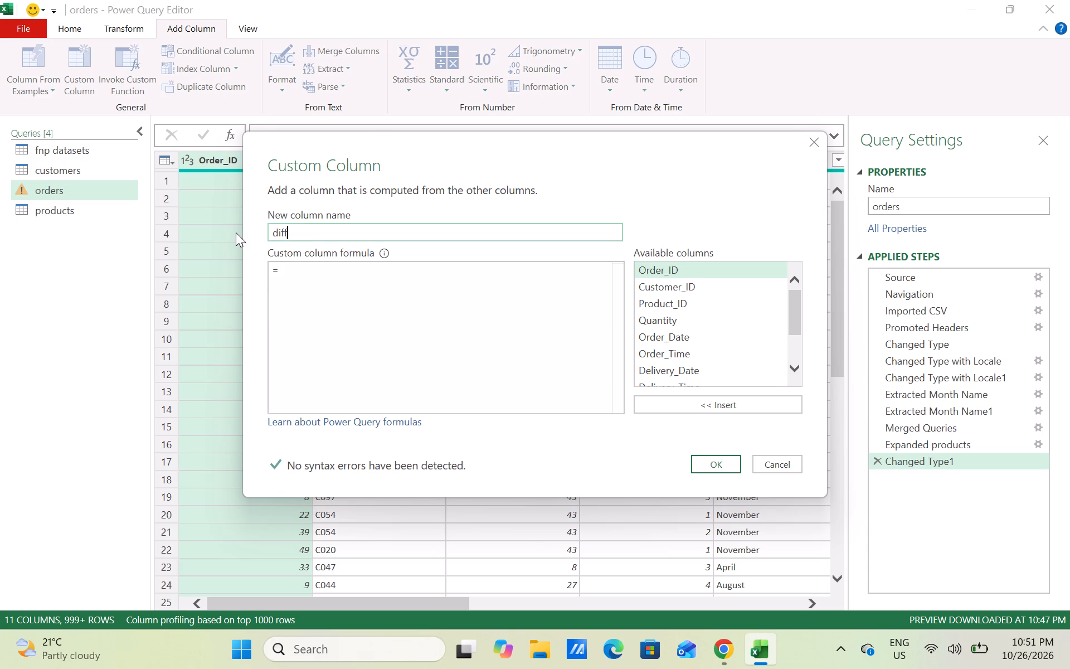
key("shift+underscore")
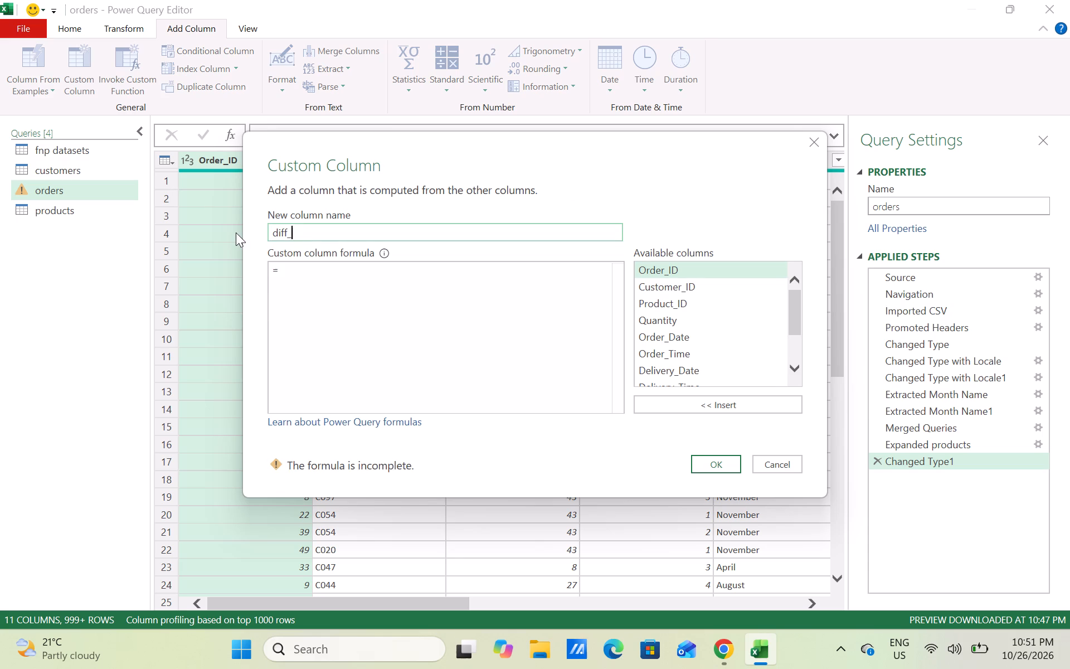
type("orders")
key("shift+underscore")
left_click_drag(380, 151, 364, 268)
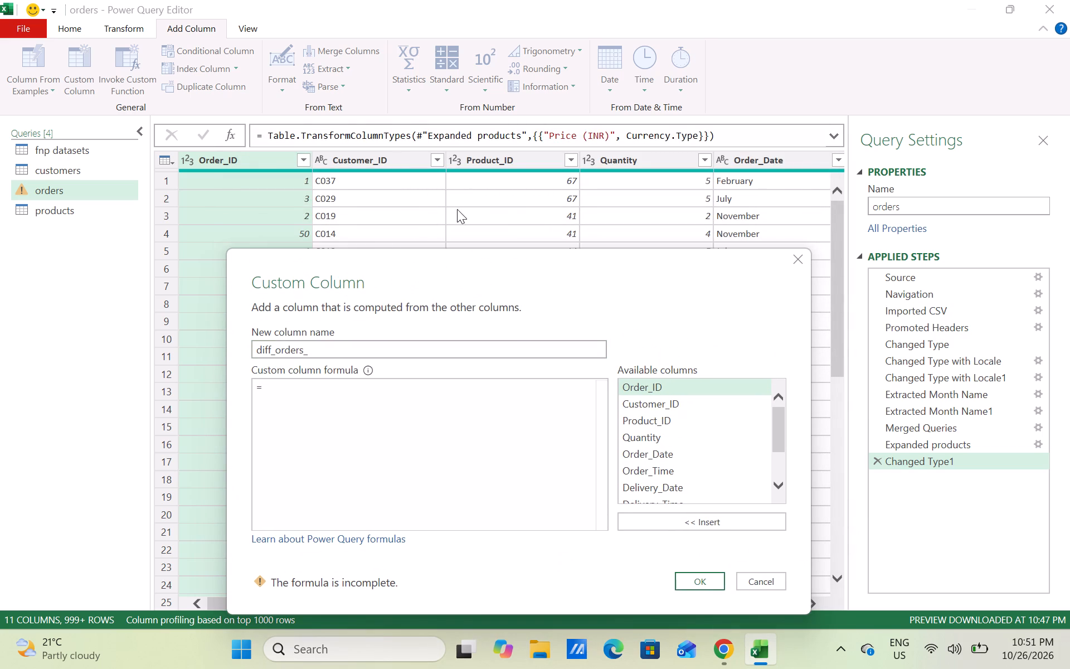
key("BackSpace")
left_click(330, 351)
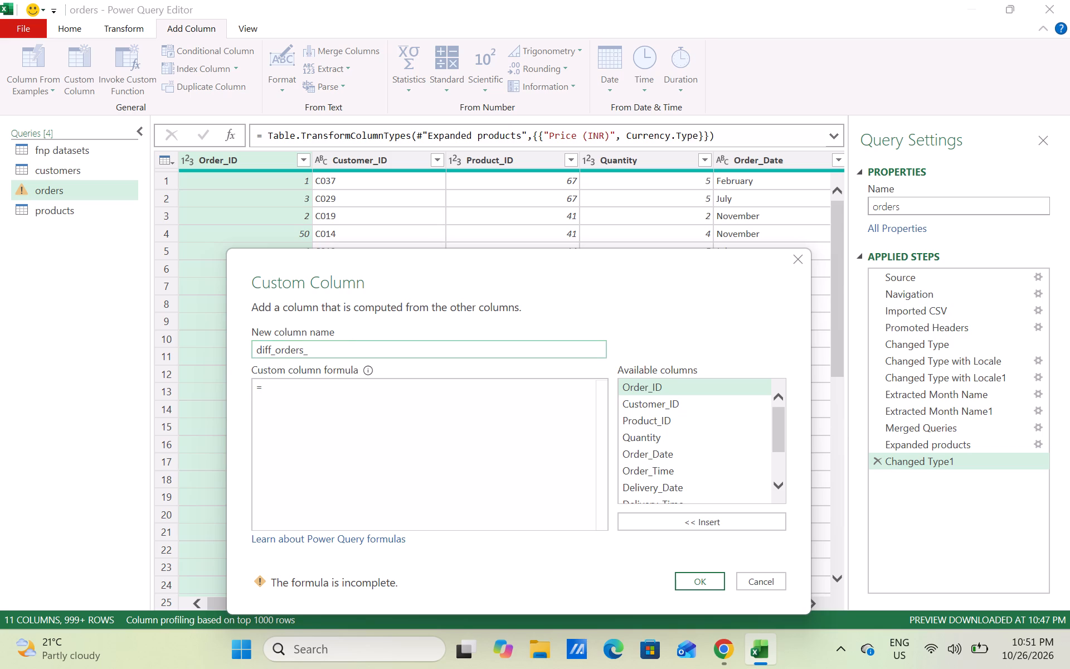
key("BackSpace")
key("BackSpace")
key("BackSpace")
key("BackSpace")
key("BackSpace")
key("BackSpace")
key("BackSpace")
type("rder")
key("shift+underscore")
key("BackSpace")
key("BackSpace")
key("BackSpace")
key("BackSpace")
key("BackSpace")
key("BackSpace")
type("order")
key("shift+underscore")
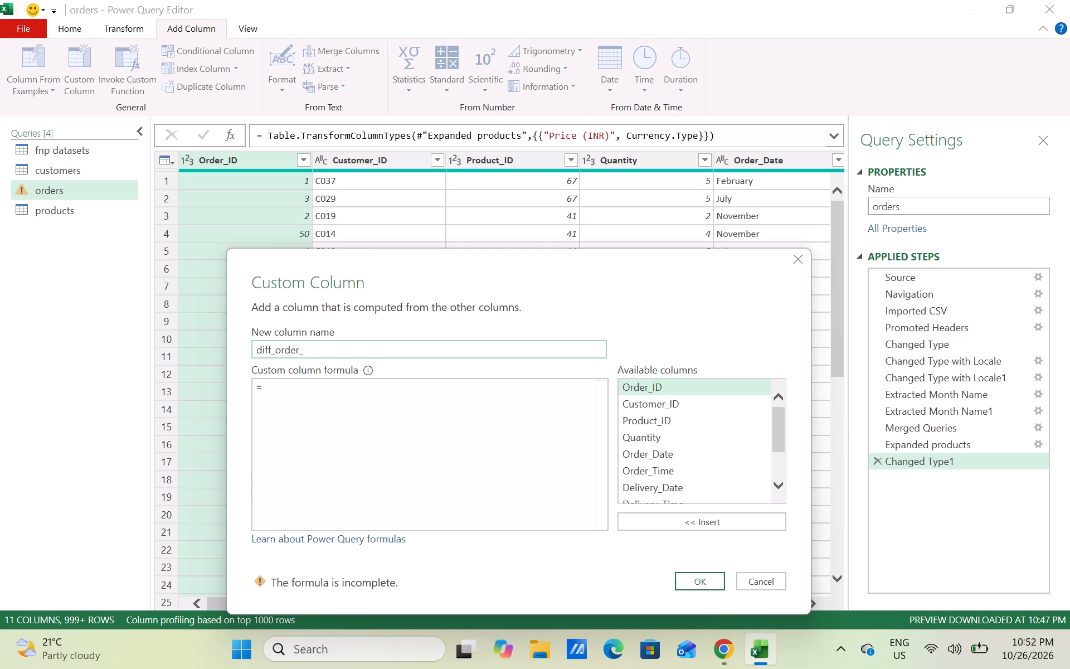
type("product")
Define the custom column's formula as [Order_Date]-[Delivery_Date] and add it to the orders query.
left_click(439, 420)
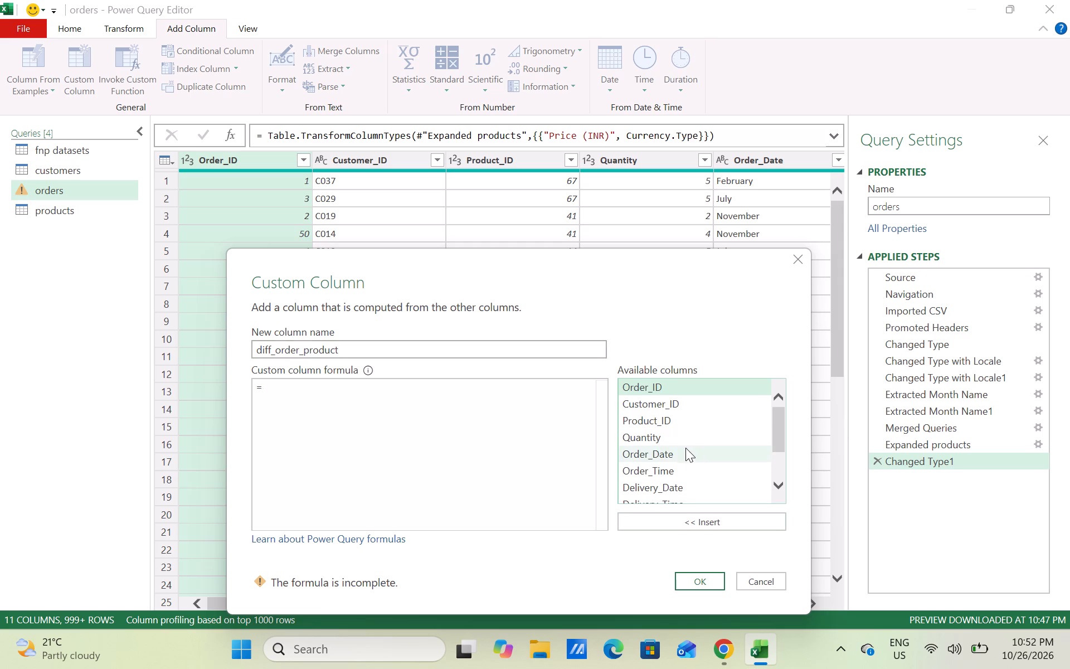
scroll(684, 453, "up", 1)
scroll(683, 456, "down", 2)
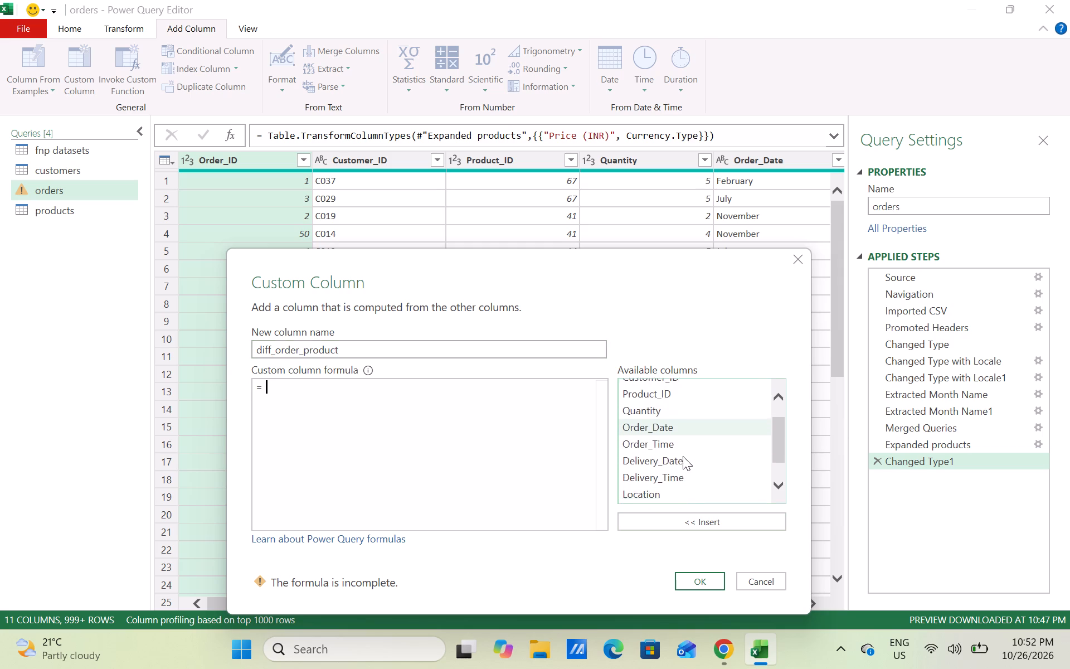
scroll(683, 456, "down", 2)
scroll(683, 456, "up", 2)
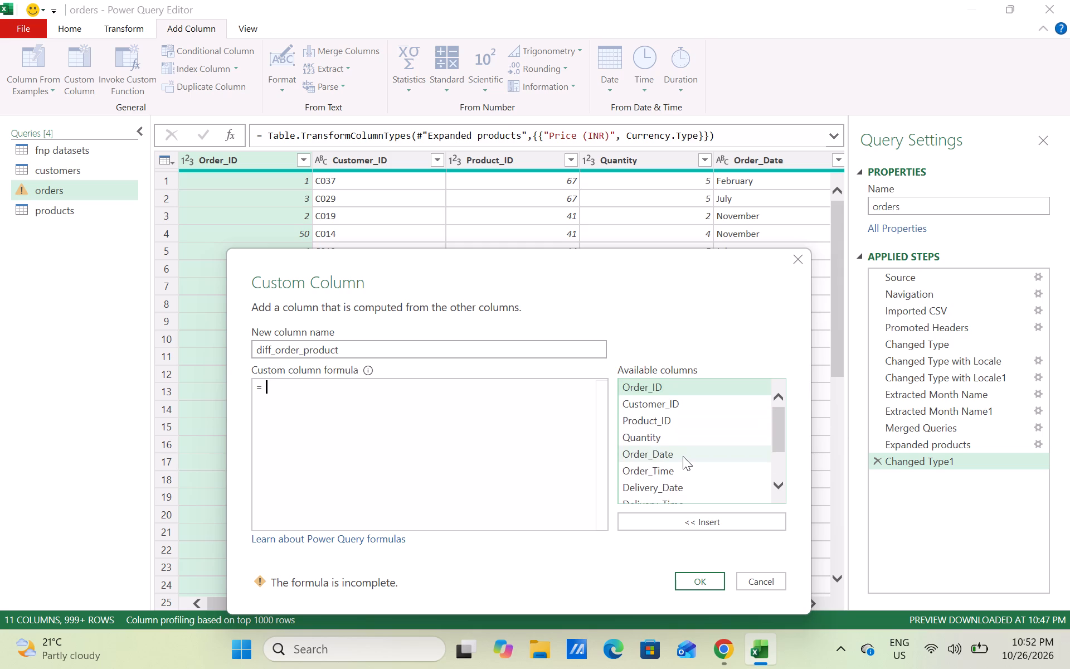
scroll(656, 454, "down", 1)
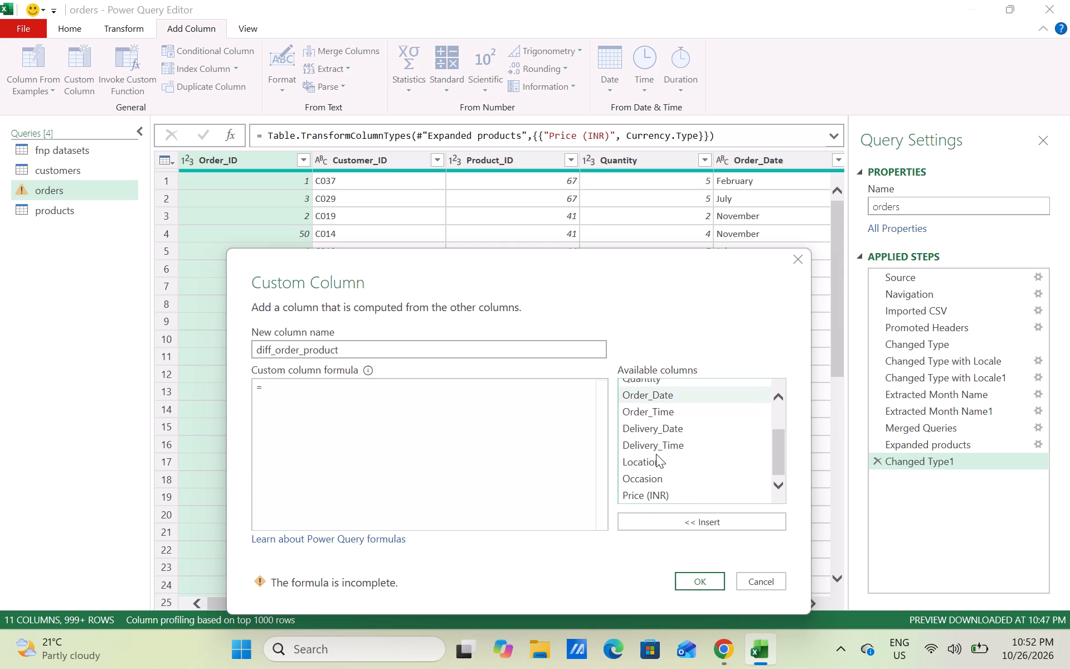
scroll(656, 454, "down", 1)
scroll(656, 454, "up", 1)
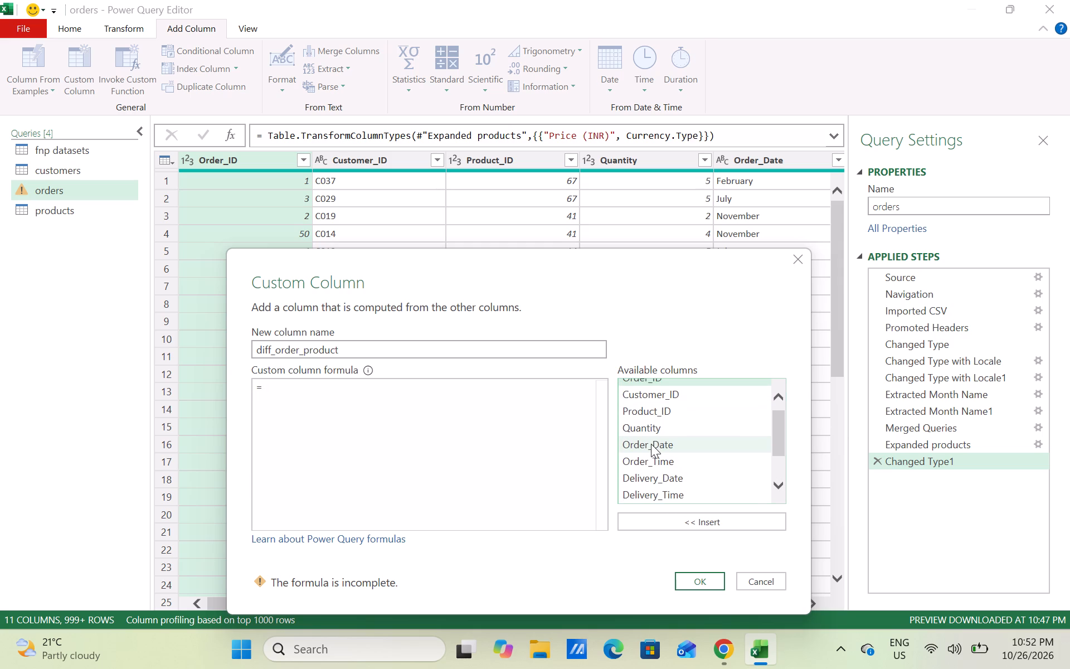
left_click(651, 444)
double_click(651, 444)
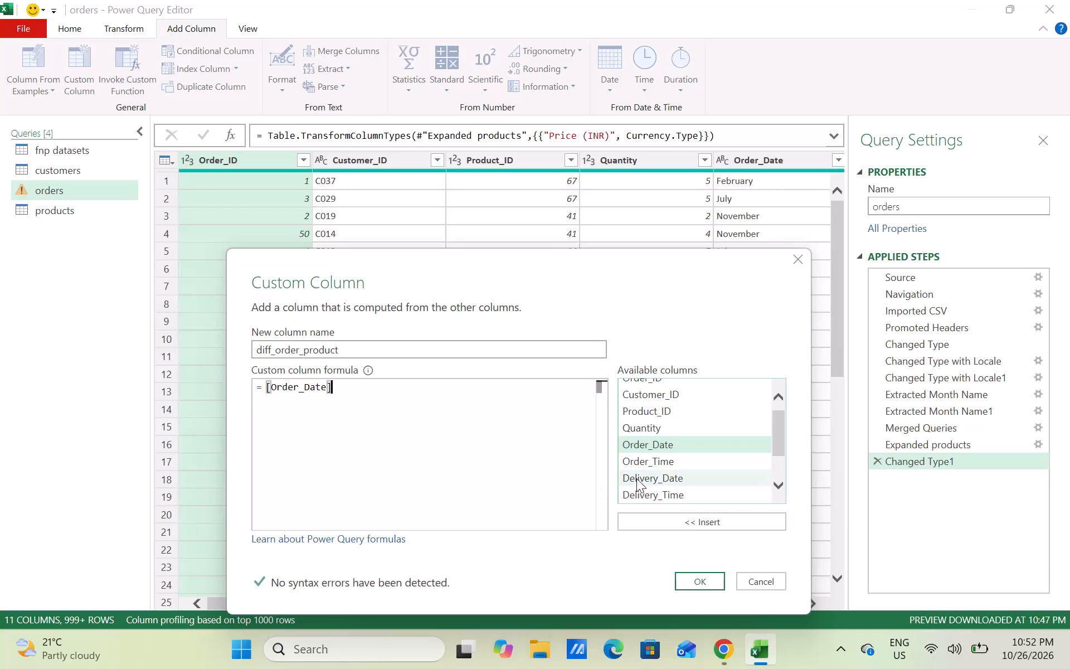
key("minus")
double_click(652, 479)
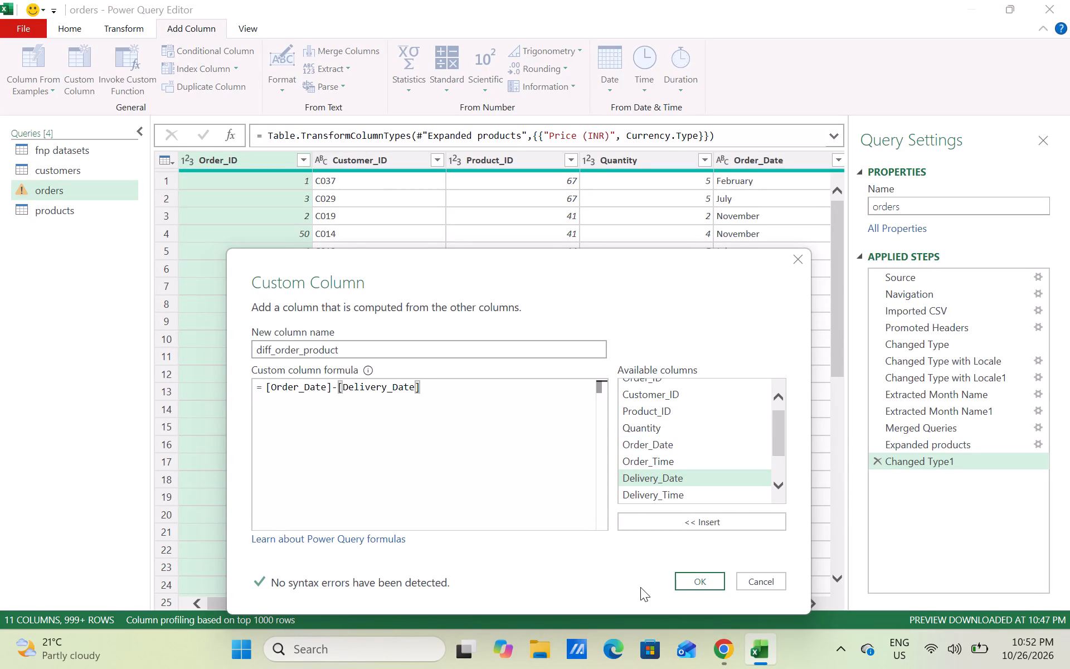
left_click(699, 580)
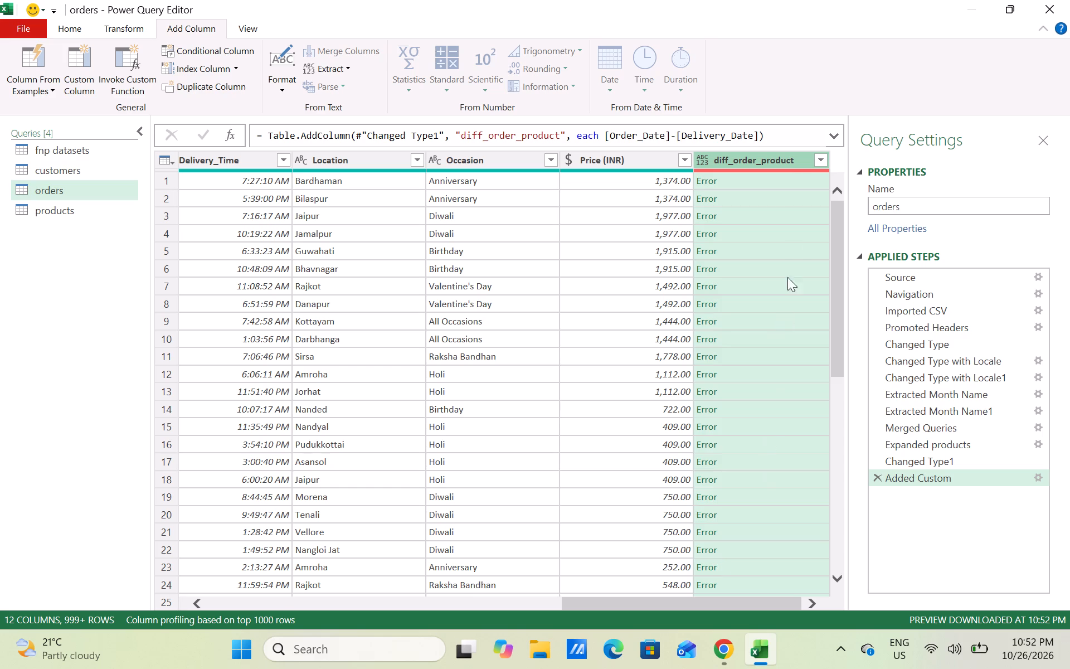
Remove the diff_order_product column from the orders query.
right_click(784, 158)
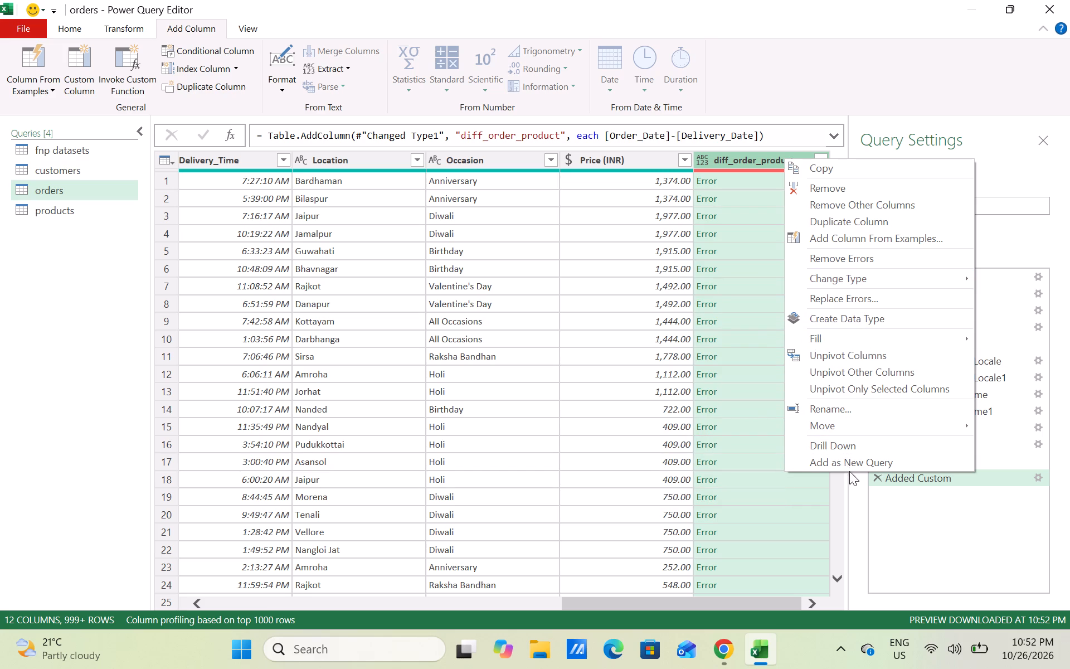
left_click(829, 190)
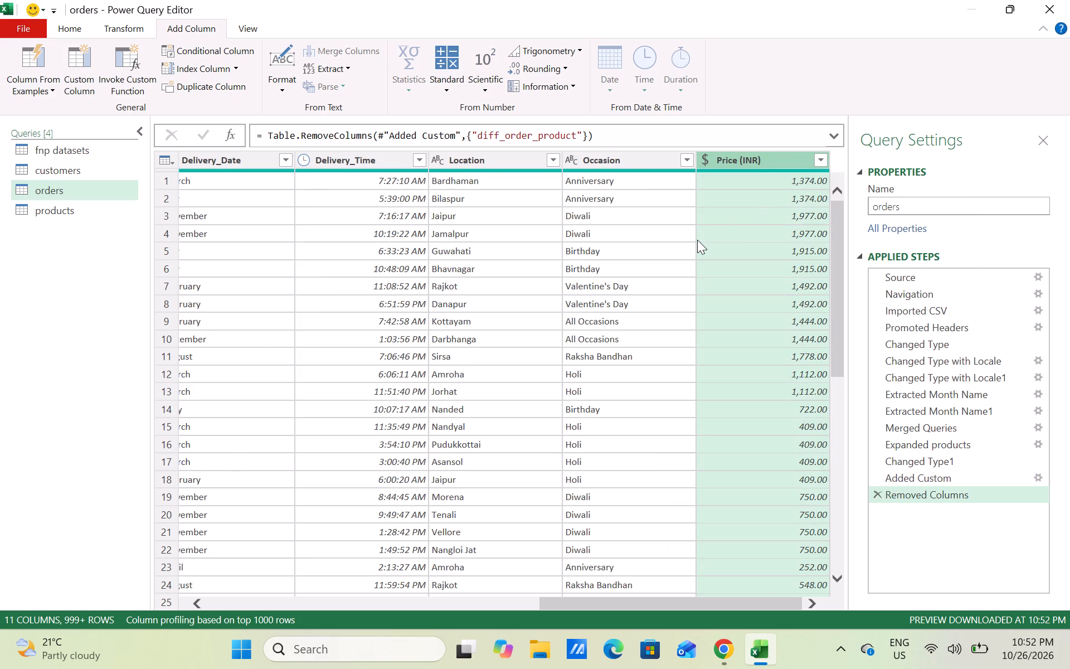
Examine the orders query's columns from Price (INR) back to Order_ID, including the order and delivery dates and times.
scroll(697, 240, "left", 1)
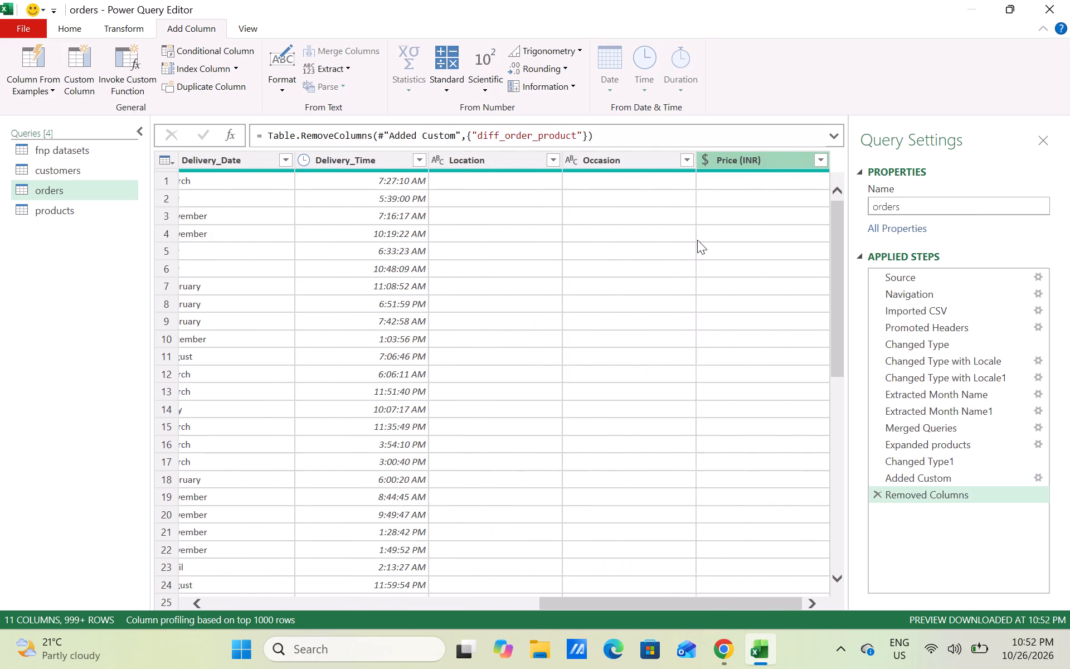
scroll(697, 240, "left", 1)
scroll(697, 240, "right", 1)
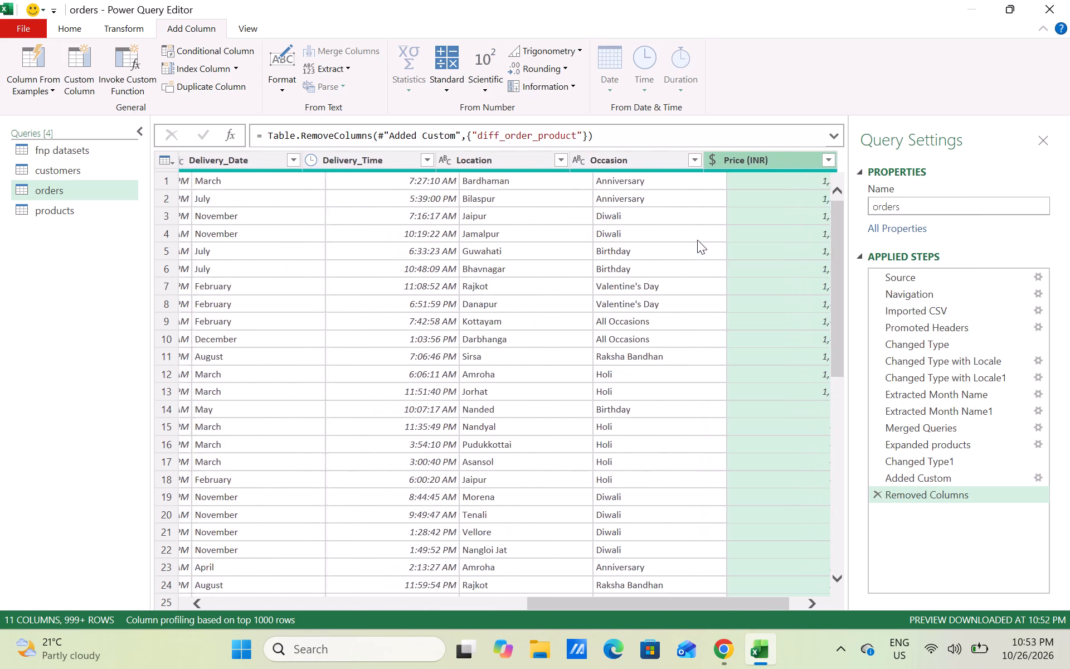
scroll(697, 240, "right", 1)
scroll(697, 240, "up", 1)
scroll(697, 240, "right", 1)
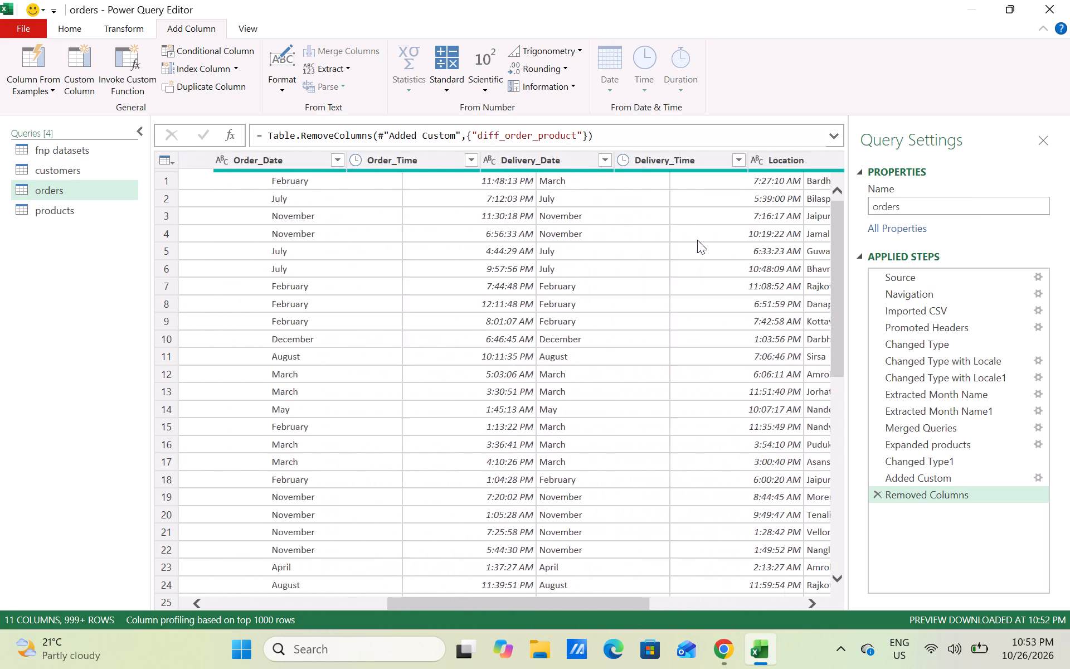
scroll(697, 240, "right", 1)
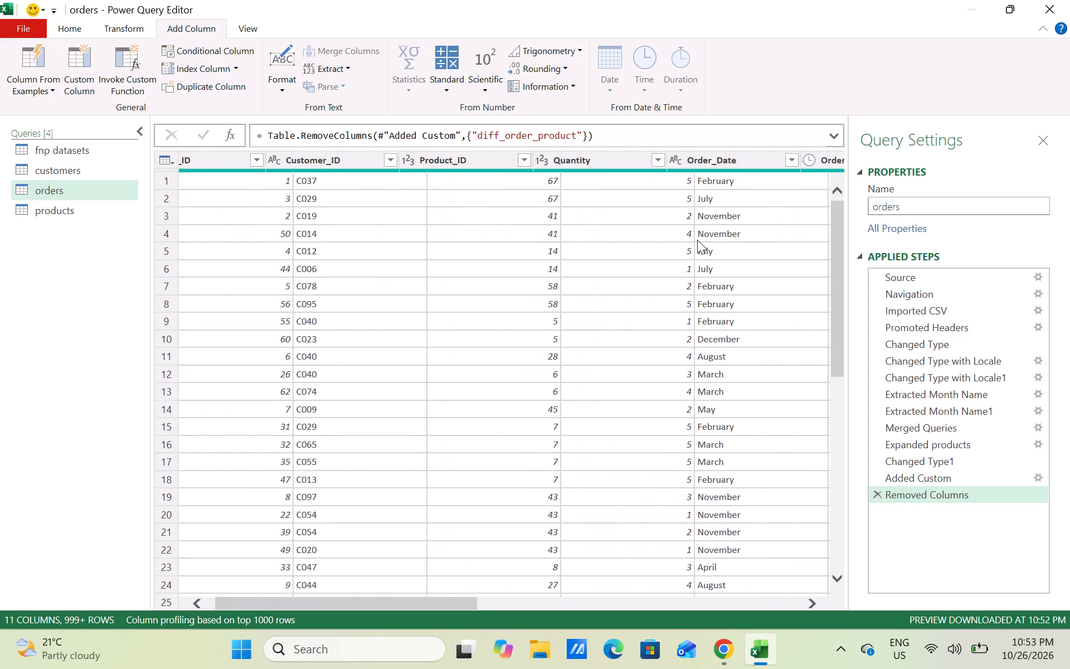
scroll(697, 240, "right", 3)
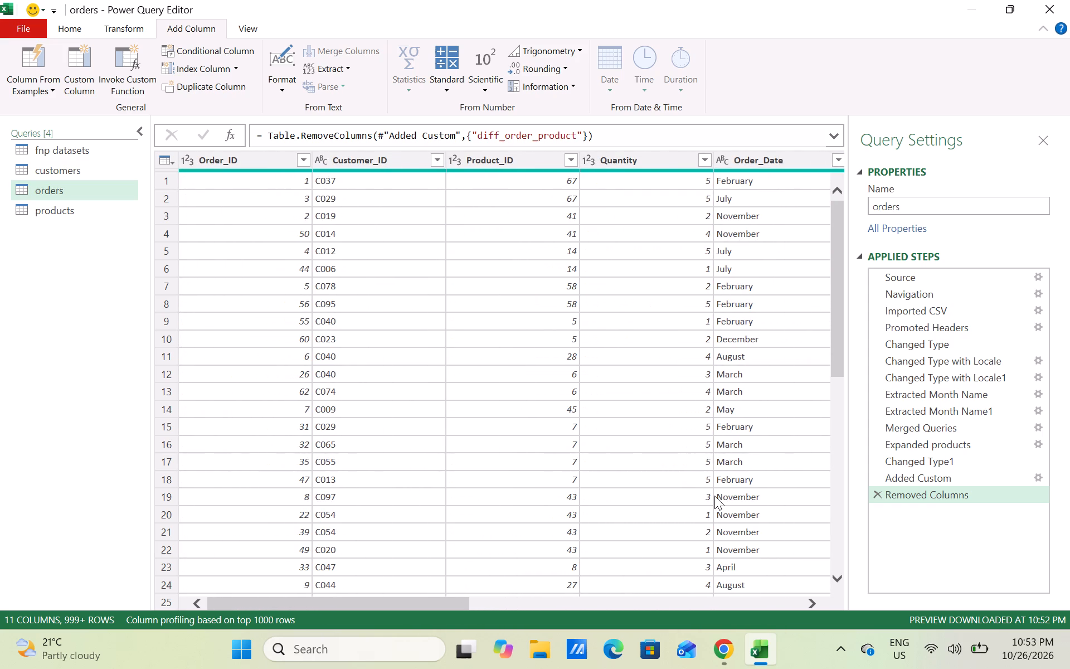
Switch to the Excel dashboard project tutorial video on YouTube in Chrome.
left_click(723, 649)
left_click(789, 561)
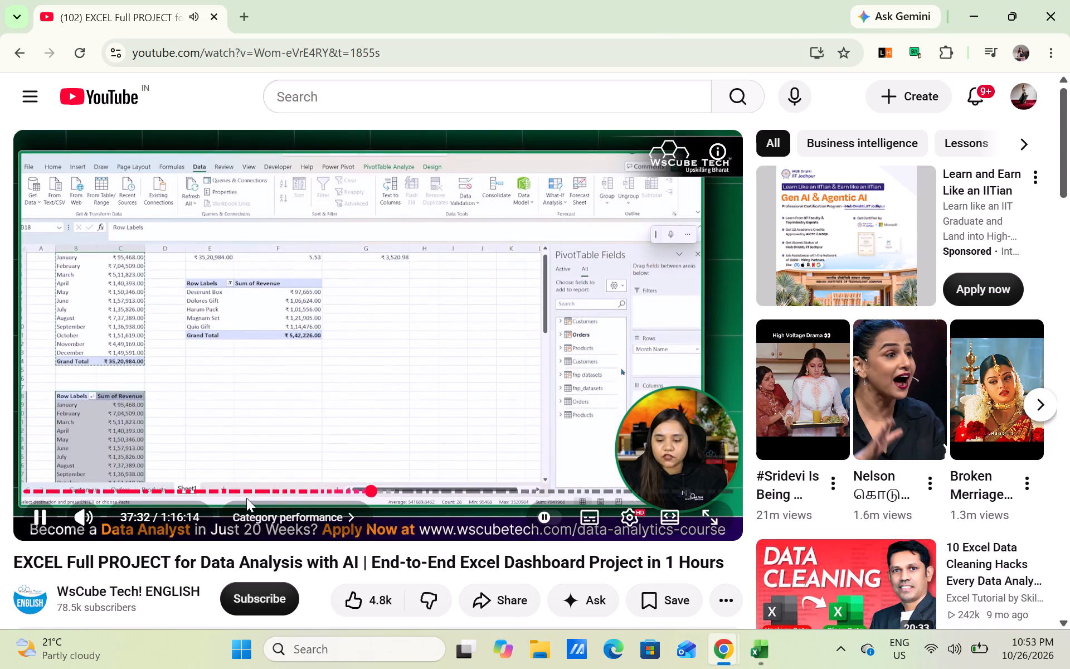
Find the tutorial's section on building the diff_order_delivery custom column, skipping the advert, and pause it at the formula.
left_click(211, 488)
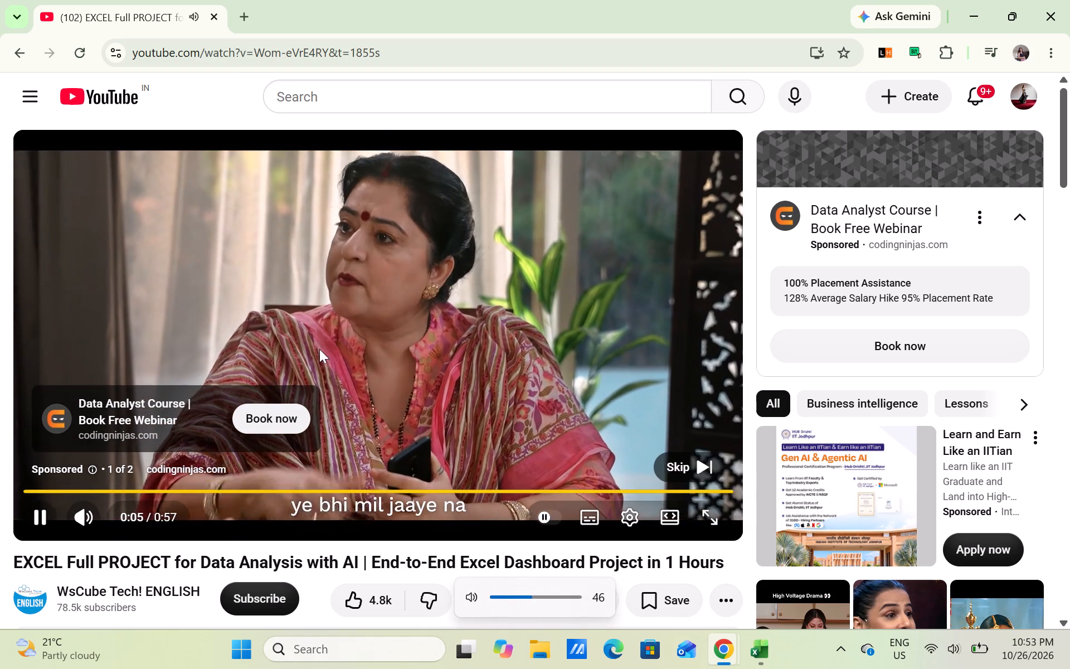
left_click(680, 462)
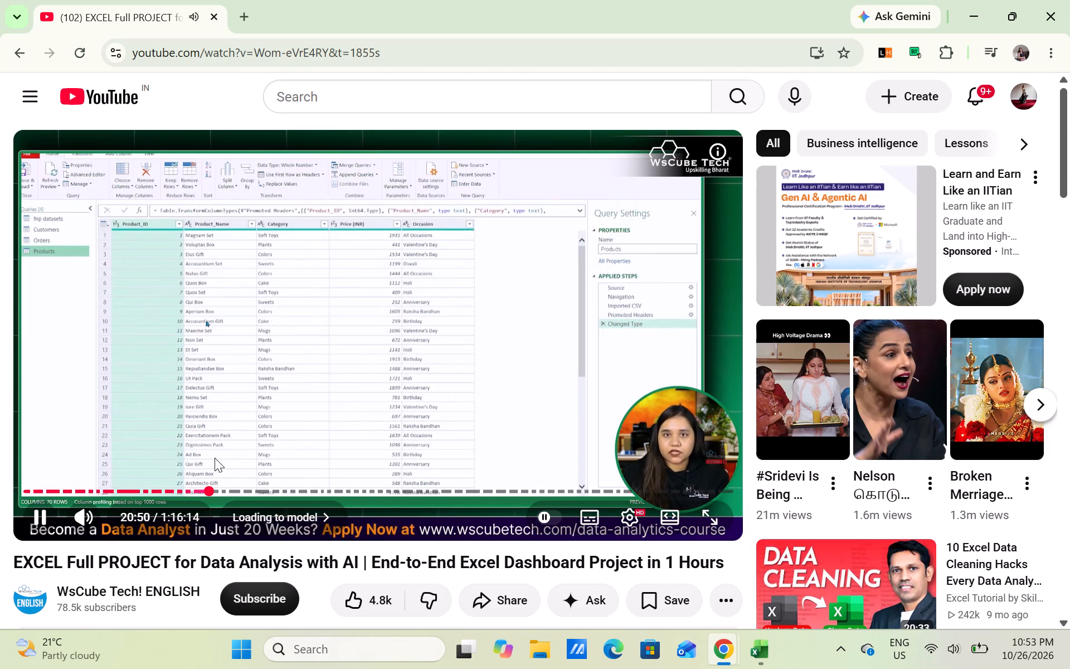
left_click(168, 493)
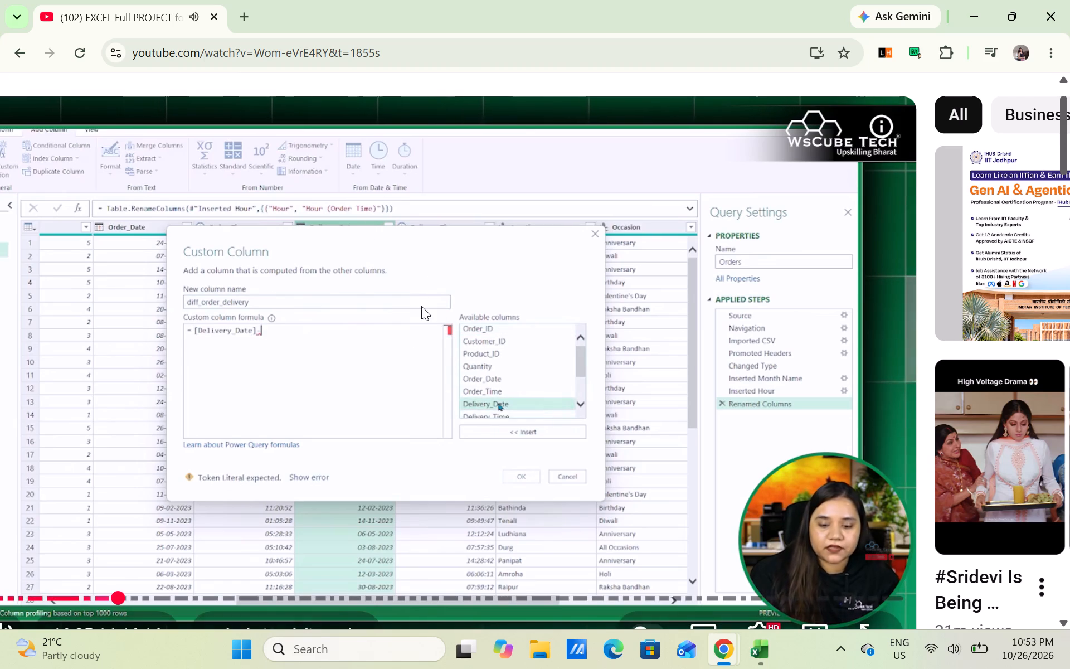
left_click(413, 354)
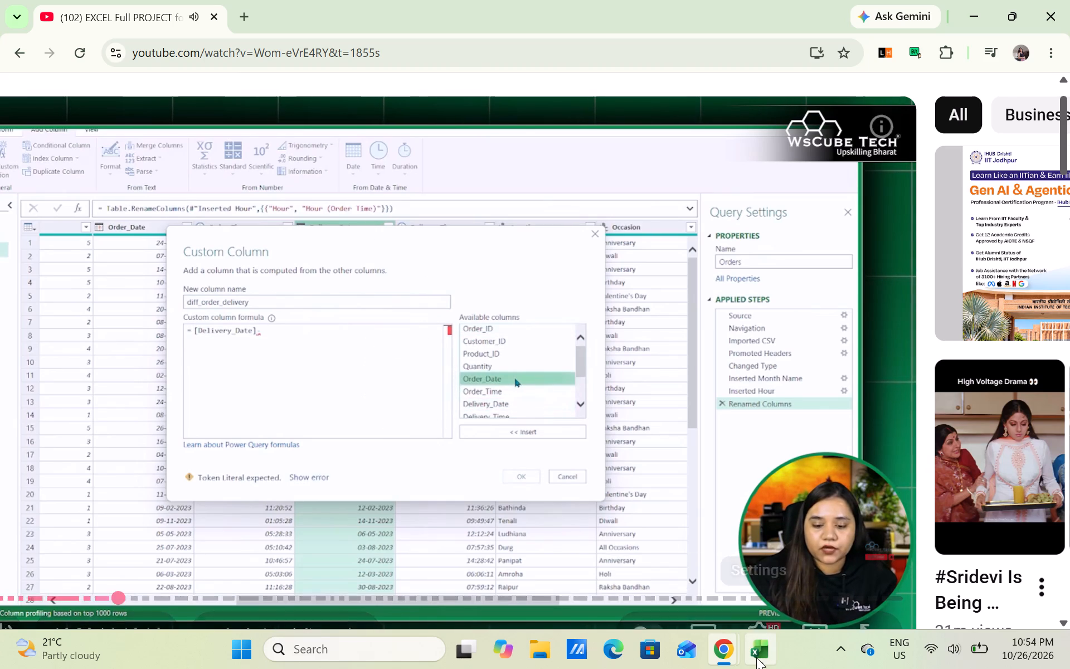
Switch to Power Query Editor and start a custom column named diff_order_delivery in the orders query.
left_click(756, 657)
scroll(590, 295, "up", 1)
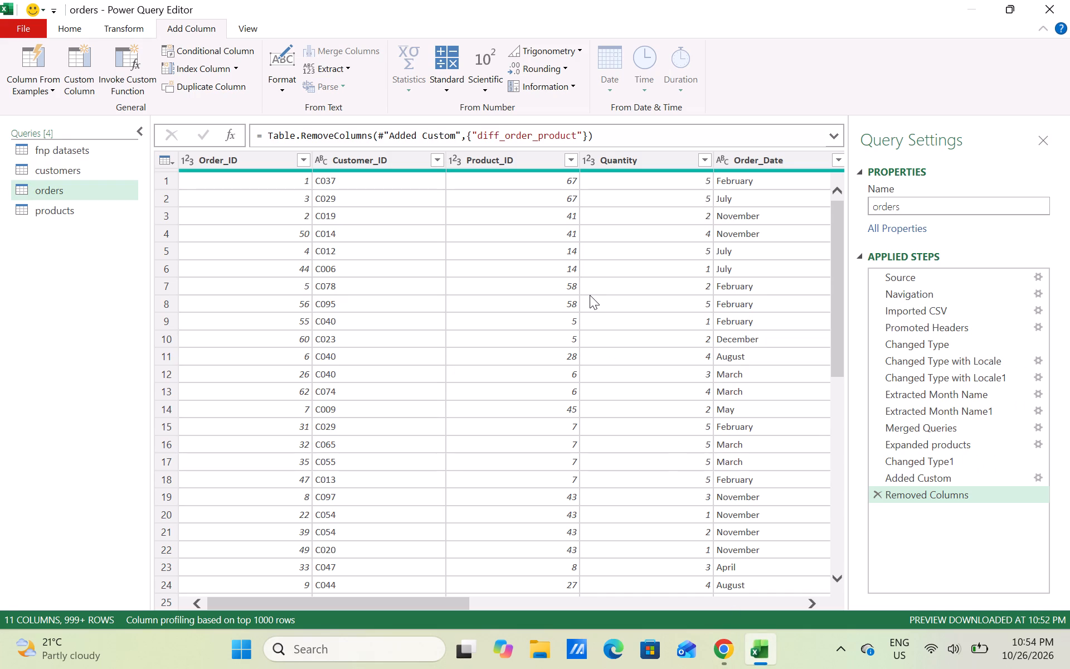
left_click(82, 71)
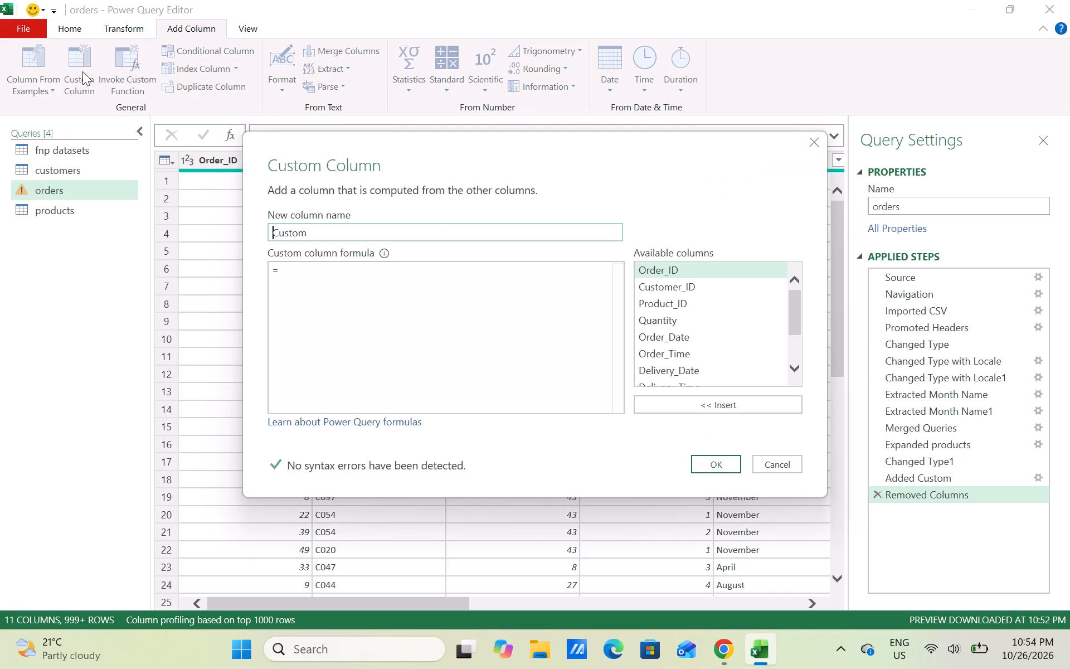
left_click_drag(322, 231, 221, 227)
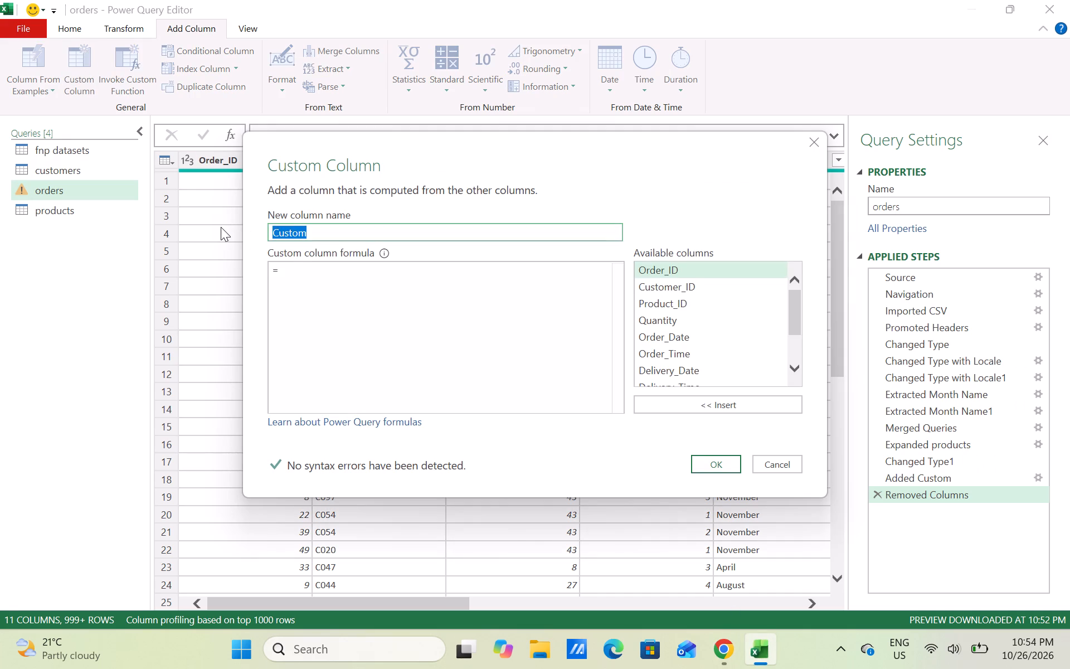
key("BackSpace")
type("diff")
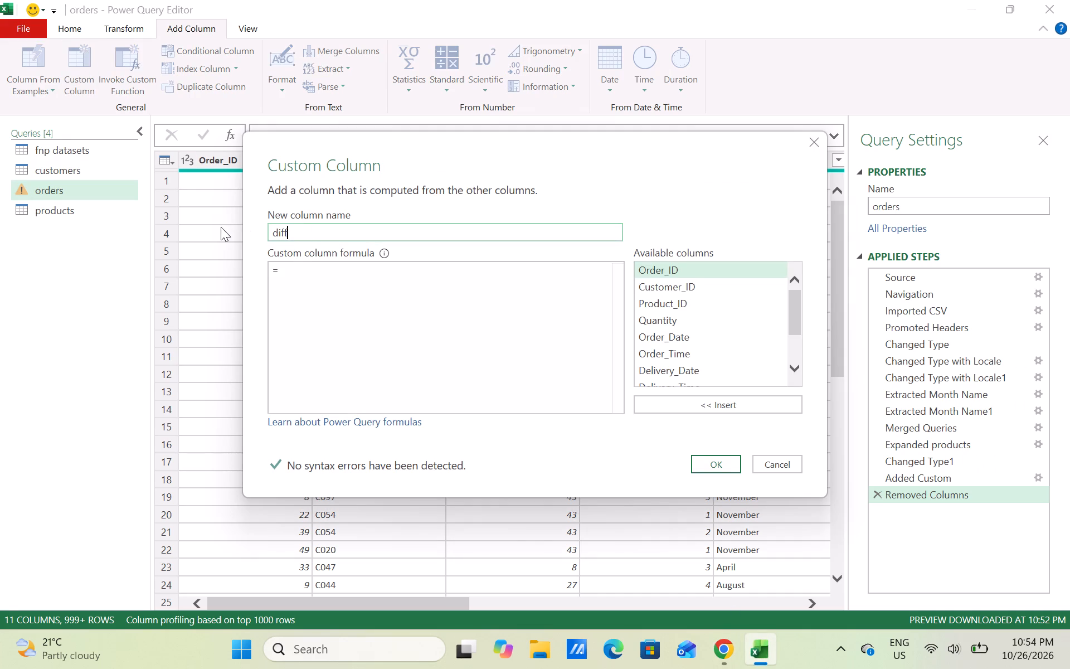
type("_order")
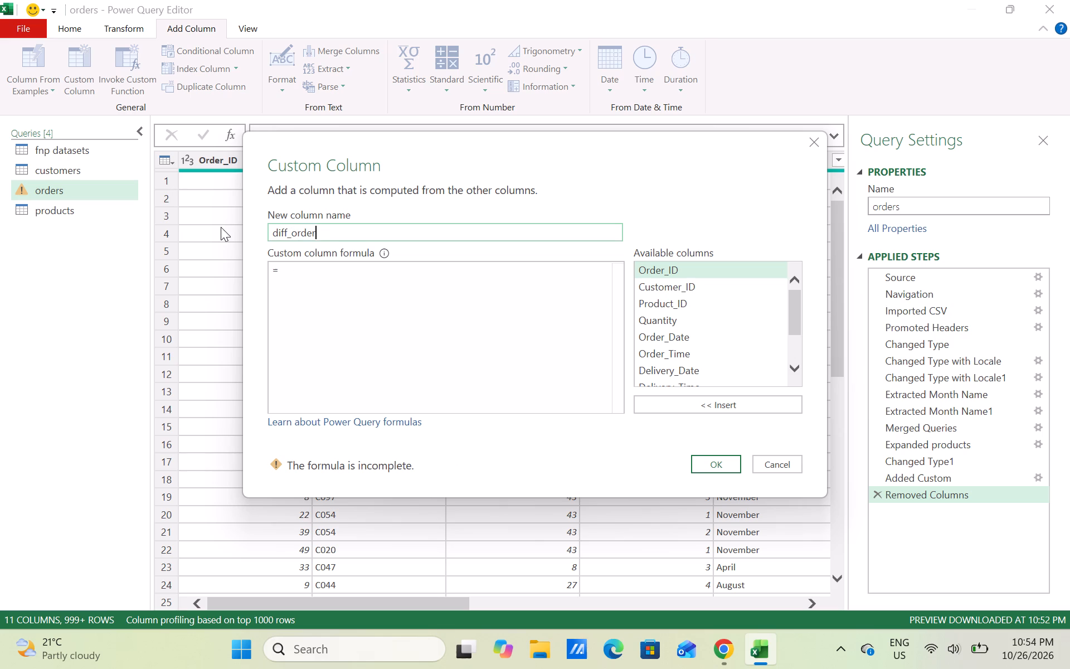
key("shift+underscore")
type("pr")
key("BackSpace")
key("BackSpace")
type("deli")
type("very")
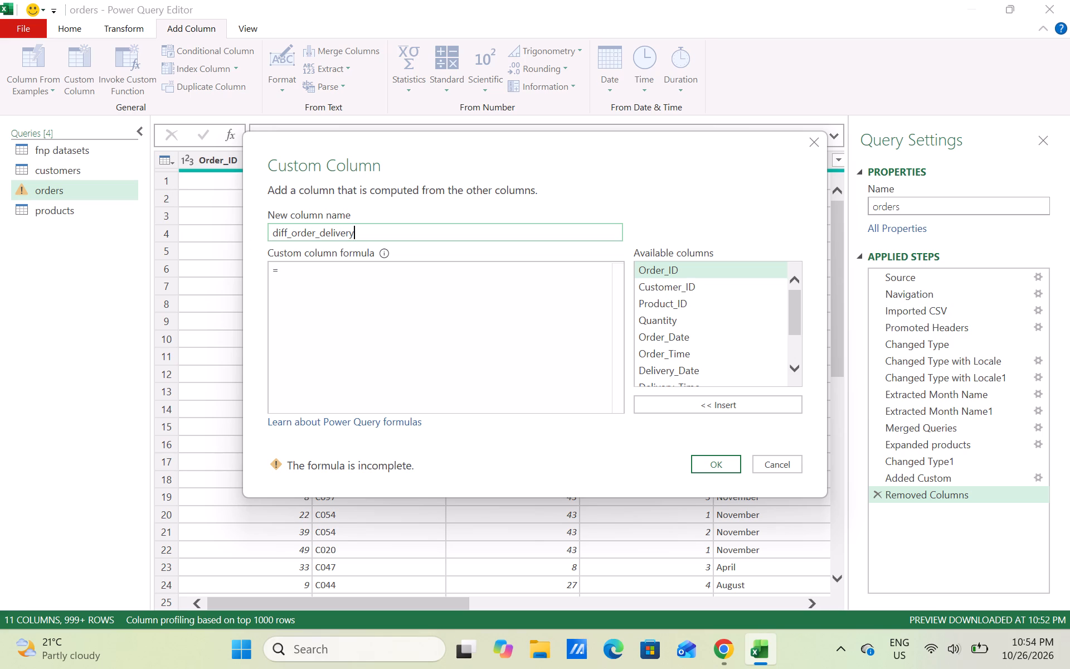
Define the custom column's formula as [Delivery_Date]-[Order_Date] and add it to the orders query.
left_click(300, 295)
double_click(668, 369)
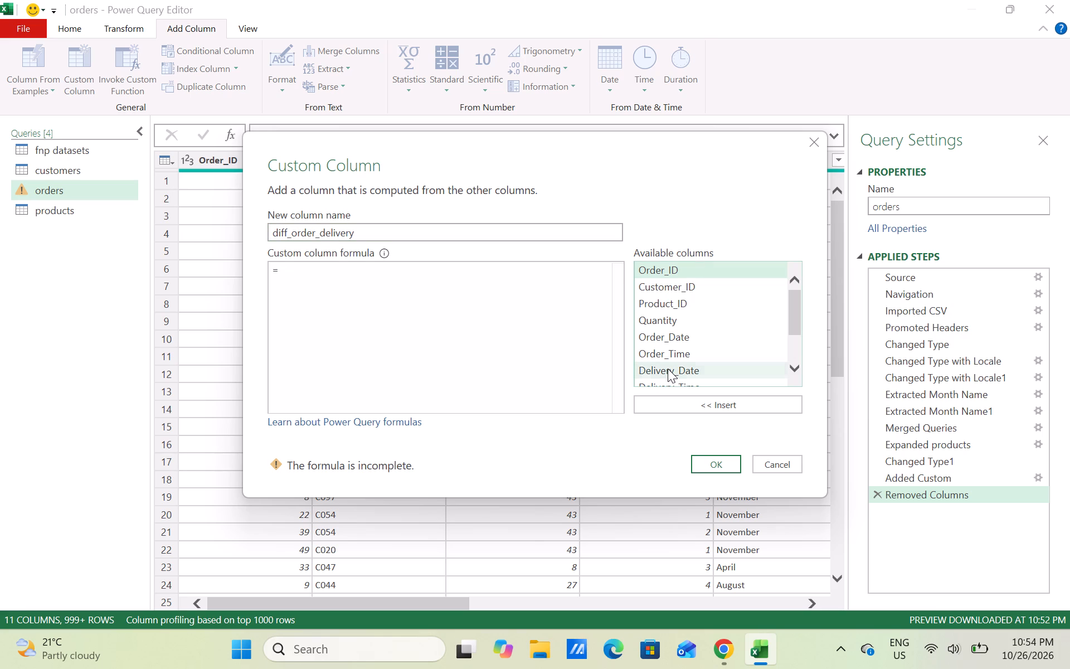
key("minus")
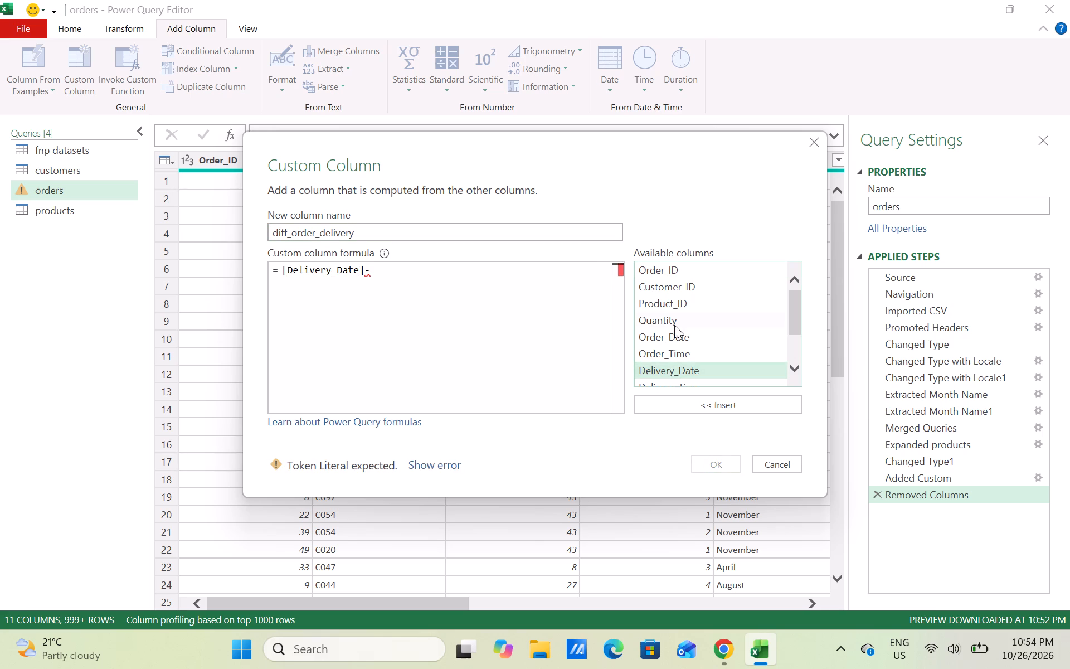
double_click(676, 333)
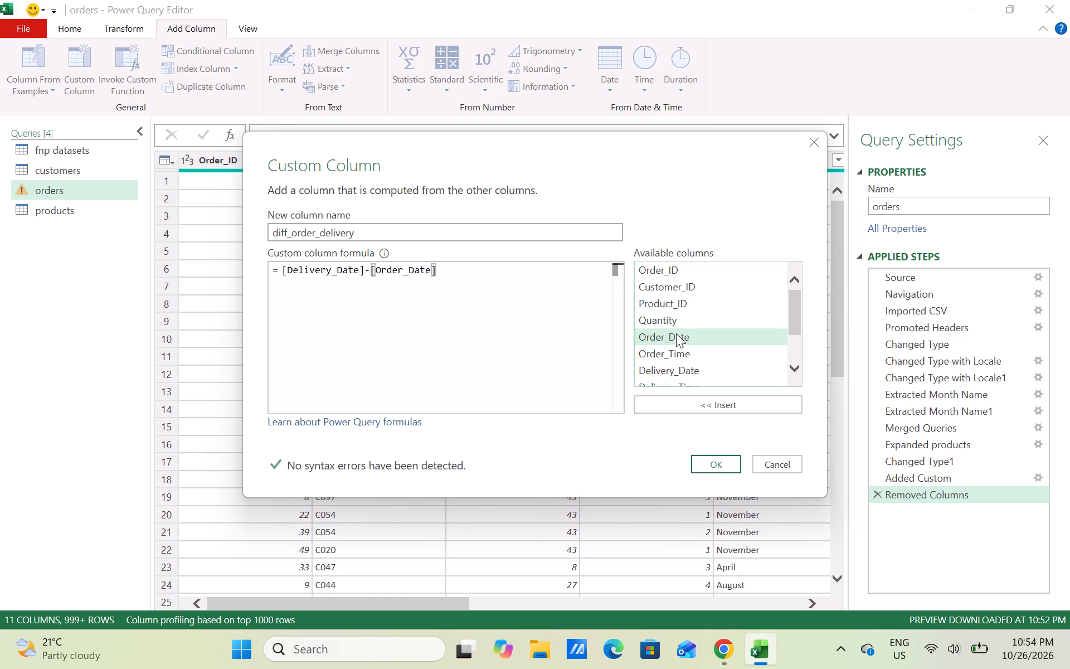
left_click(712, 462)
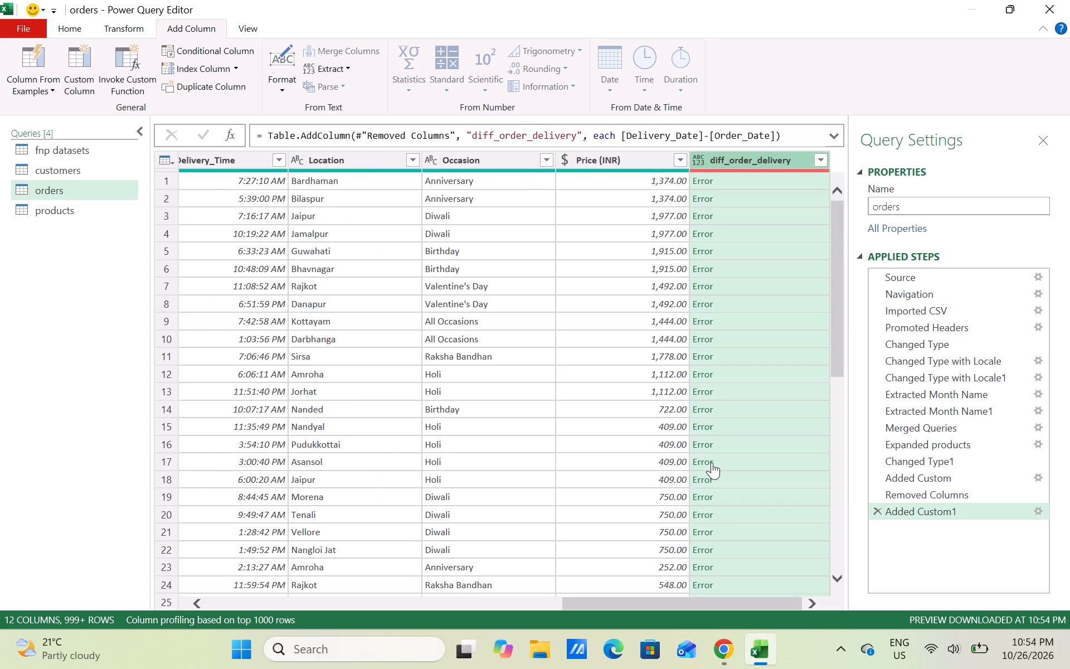
Switch to the tutorial video in Chrome and watch how the diff_order_delivery formula is completed and applied.
scroll(508, 367, "left", 1)
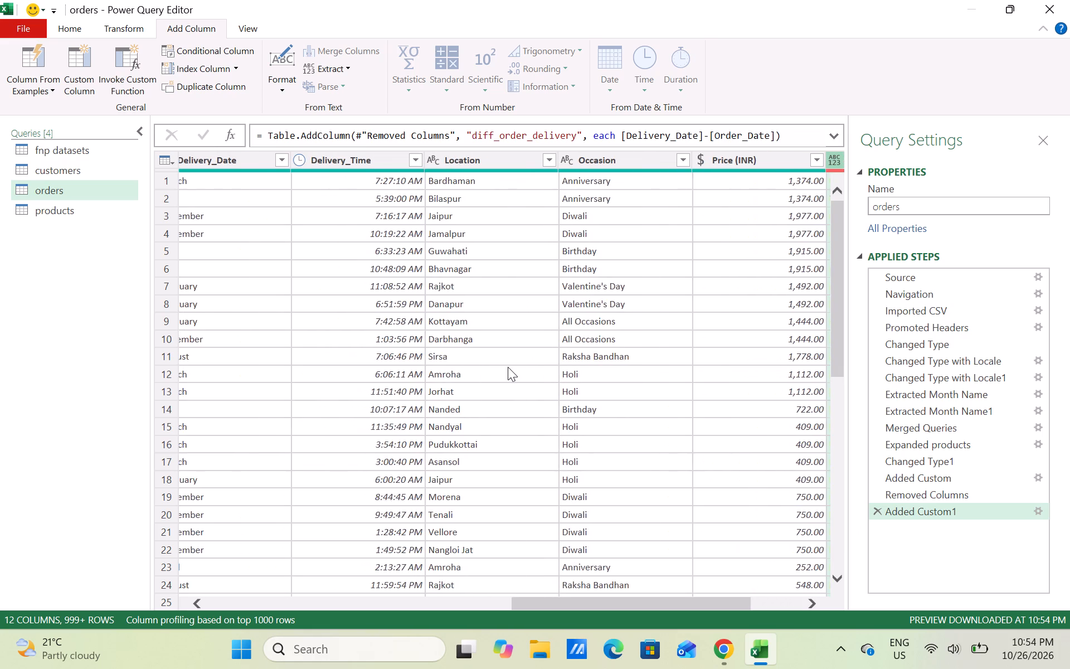
scroll(508, 367, "left", 1)
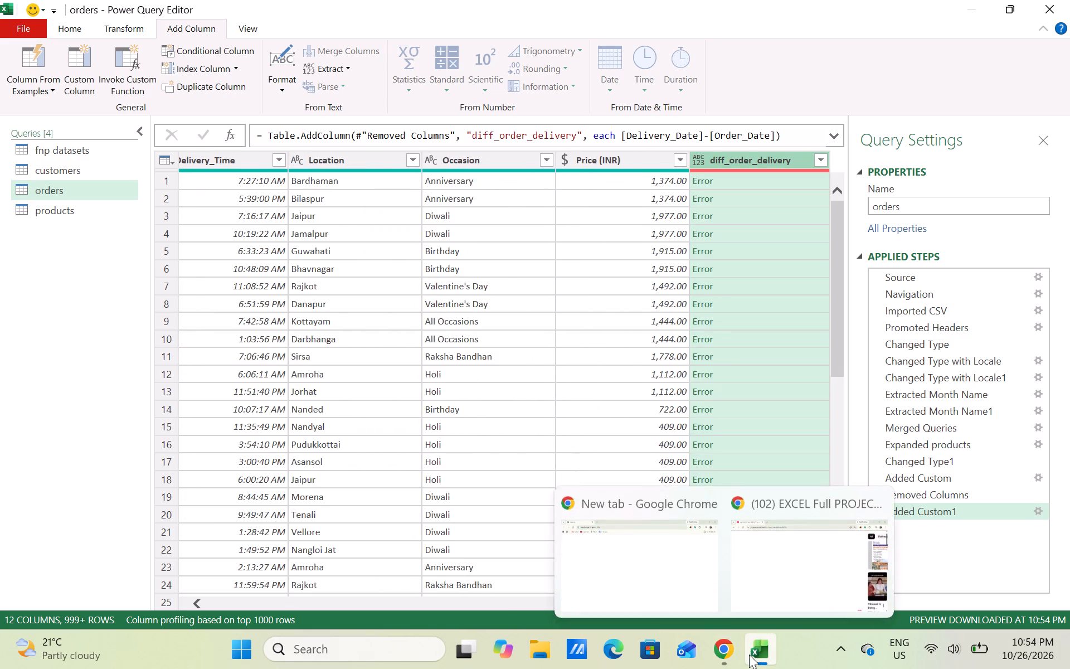
left_click(779, 565)
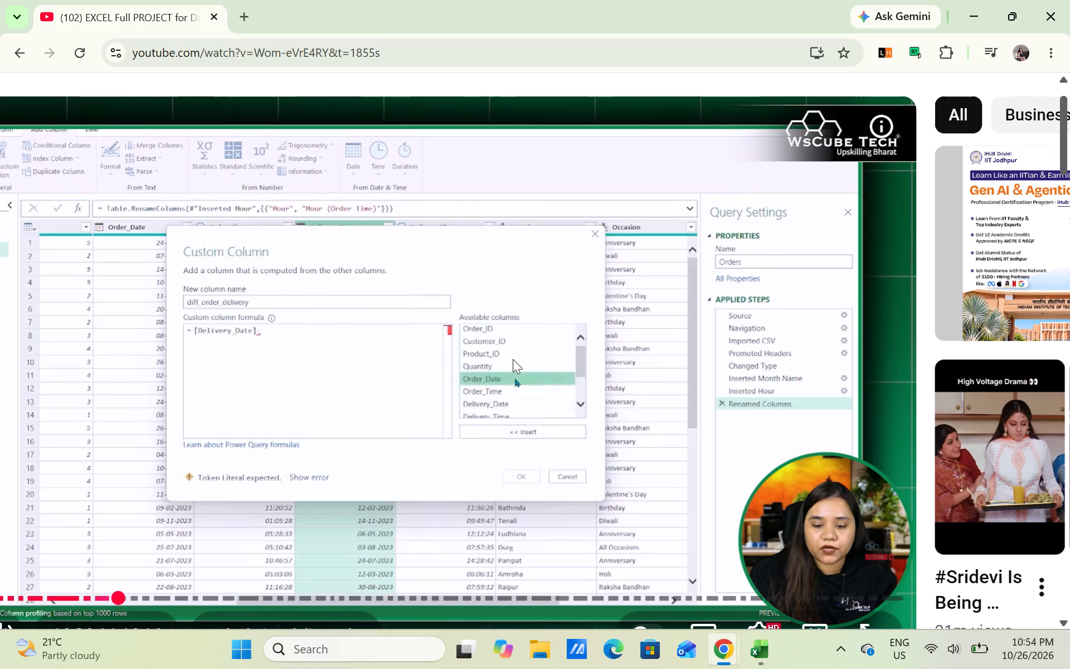
left_click(479, 437)
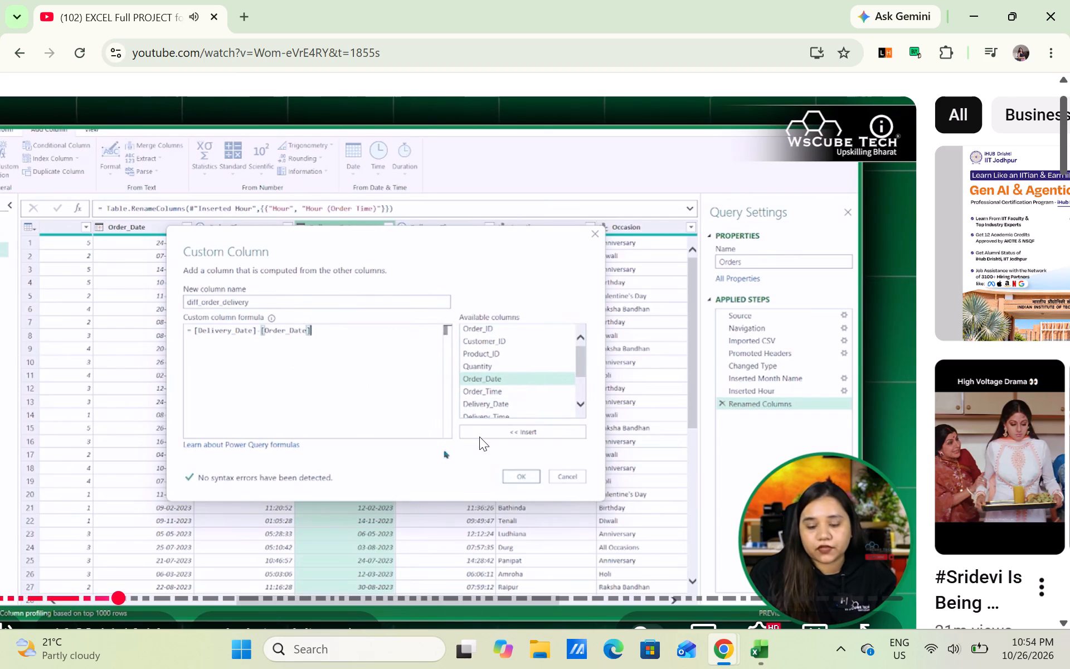
left_click(479, 437)
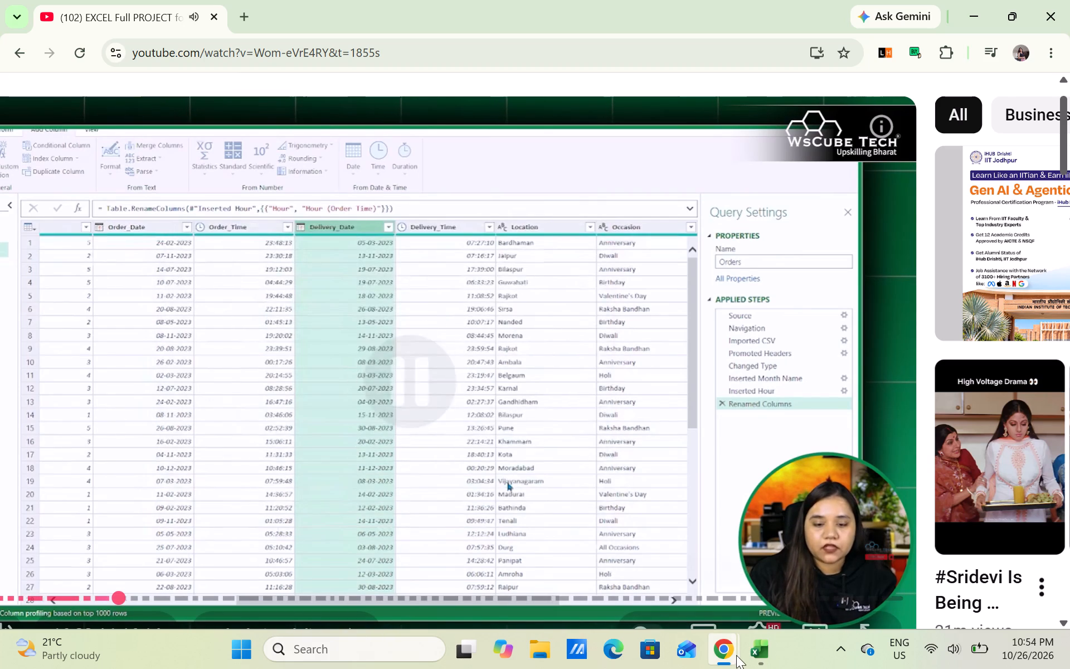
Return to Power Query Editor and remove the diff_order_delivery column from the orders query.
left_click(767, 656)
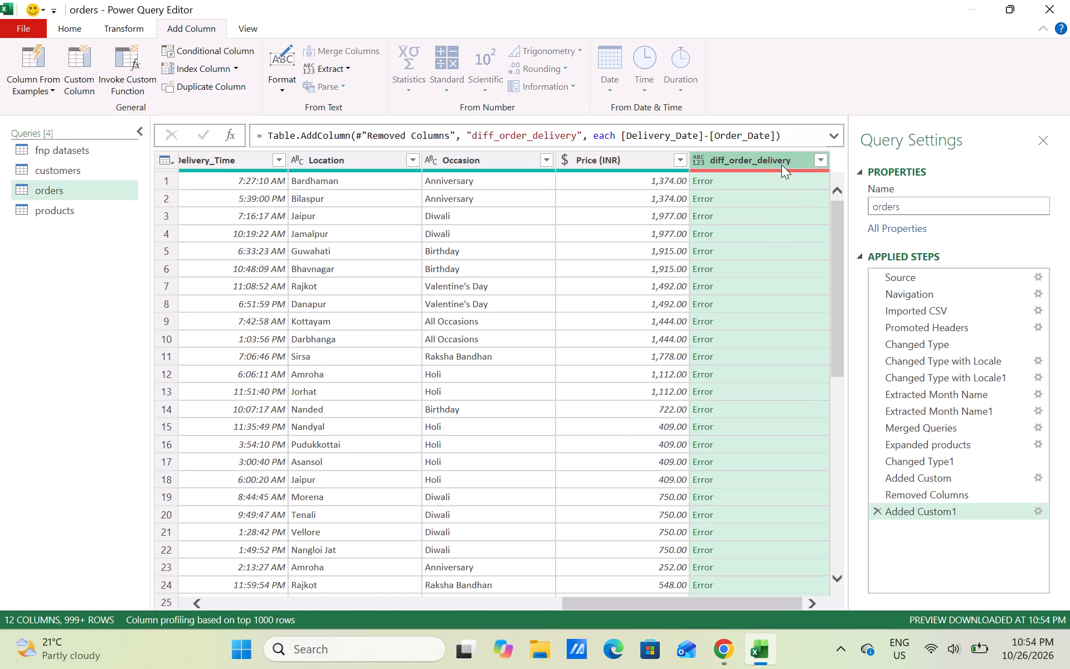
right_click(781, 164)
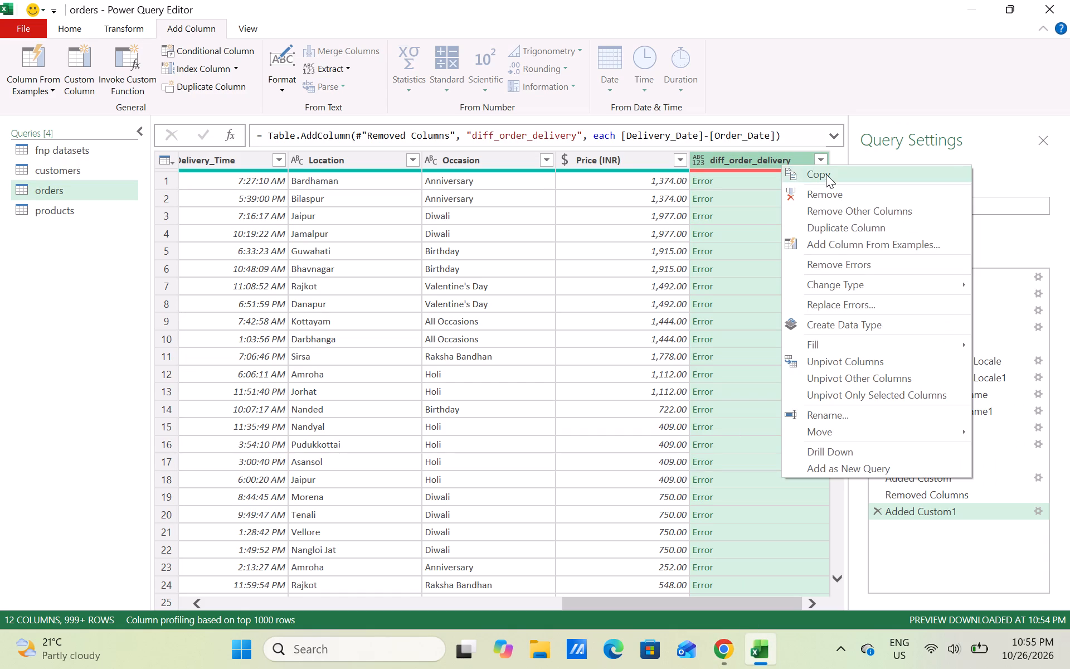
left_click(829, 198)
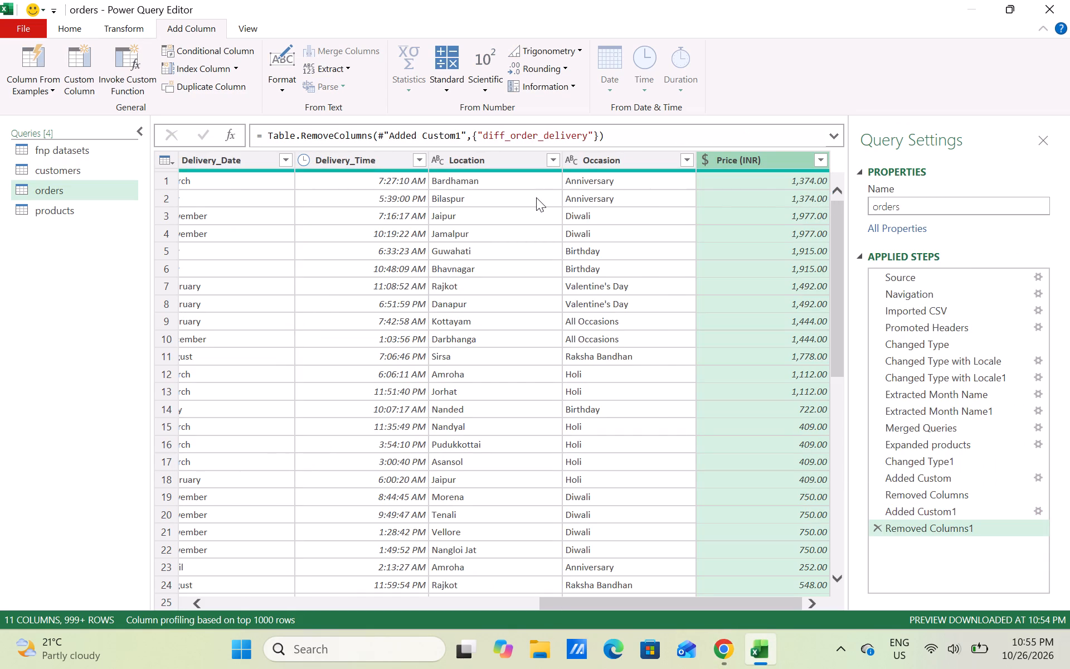
Start a new custom column in the orders query and name it diff_order_delivery.
scroll(536, 197, "left", 1)
left_click(305, 222)
scroll(305, 222, "right", 1)
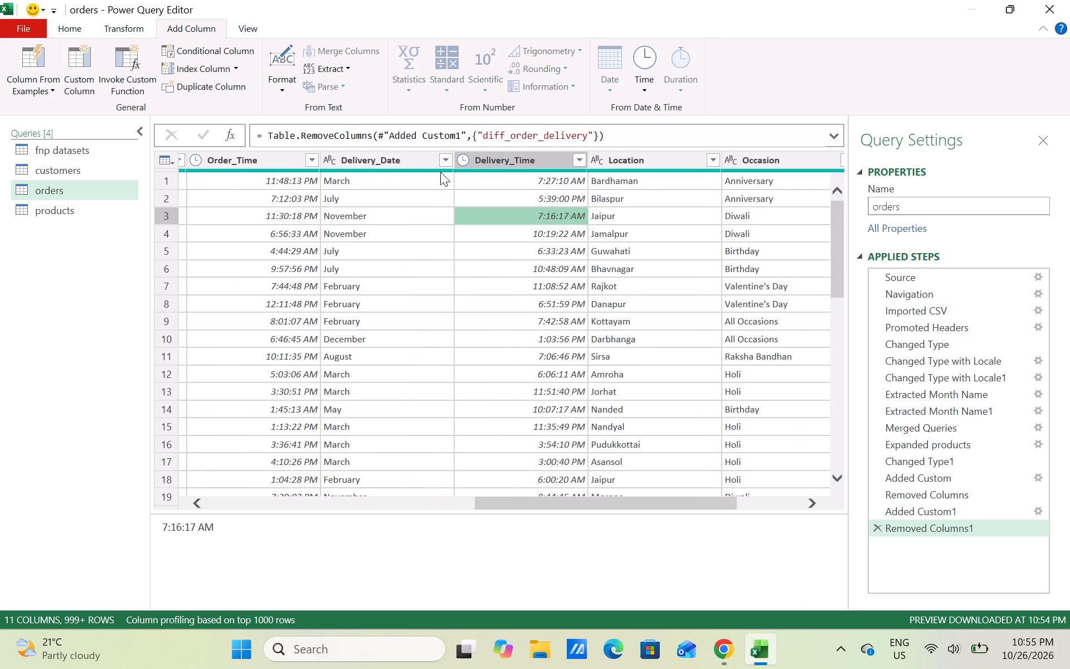
left_click(504, 164)
left_click(79, 71)
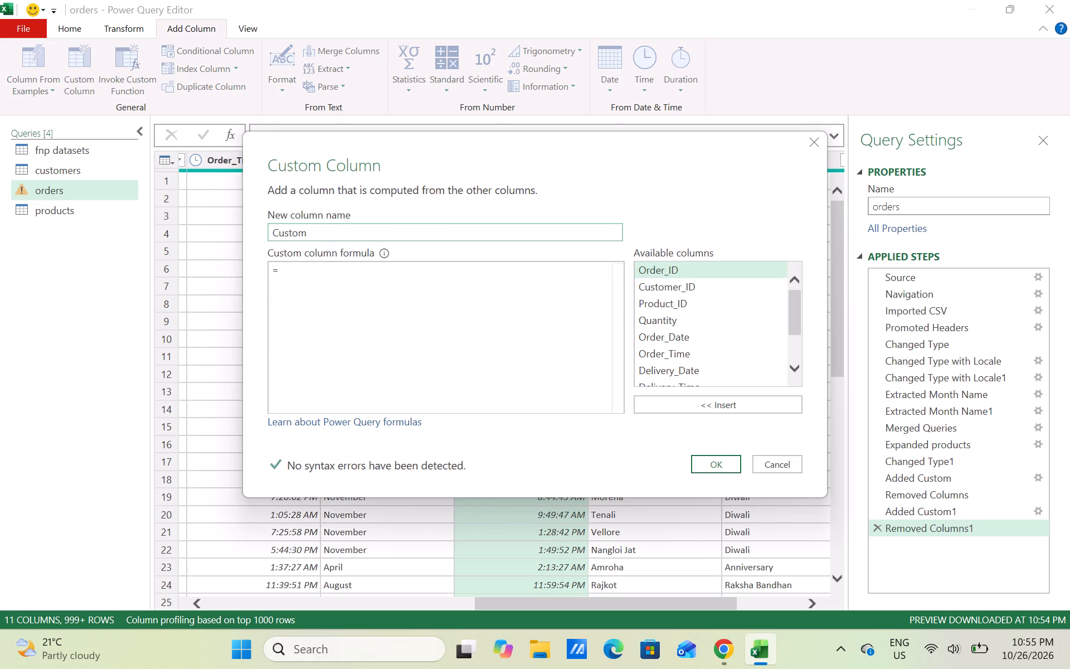
left_click_drag(323, 236, 245, 245)
key("BackSpace")
type("diff")
type("_order_delivery")
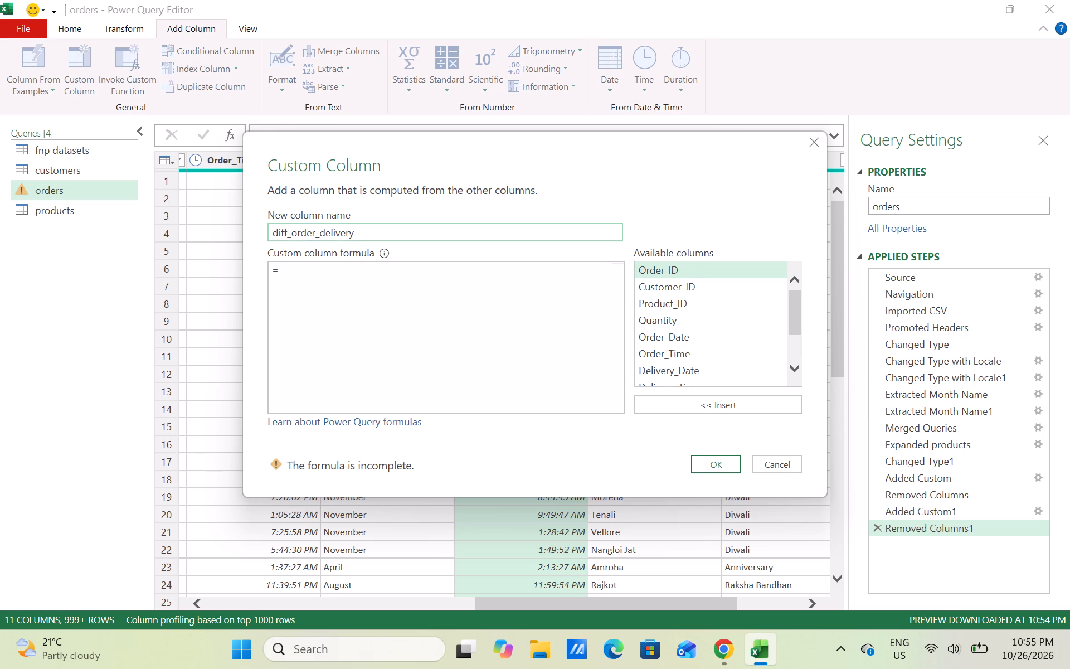
Set the custom column's formula to [Delivery_Date]-[Order_Date] and add it to the orders query.
left_click(328, 309)
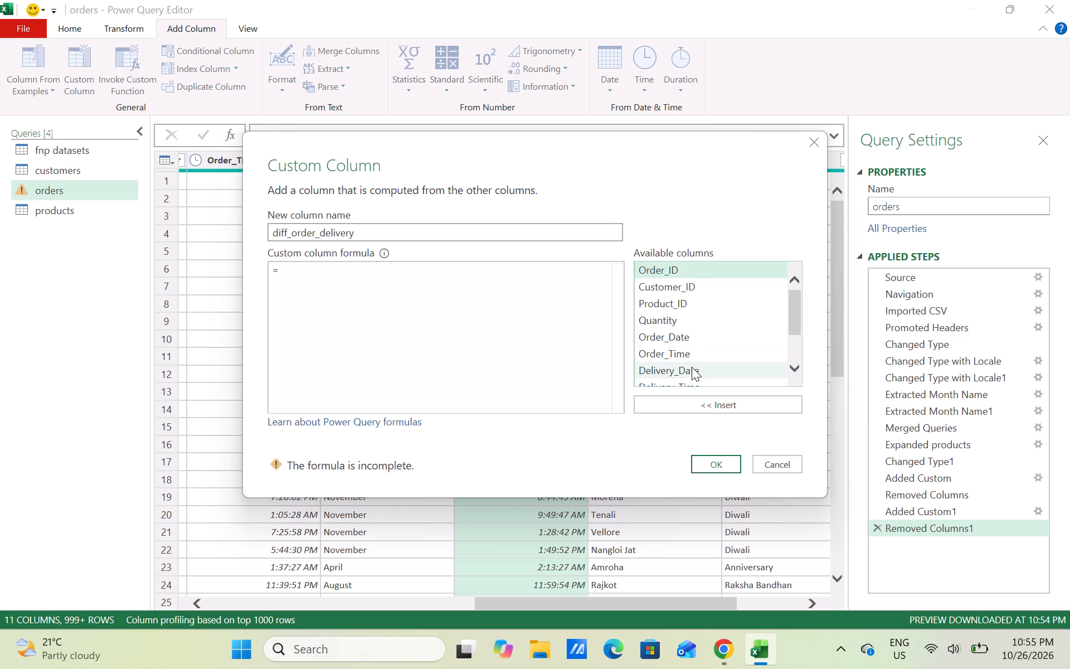
scroll(686, 374, "down", 1)
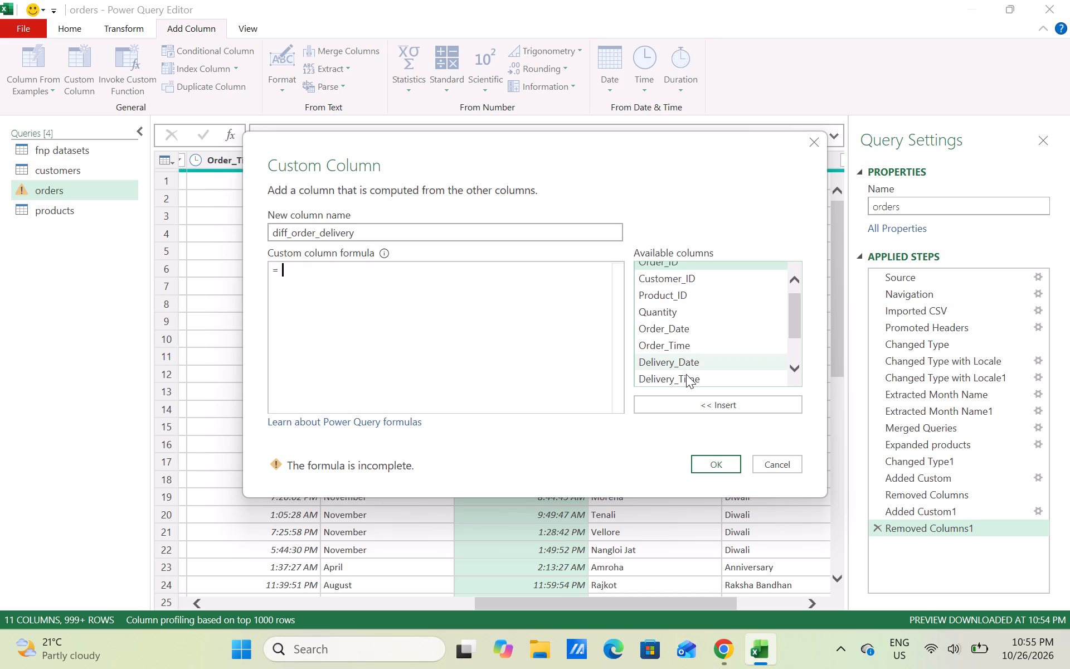
scroll(686, 374, "down", 1)
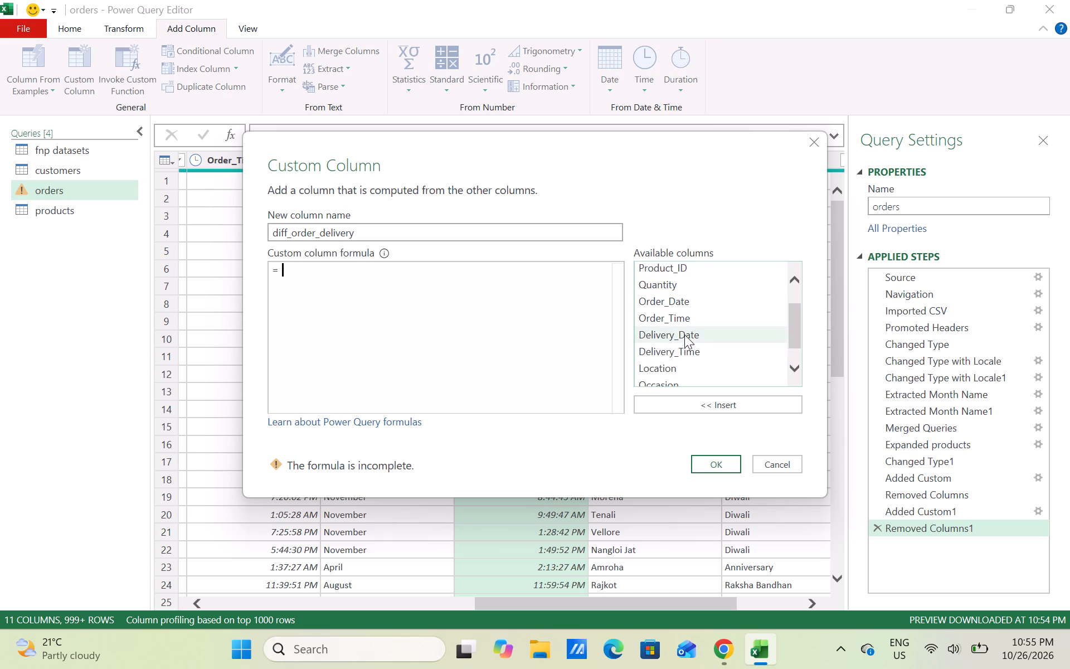
double_click(684, 334)
key("minus")
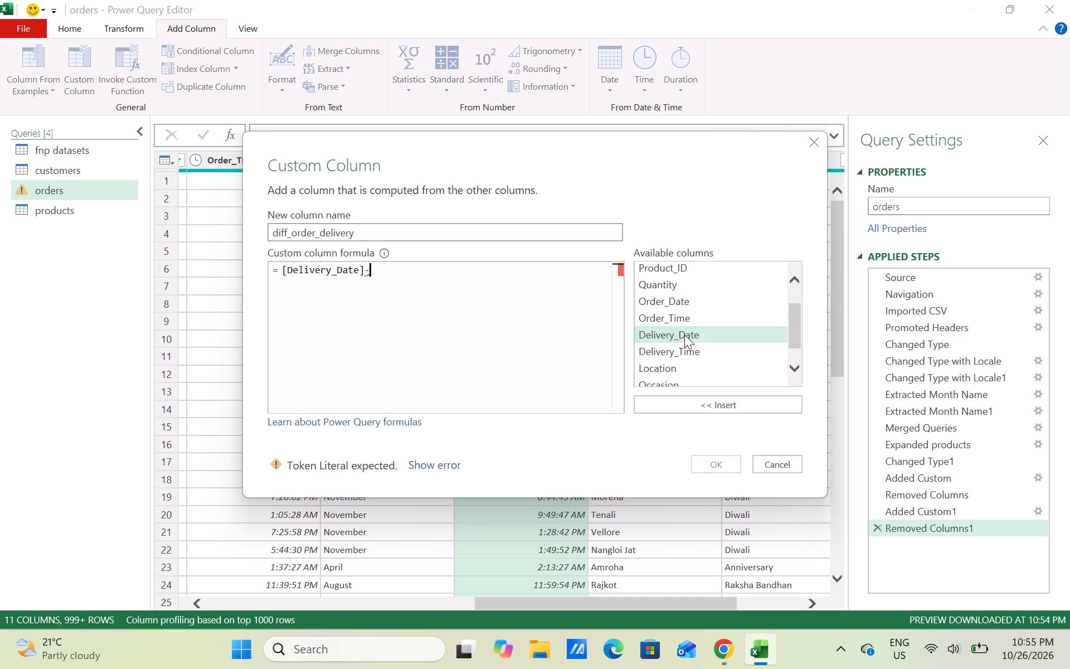
double_click(668, 304)
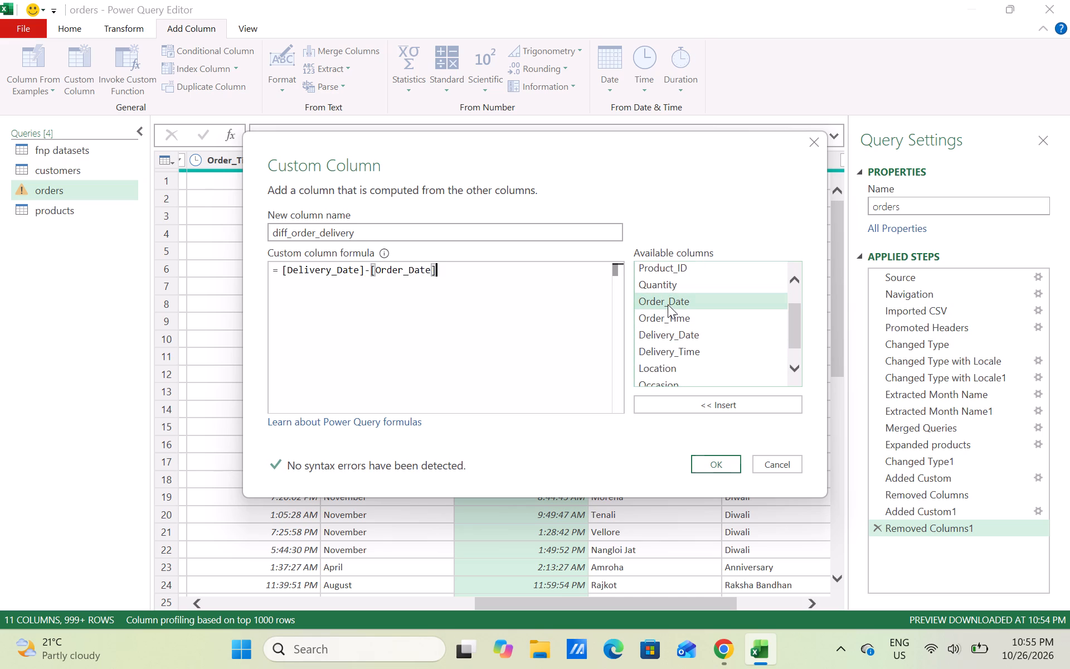
left_click(703, 468)
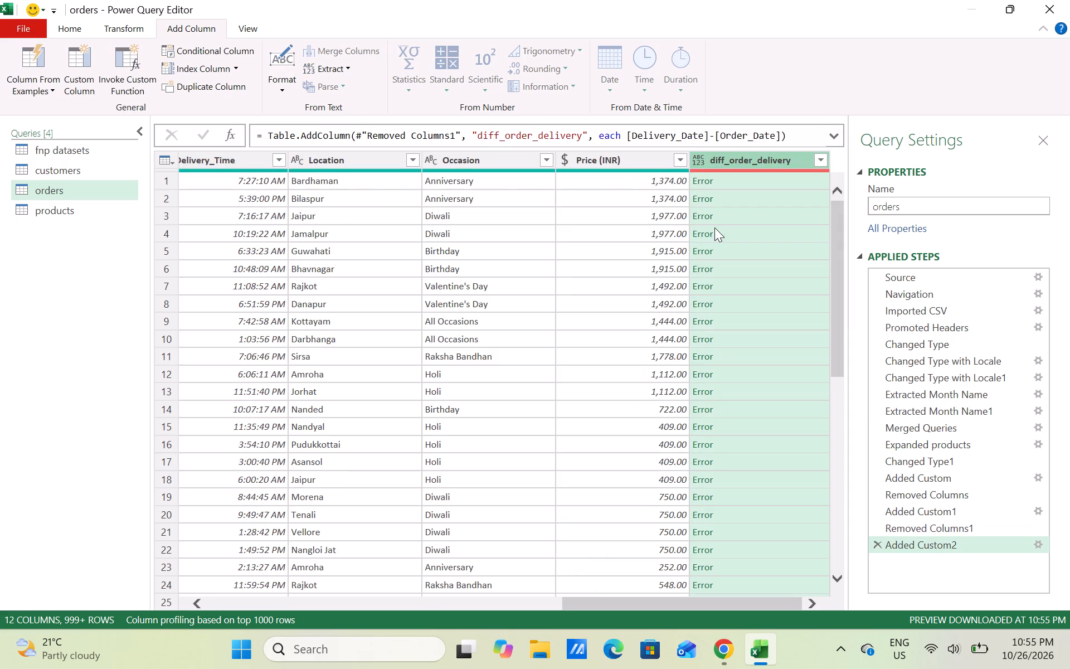
scroll(711, 372, "left", 1)
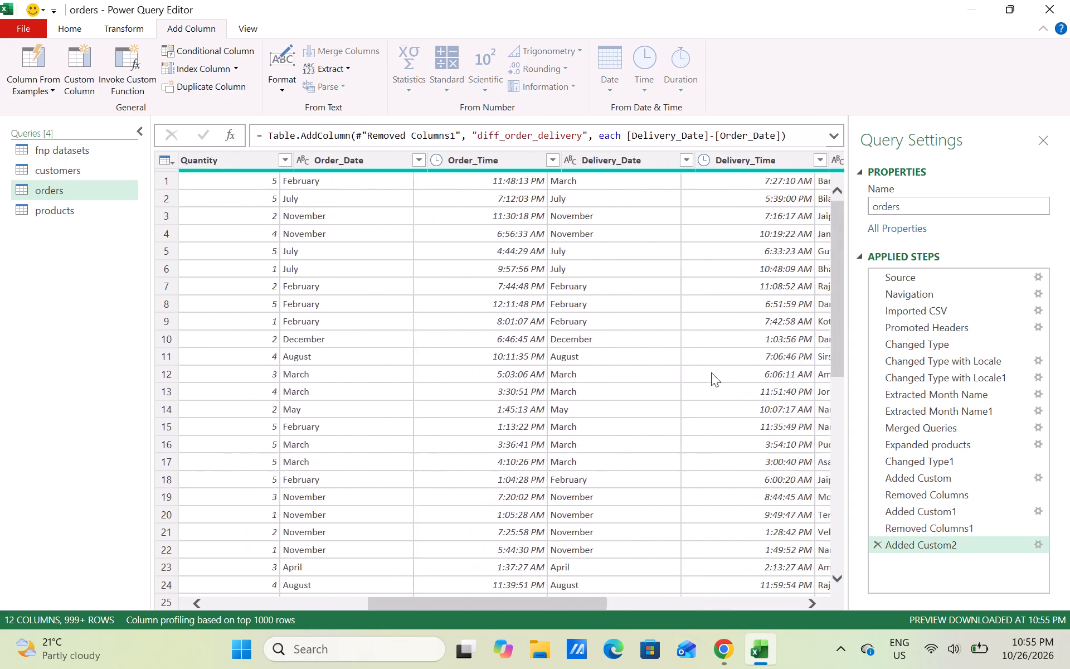
Remove the diff_order_delivery column from the orders query.
scroll(711, 372, "left", 2)
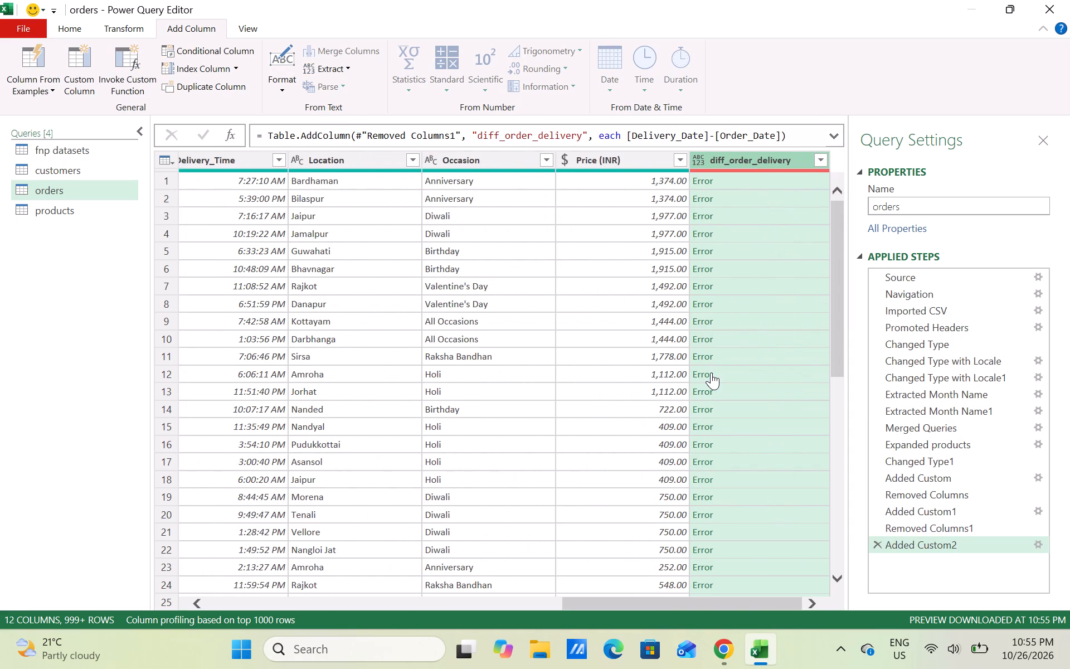
scroll(711, 372, "left", 1)
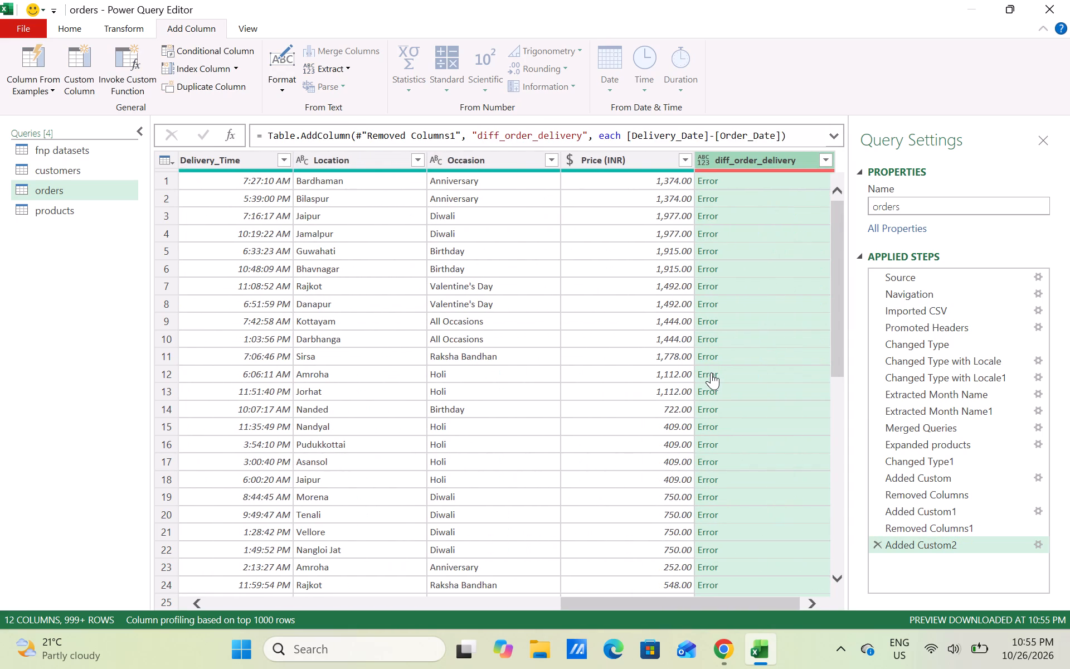
scroll(711, 372, "left", 2)
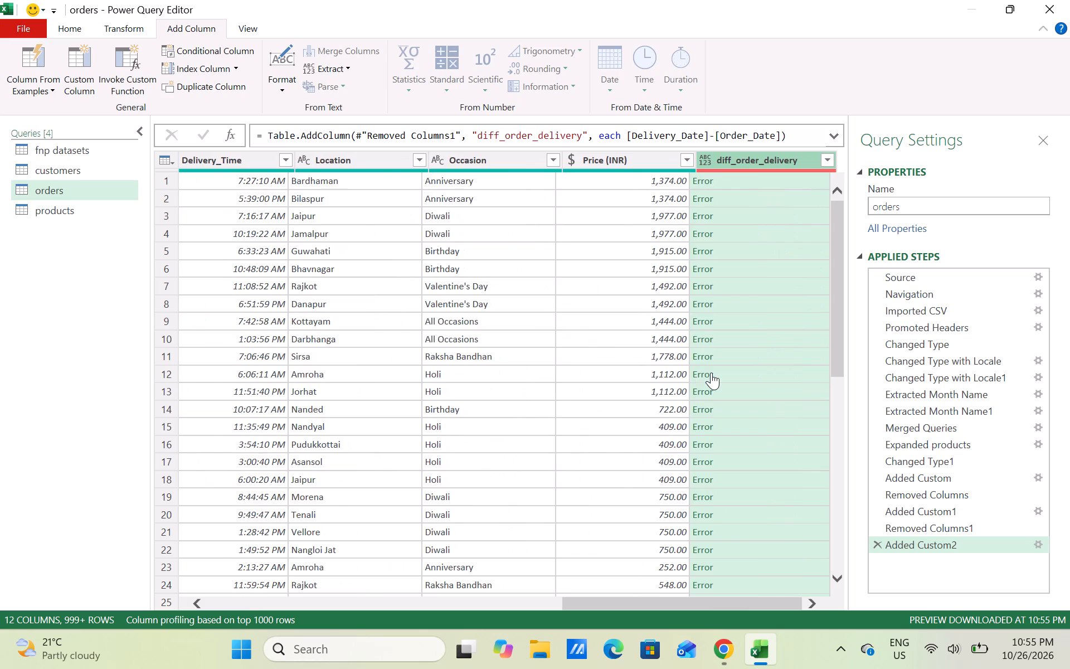
scroll(711, 372, "left", 2)
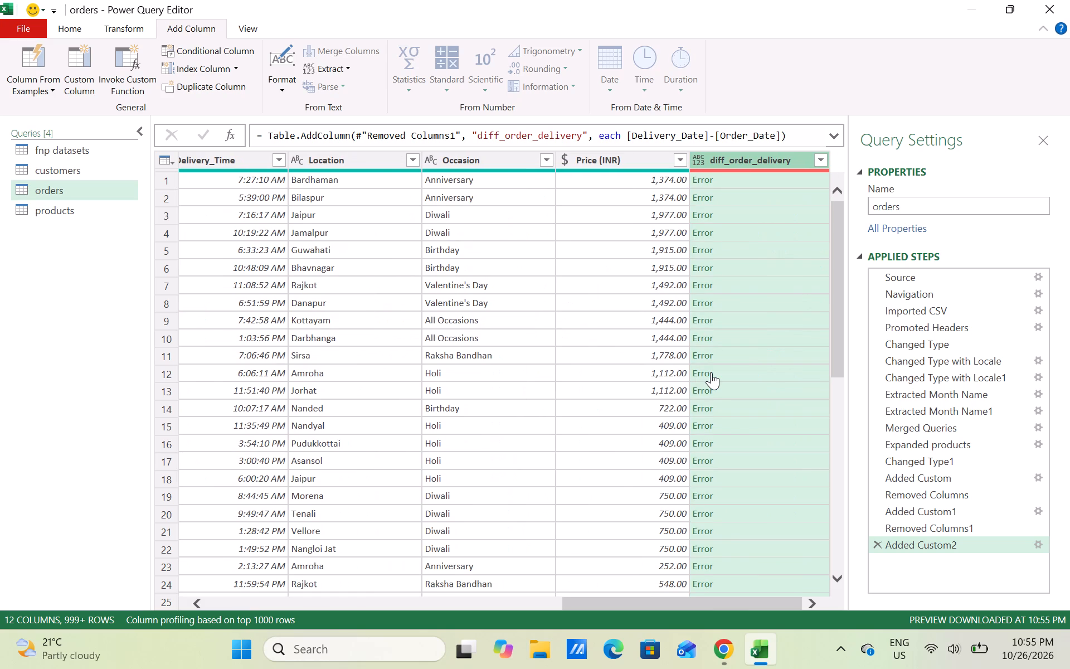
right_click(768, 164)
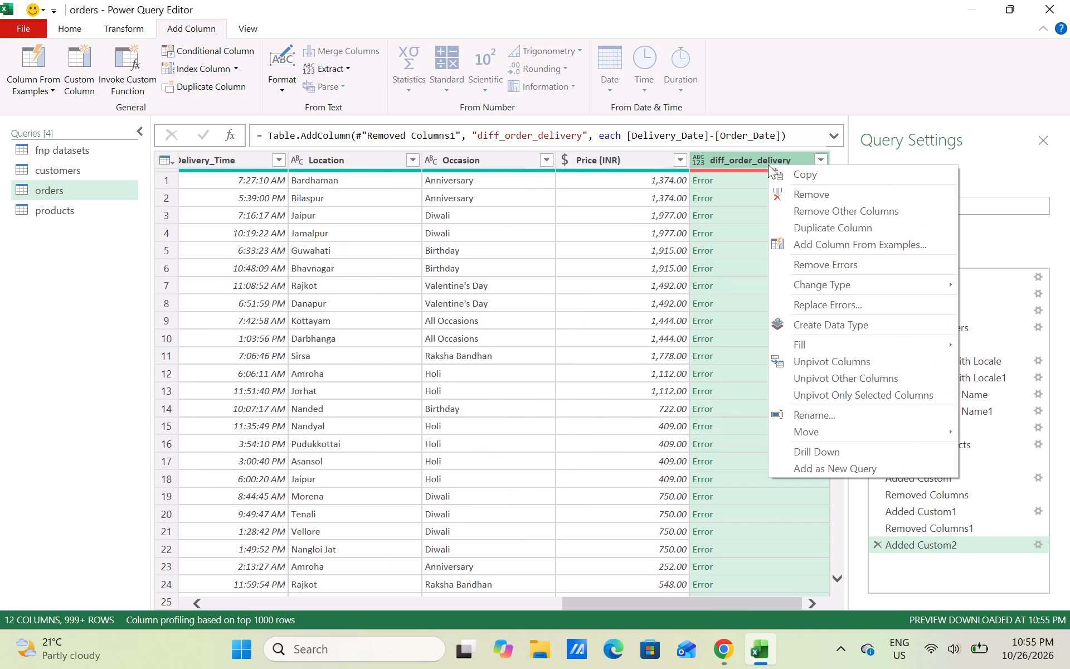
left_click(789, 191)
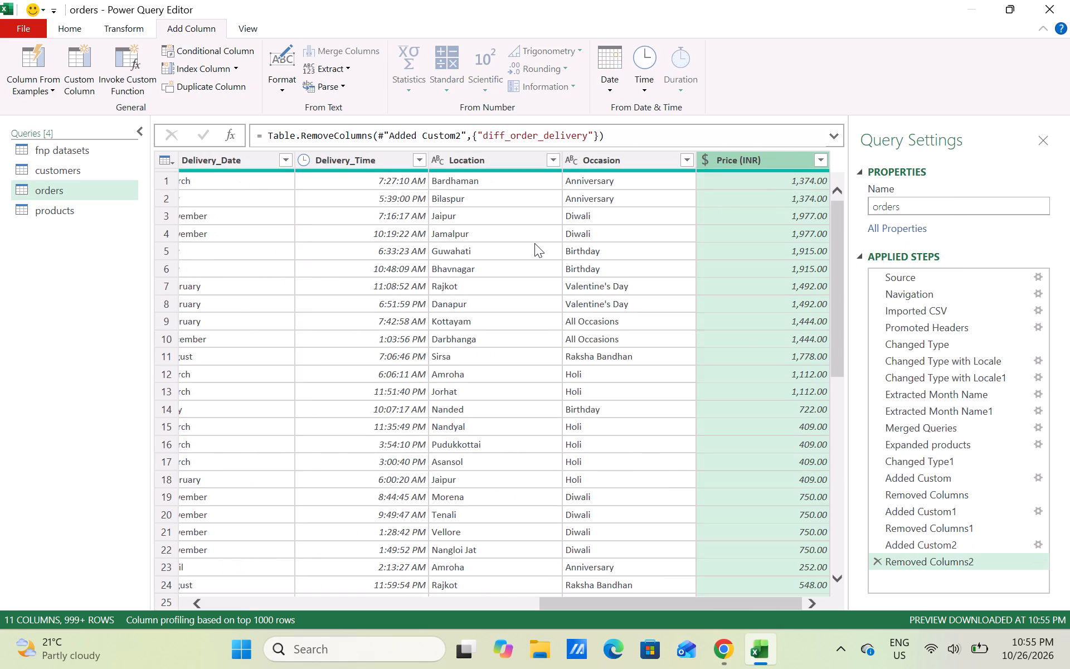
Close Power Query and load the queries as tables in new worksheets, also adding the data to the Data Model.
left_click(534, 243)
scroll(534, 243, "right", 4)
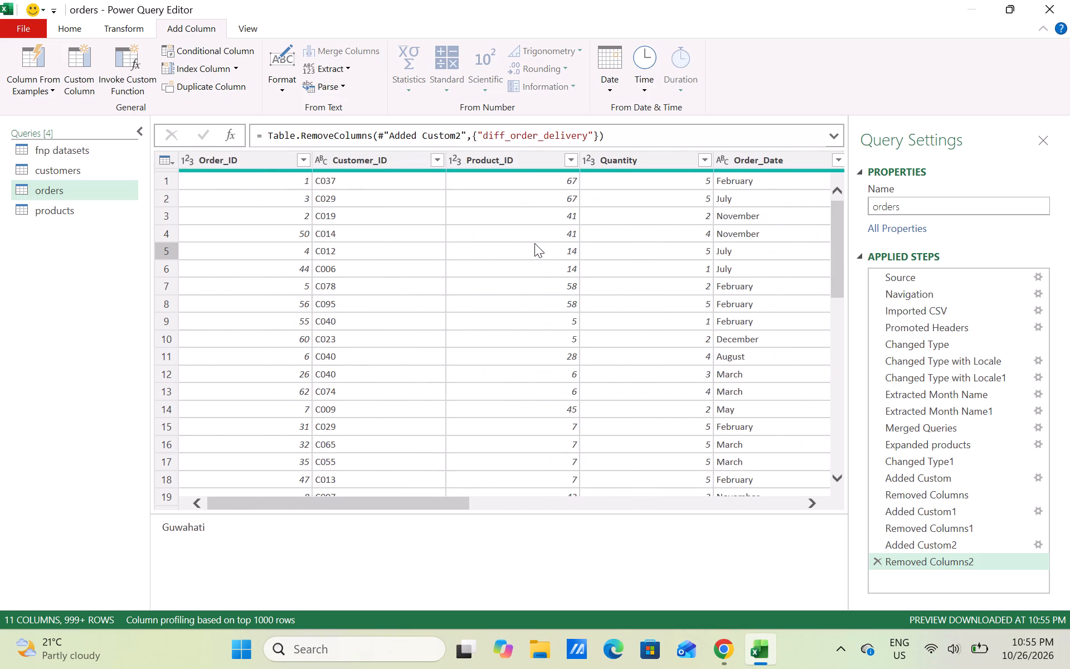
scroll(534, 243, "right", 3)
scroll(534, 243, "up", 1)
left_click(73, 27)
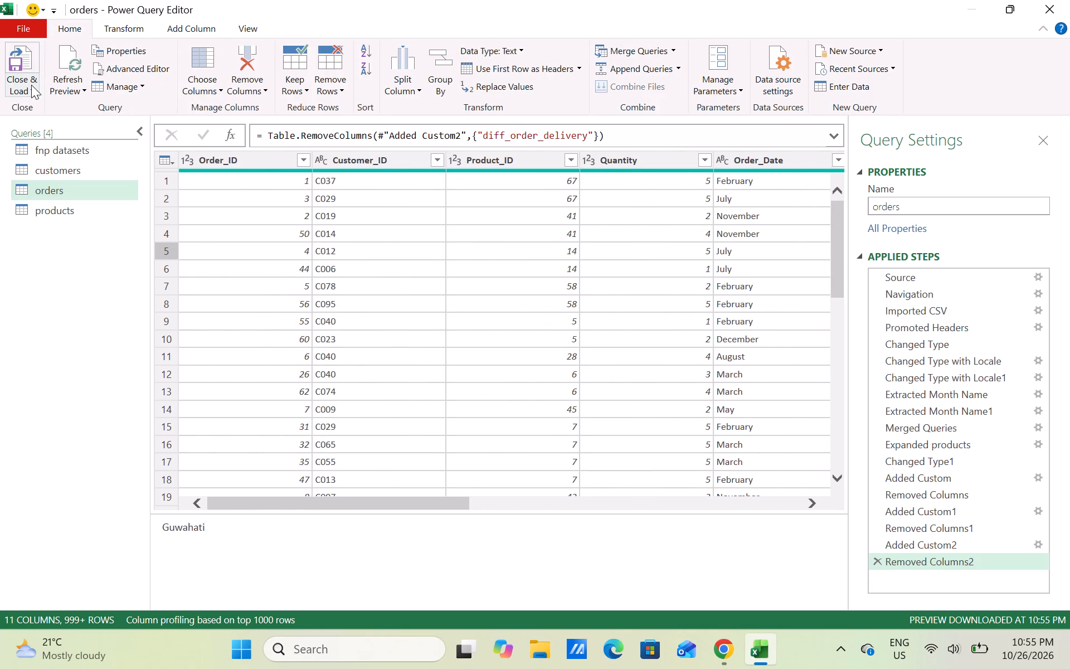
left_click(31, 85)
left_click(60, 130)
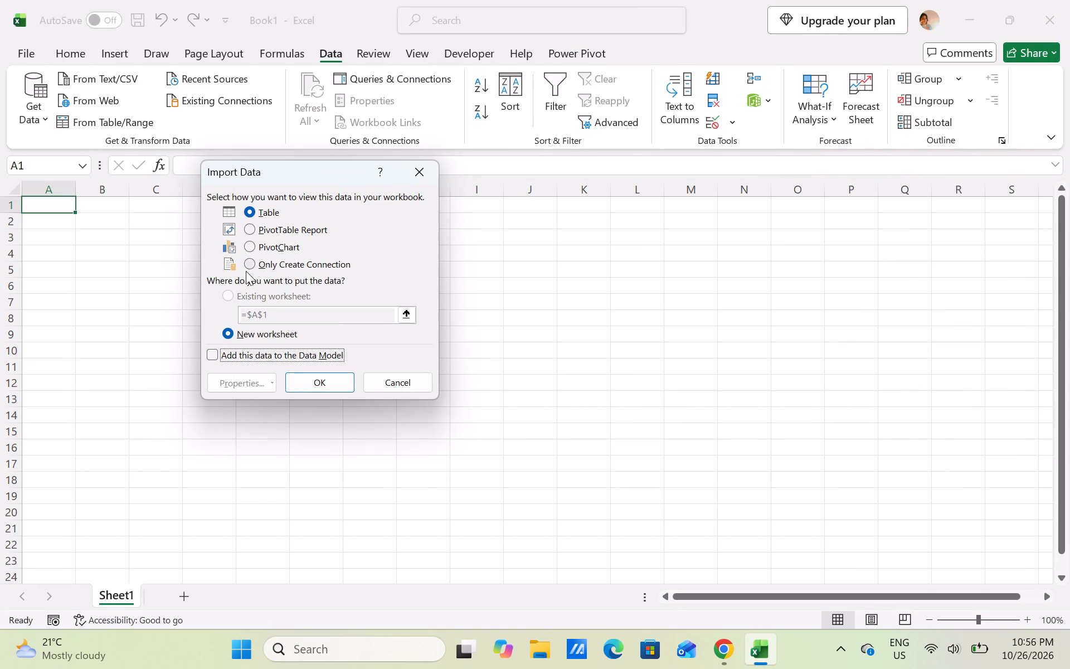
left_click(211, 351)
left_click(227, 332)
left_click(227, 332)
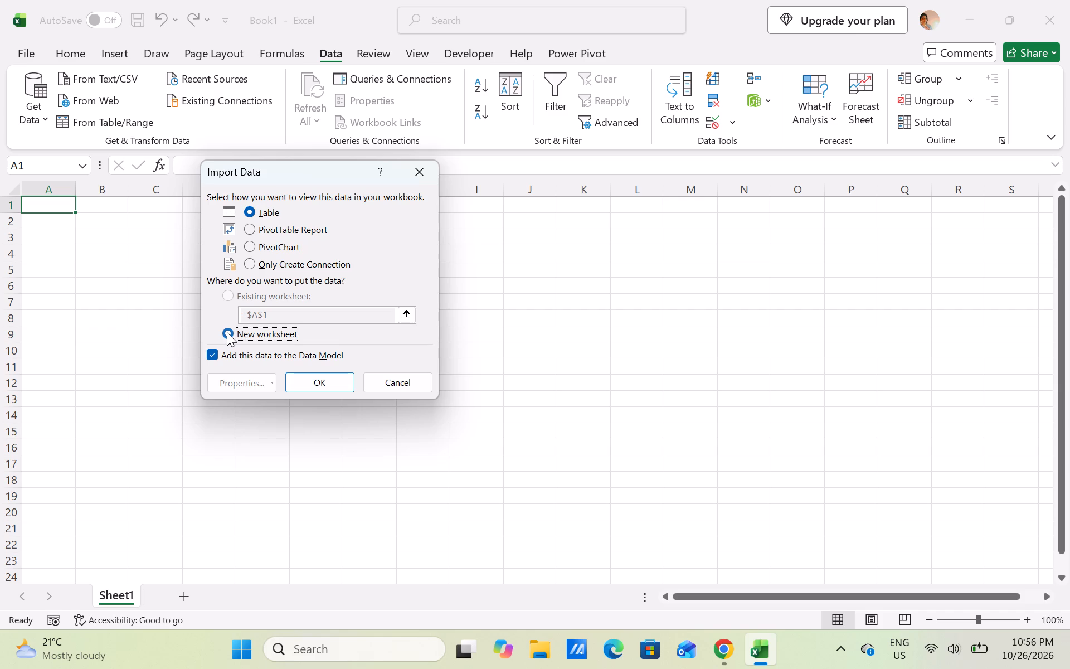
left_click(291, 380)
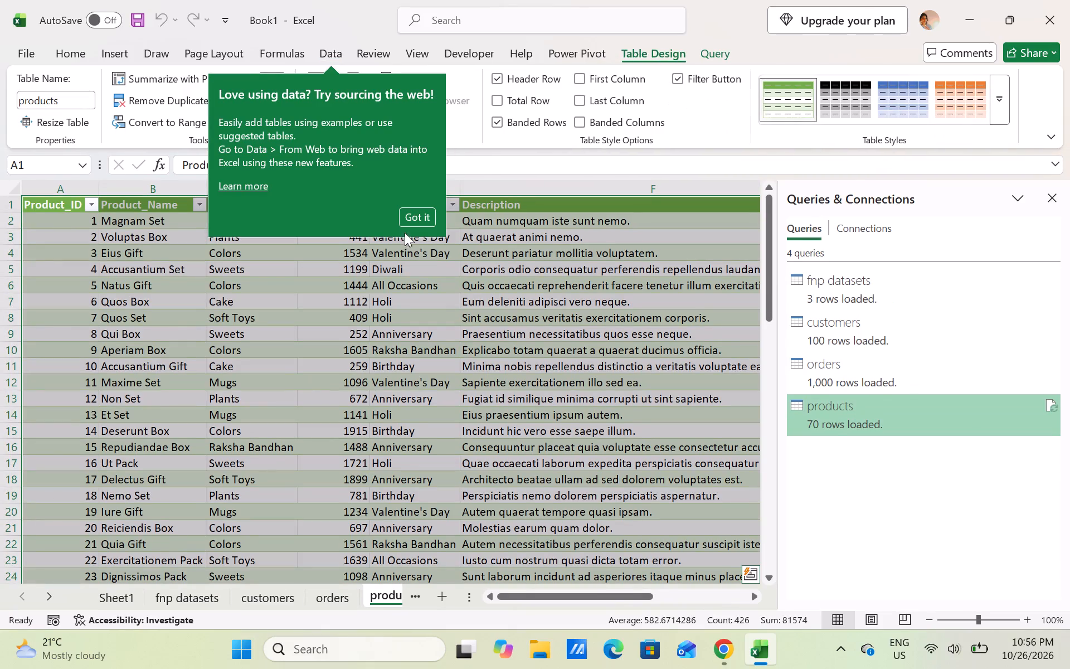
left_click(412, 224)
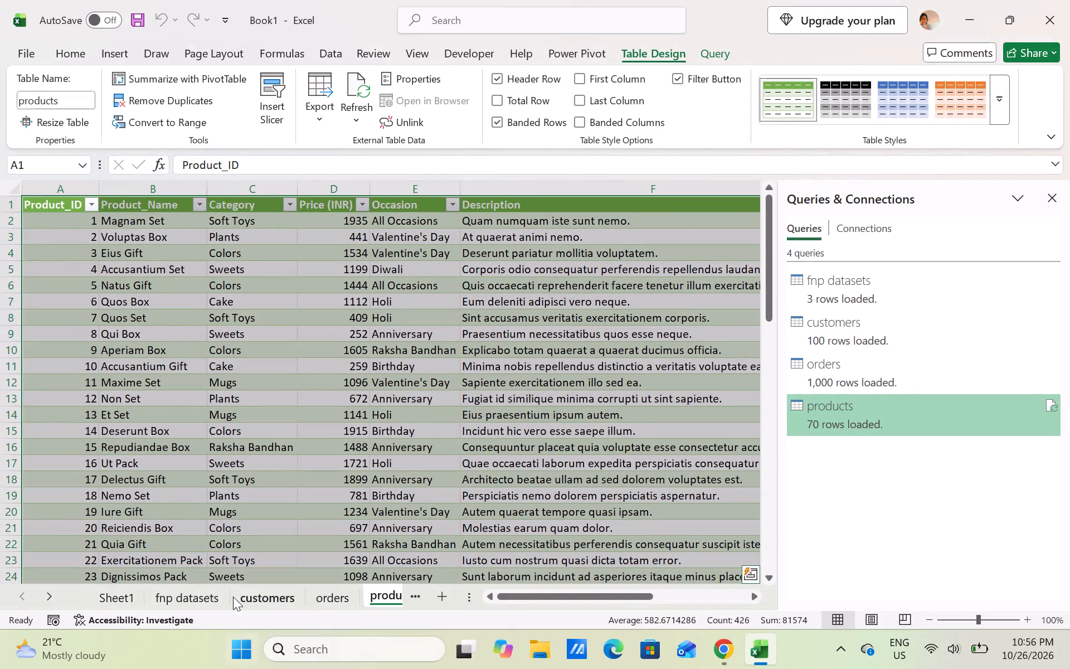
Hide the fnp datasets worksheet.
left_click(201, 594)
right_click(201, 594)
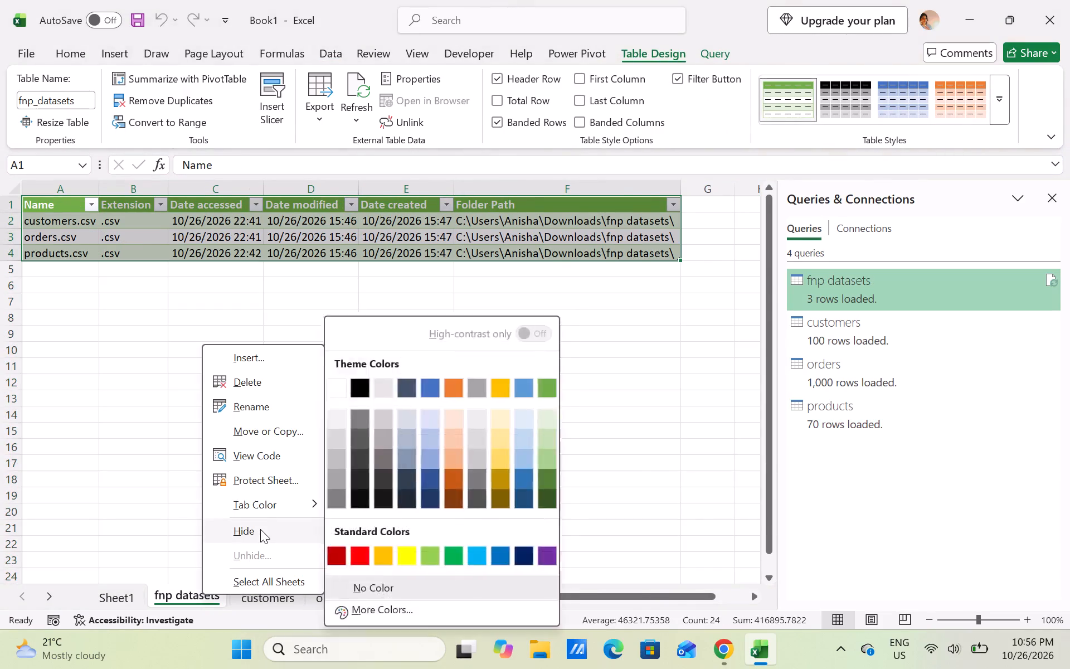
left_click(260, 529)
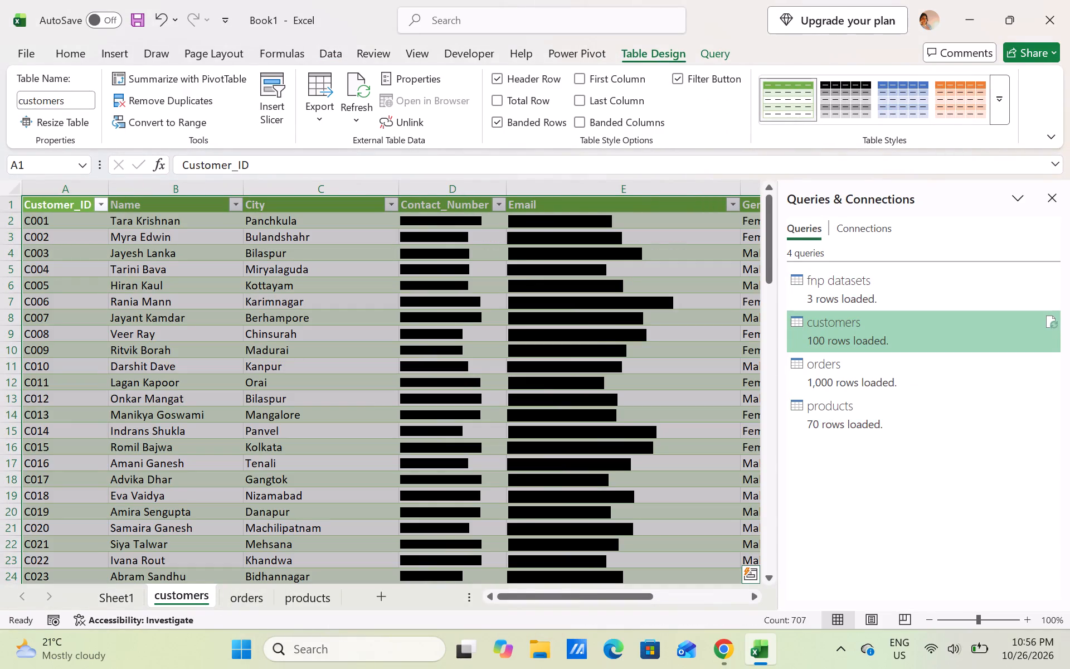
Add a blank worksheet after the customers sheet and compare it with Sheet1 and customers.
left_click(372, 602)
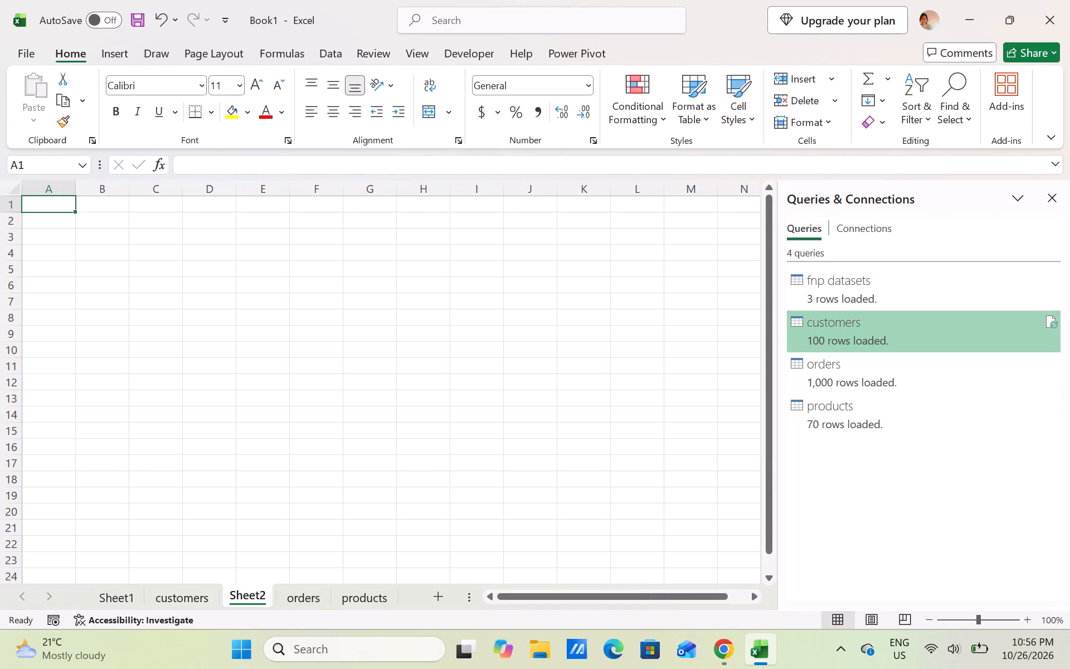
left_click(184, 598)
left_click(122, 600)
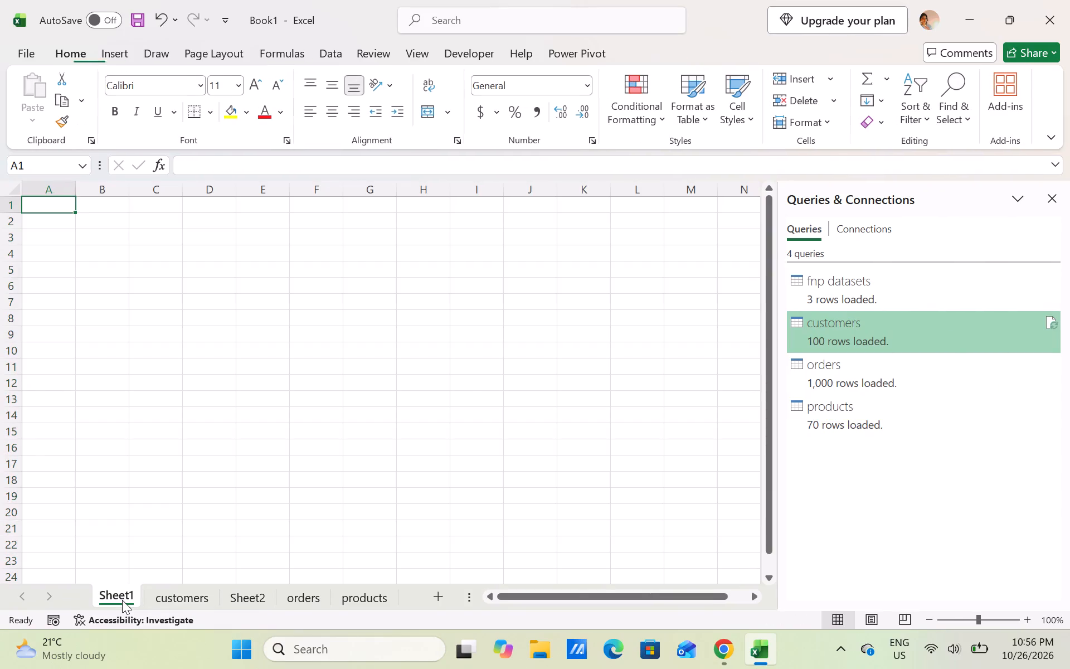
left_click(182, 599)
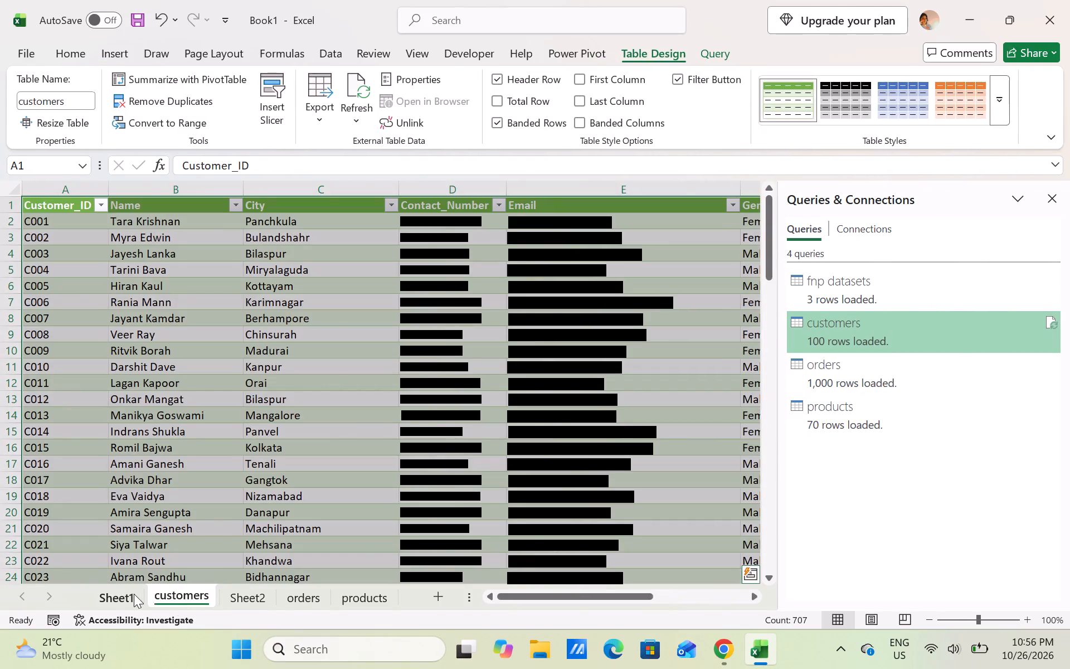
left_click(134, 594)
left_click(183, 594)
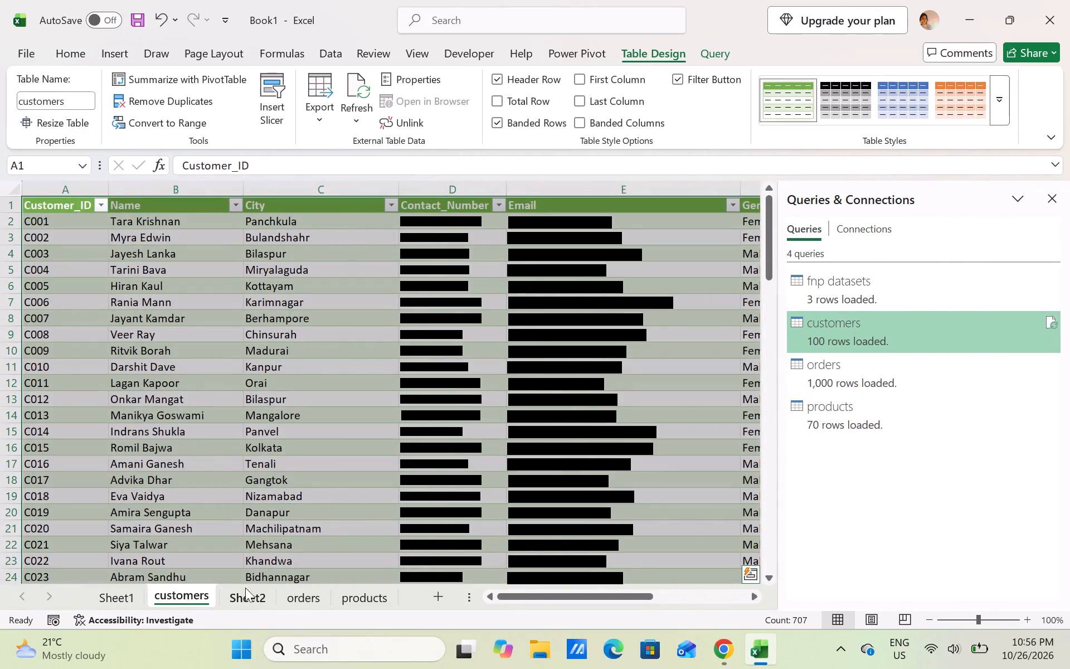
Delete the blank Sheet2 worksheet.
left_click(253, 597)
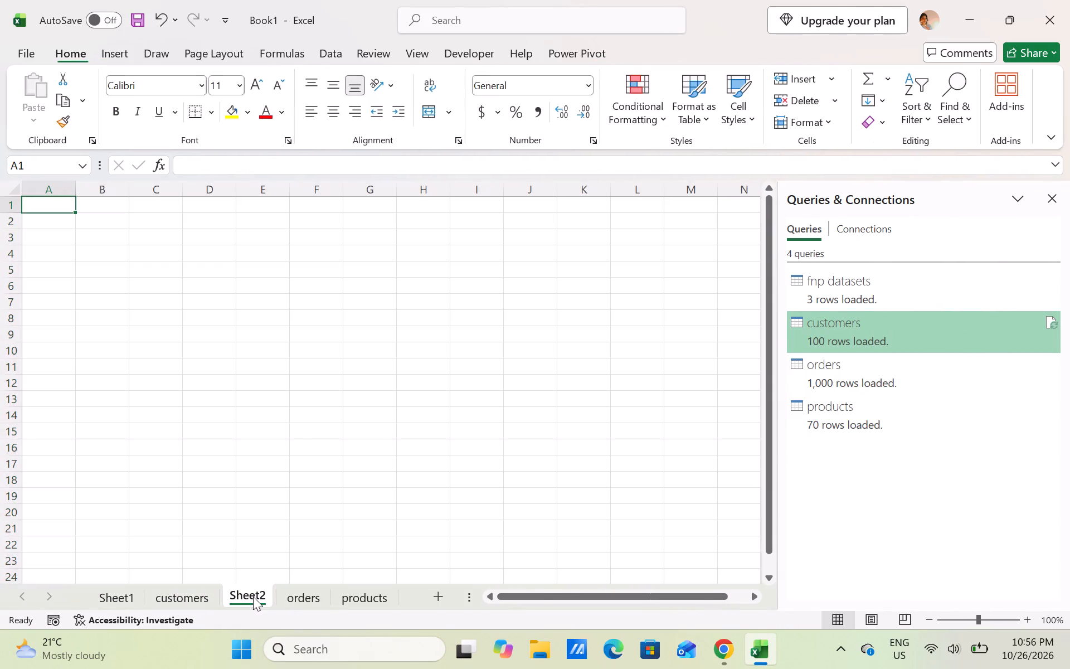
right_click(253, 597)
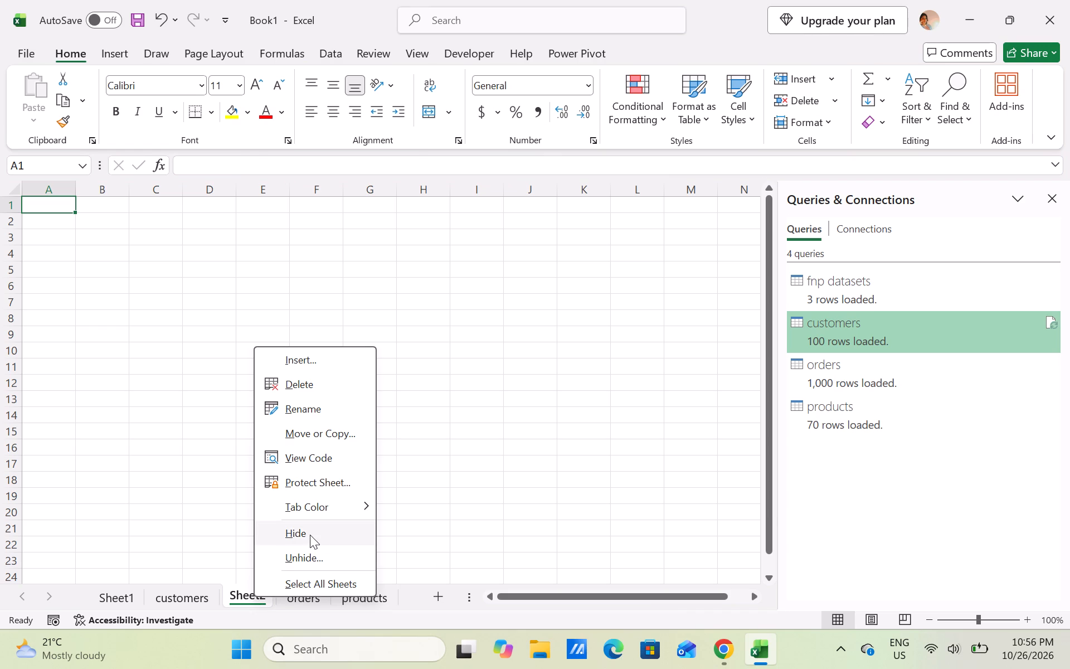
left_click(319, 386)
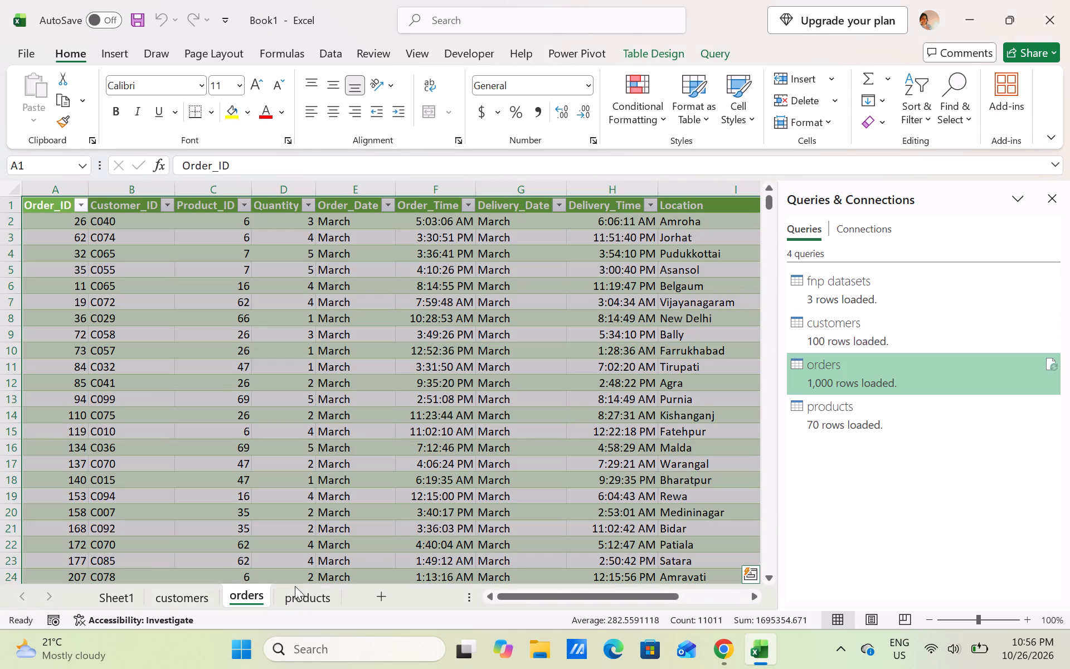
Switch to Chrome, close the spare new-tab window, and watch the tutorial from loading the data to inserting a PivotTable, pausing there.
left_click(714, 644)
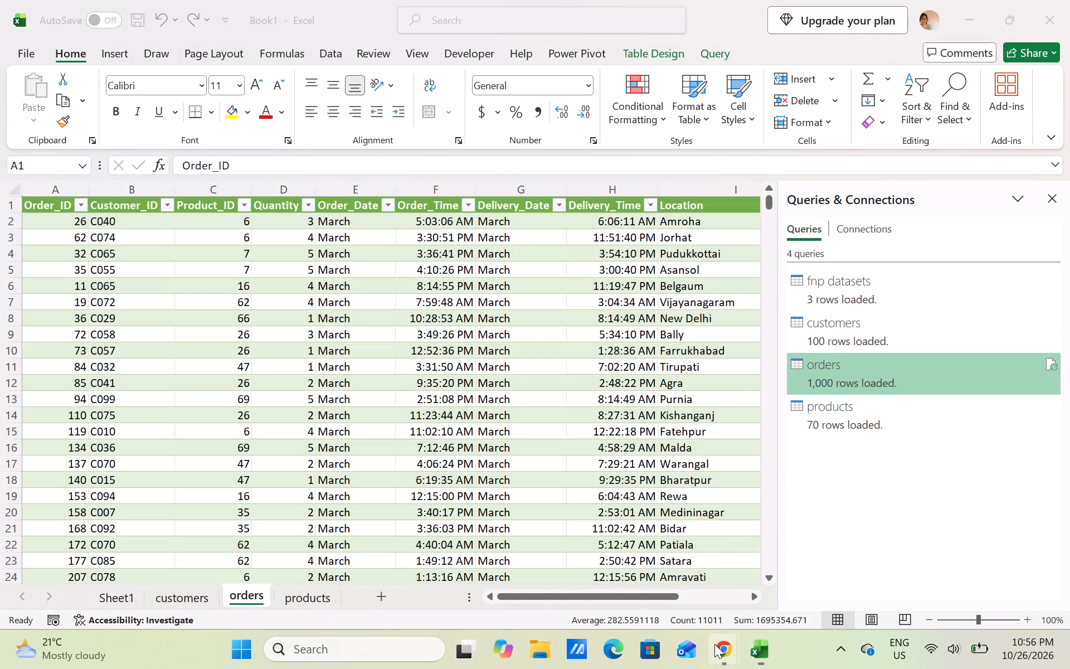
left_click(714, 503)
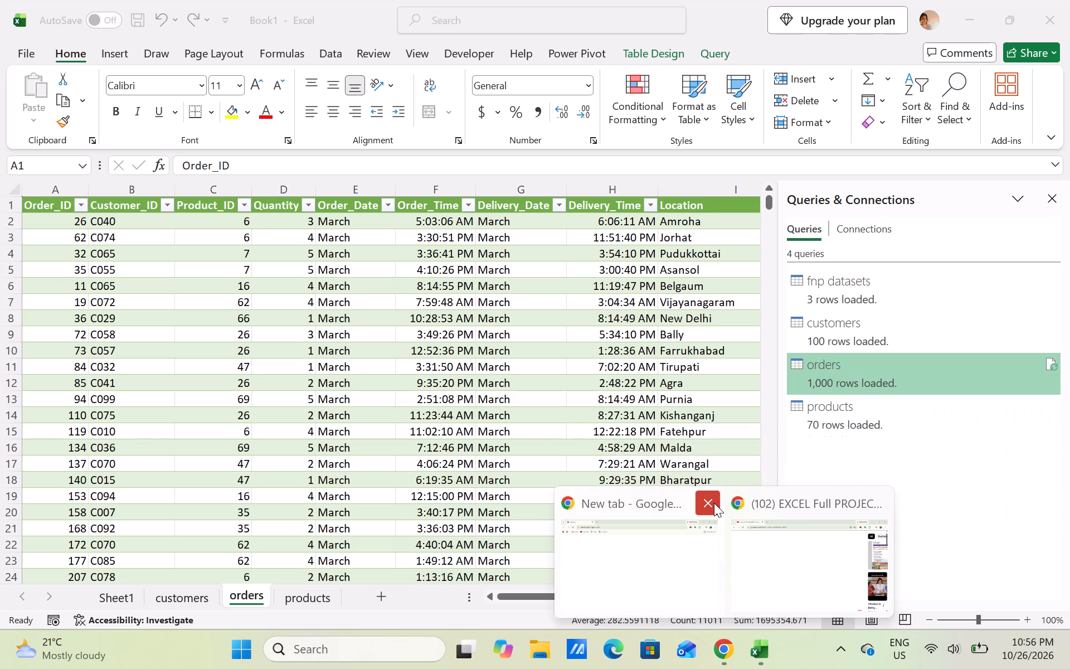
left_click(735, 546)
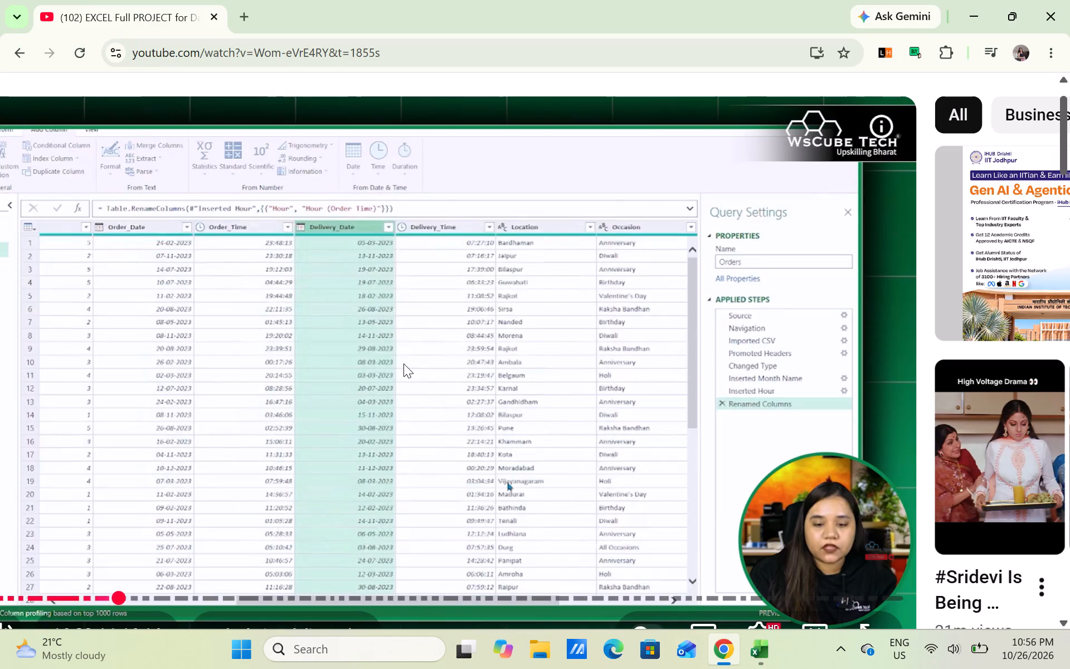
left_click(403, 363)
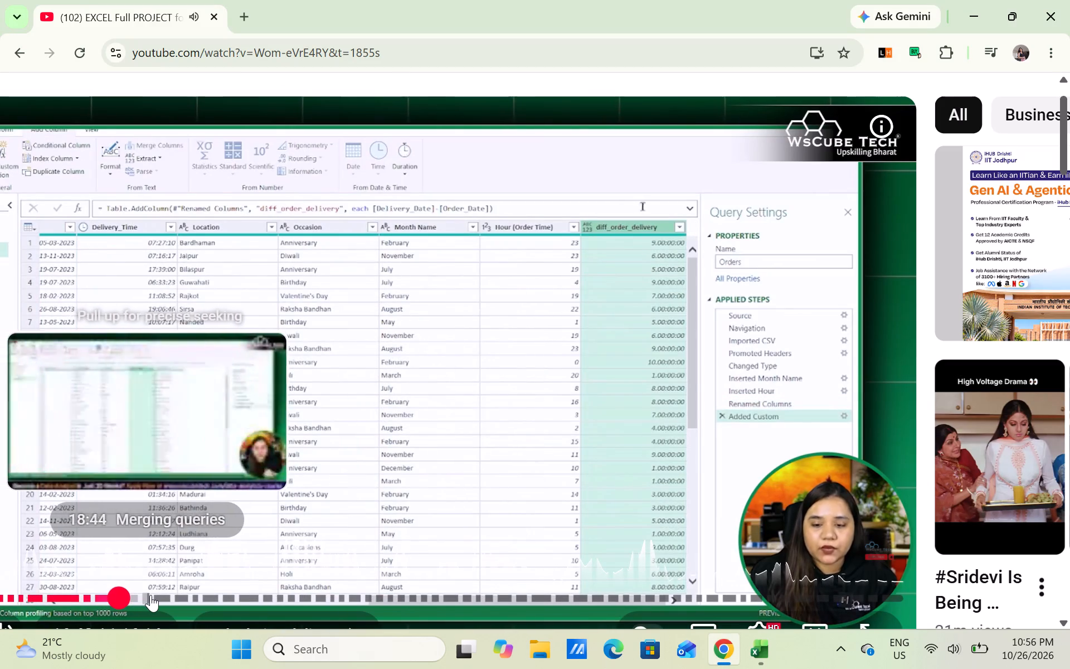
left_click(184, 593)
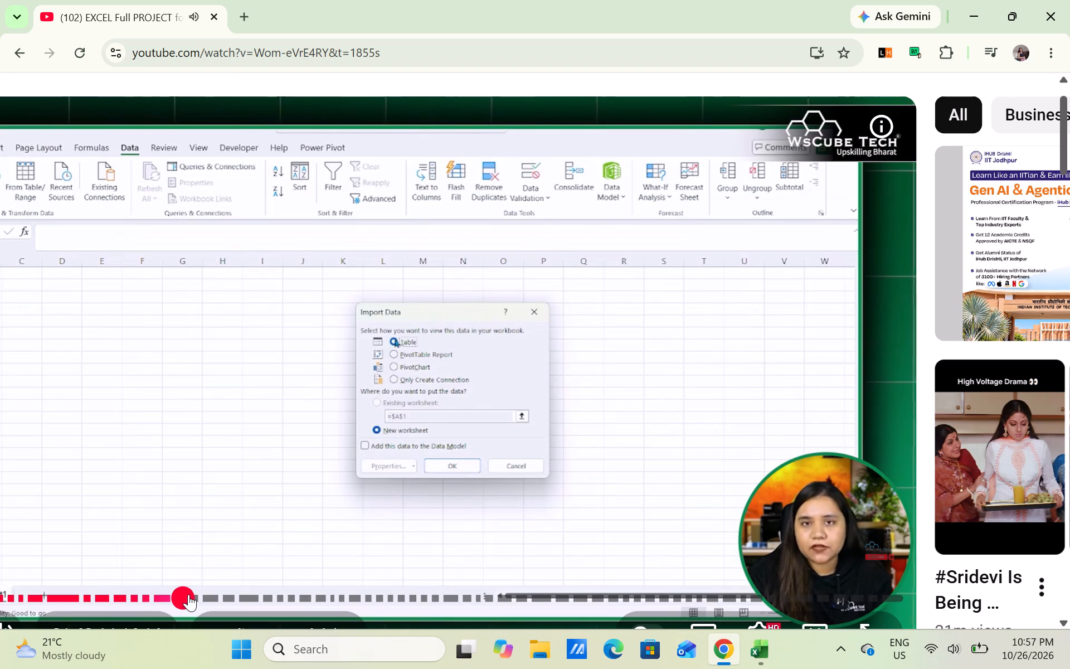
left_click(201, 597)
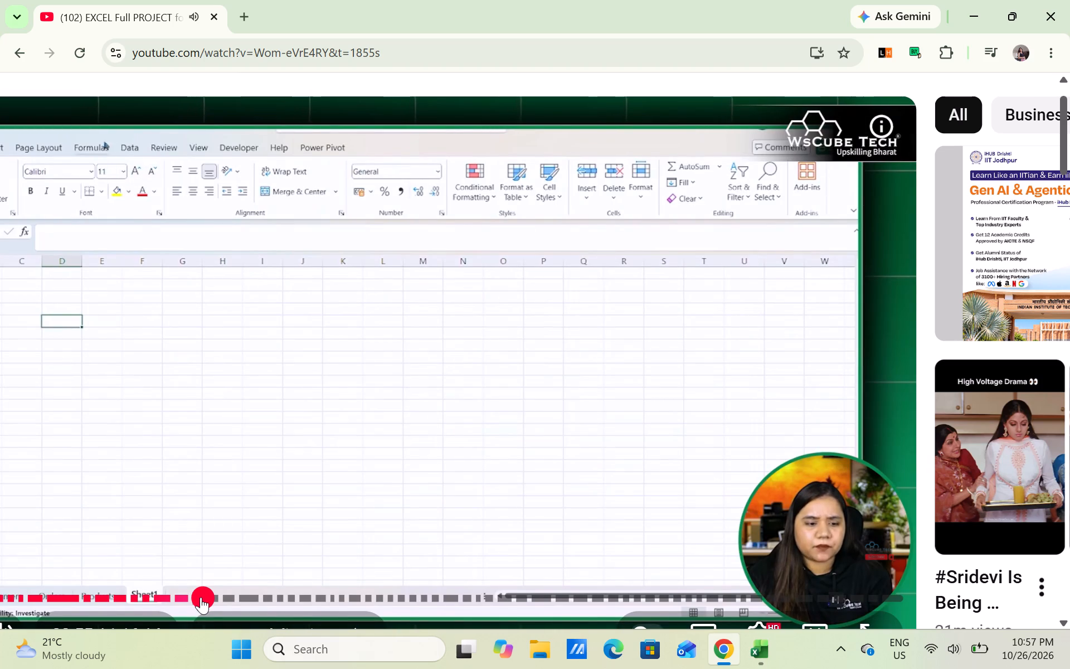
key("Left")
key("Left")
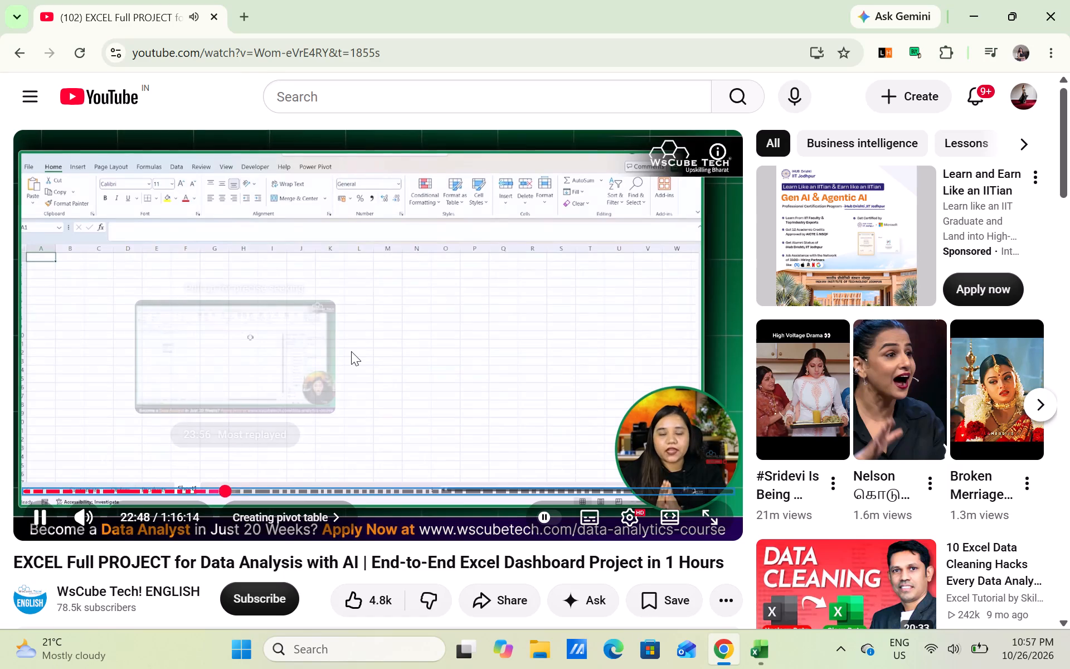
key("Right")
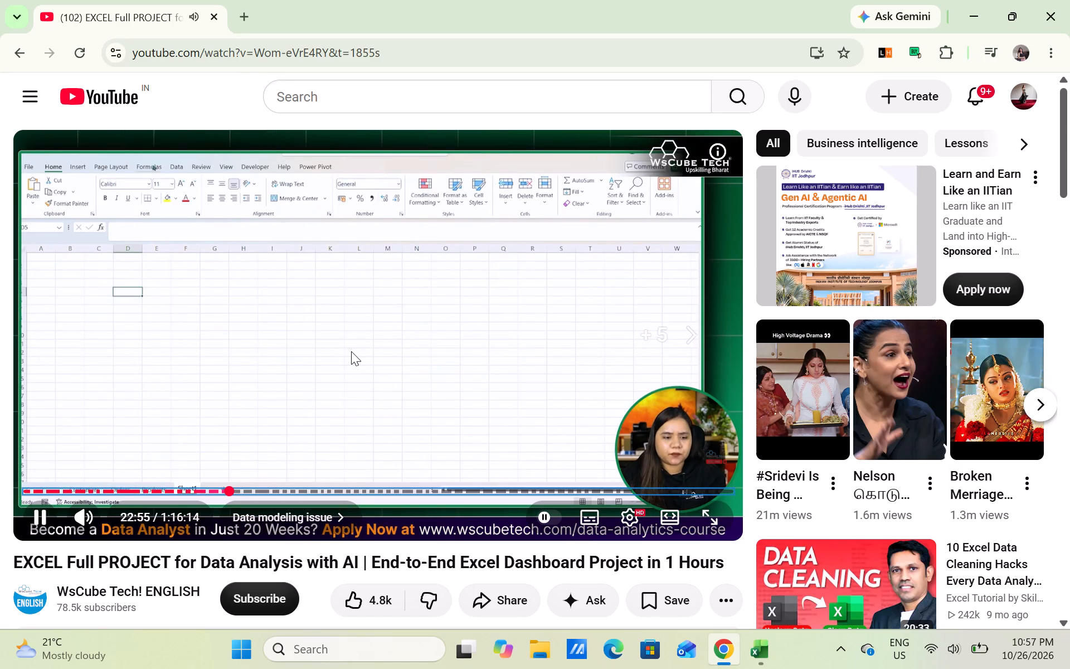
key("Right")
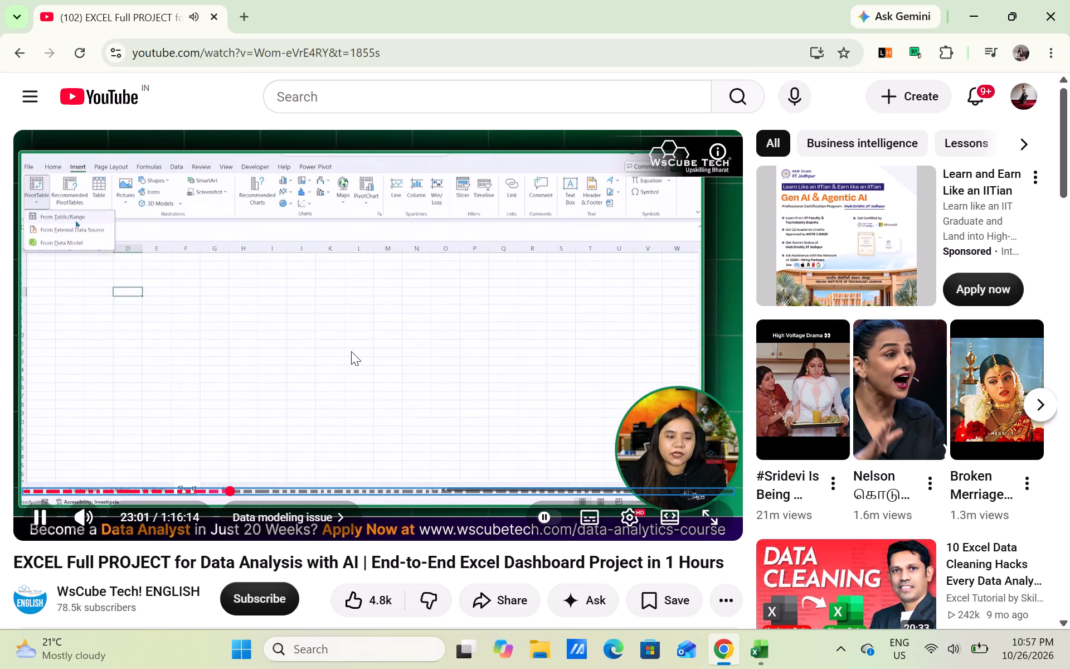
key("Left")
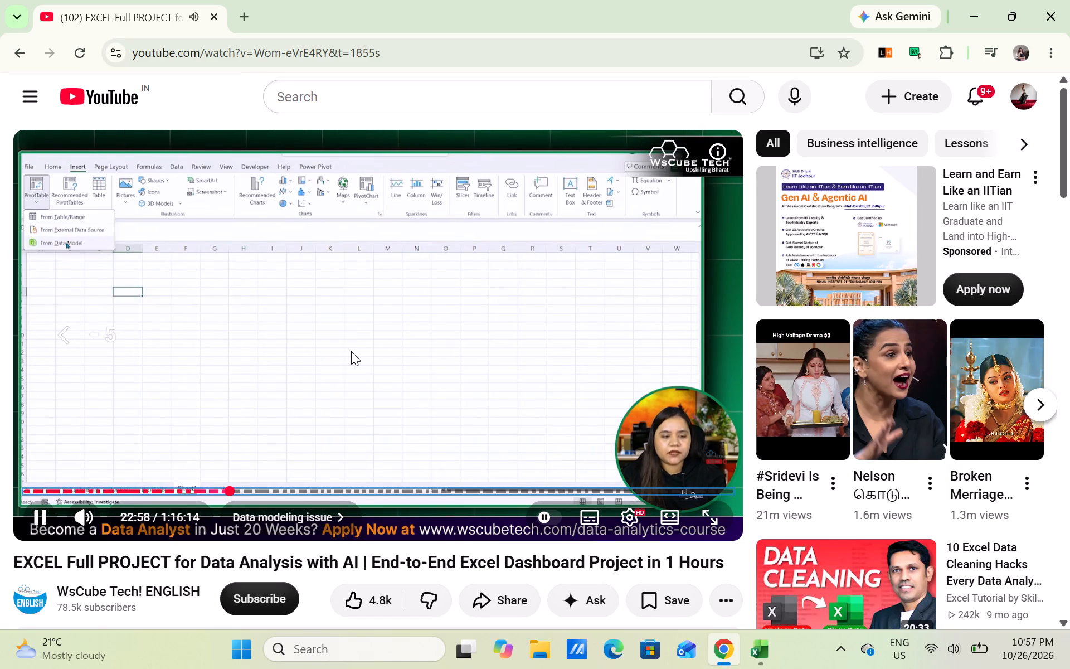
left_click(479, 302)
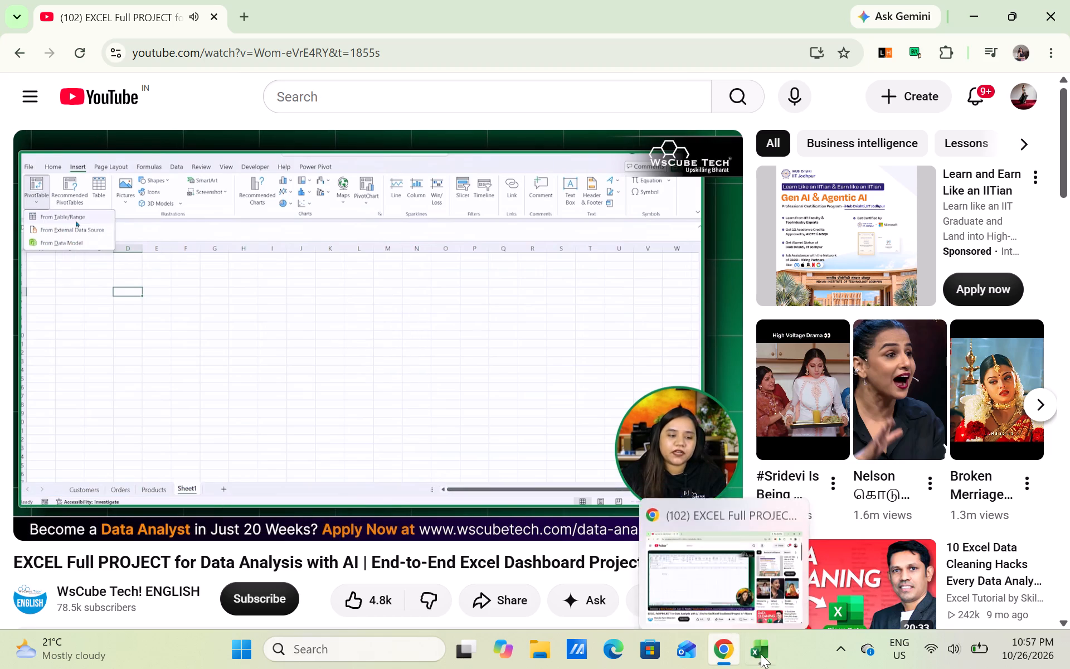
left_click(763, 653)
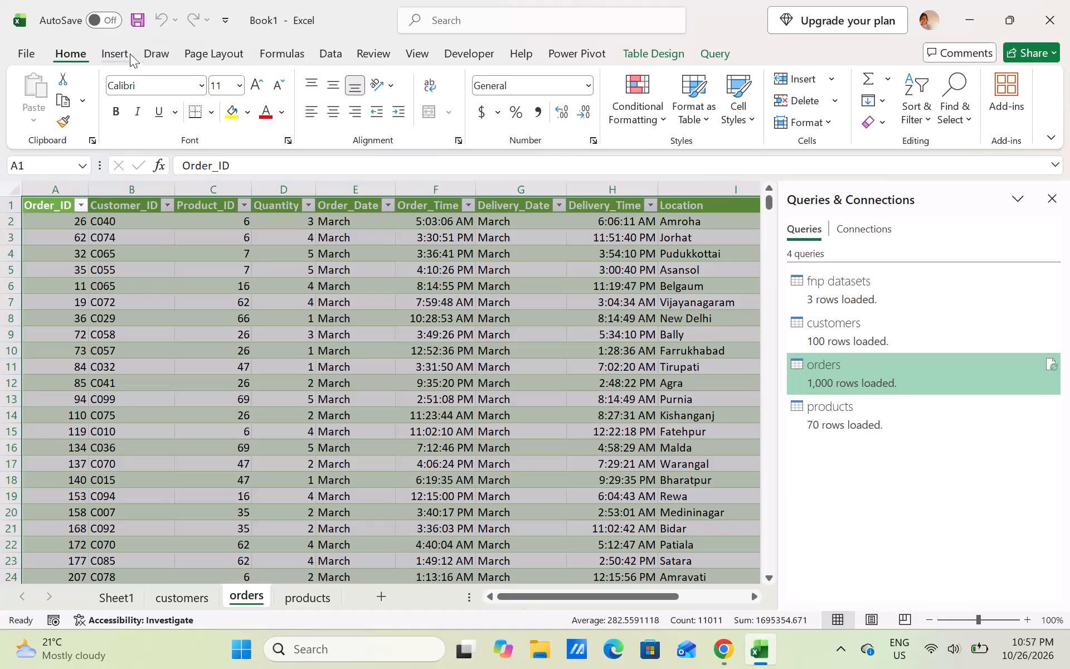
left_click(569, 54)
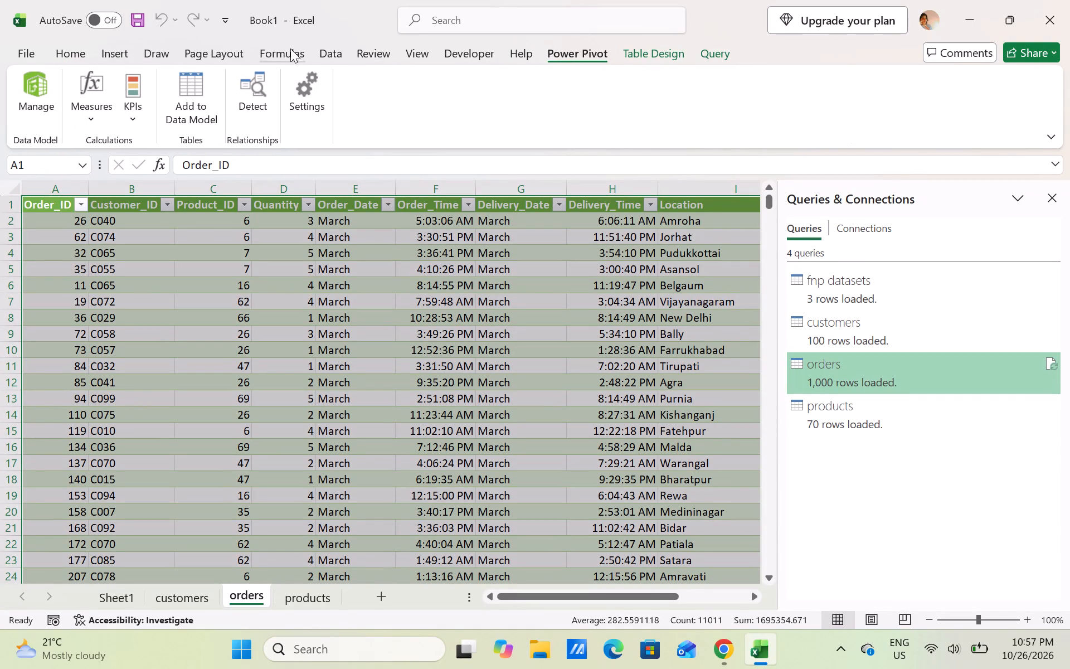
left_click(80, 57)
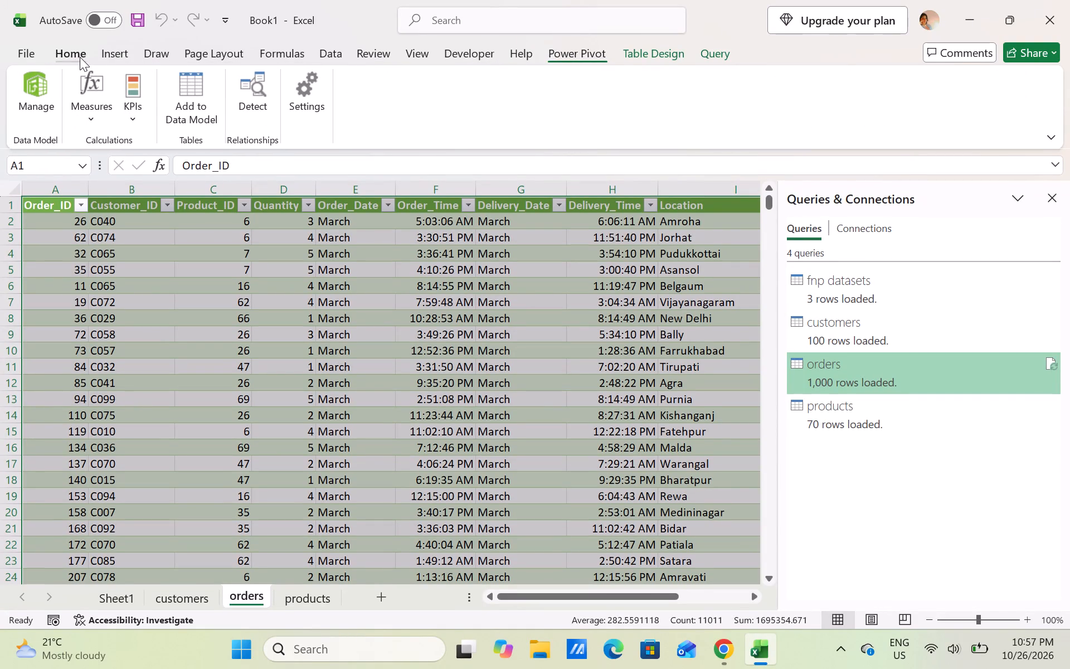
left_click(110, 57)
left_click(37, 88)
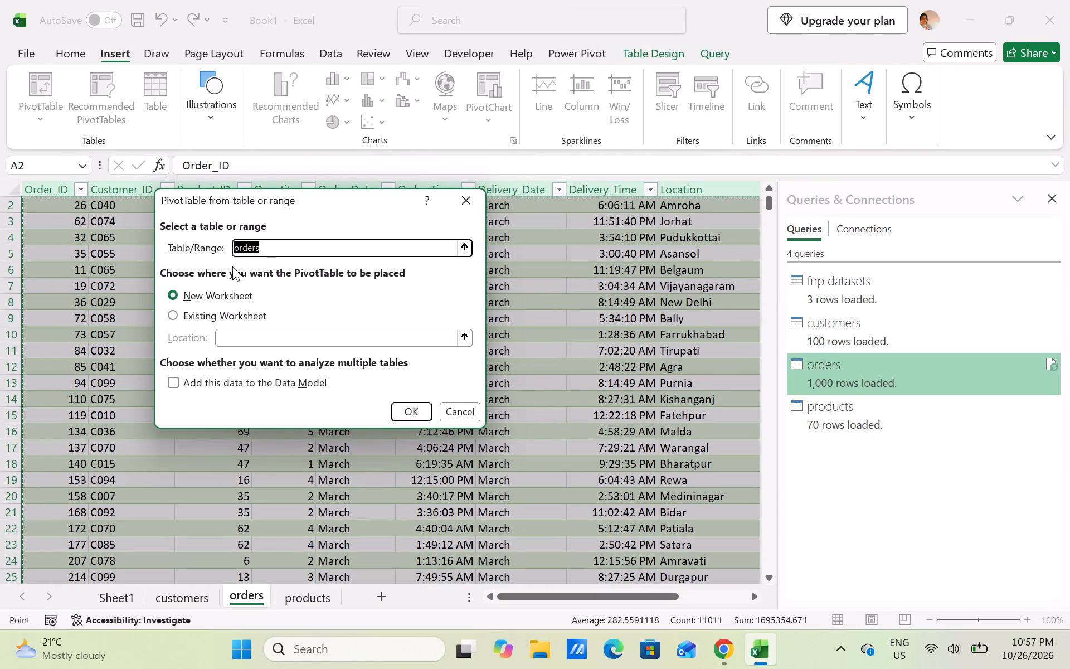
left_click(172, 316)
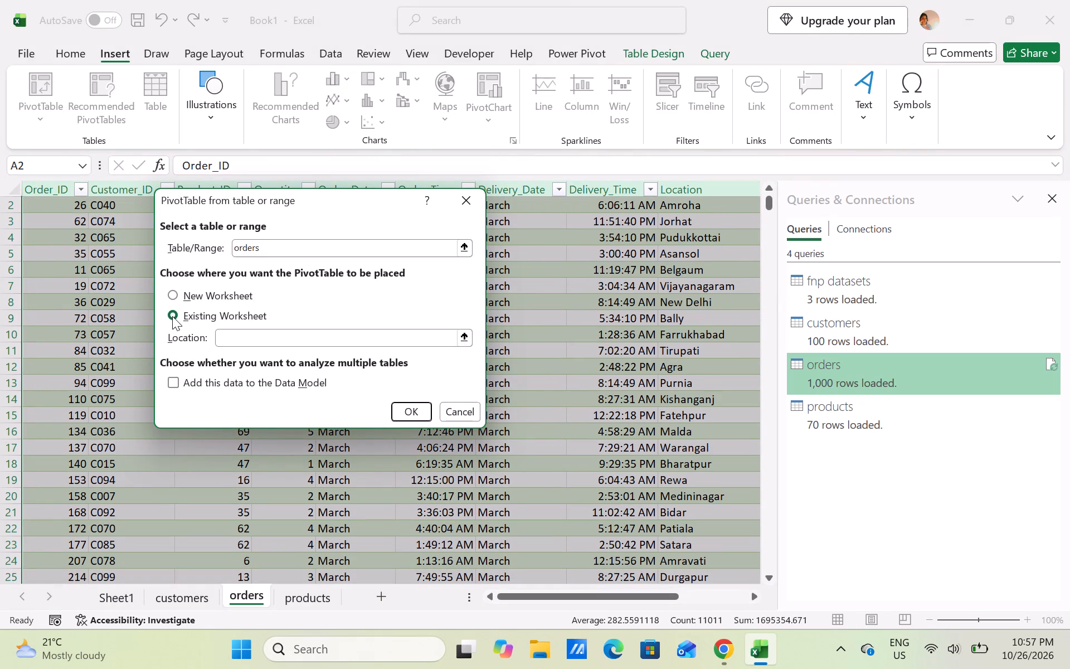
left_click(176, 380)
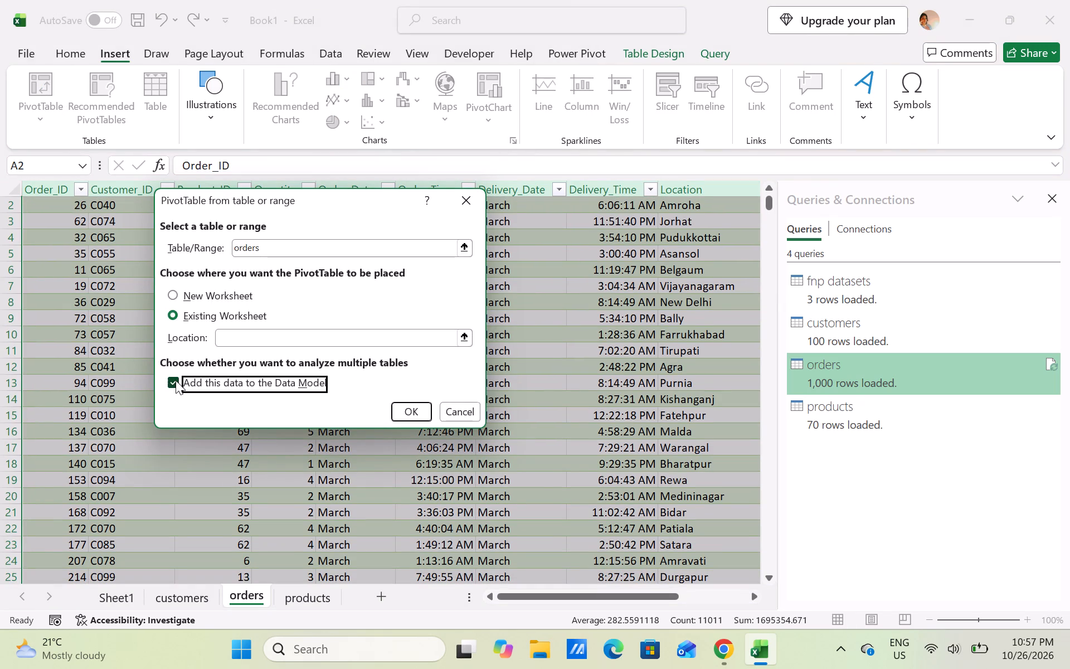
Switch to Chrome and watch the tutorial's part on inserting a PivotTable from the Data Model, pausing at its placement dialog.
left_click(729, 656)
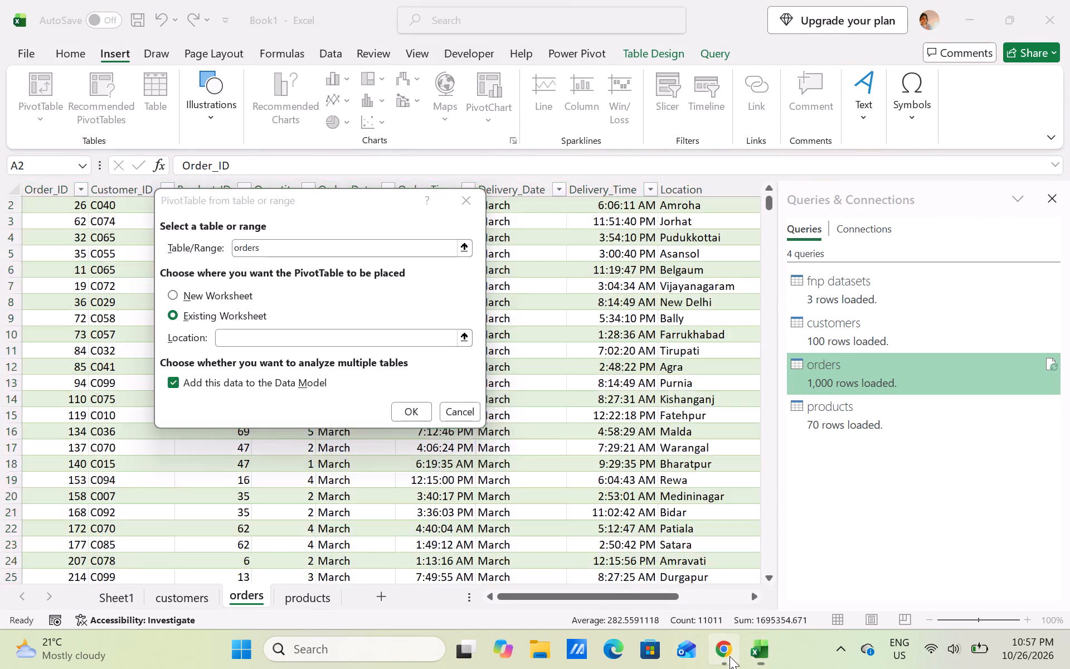
left_click(470, 270)
key("Right")
key("Right")
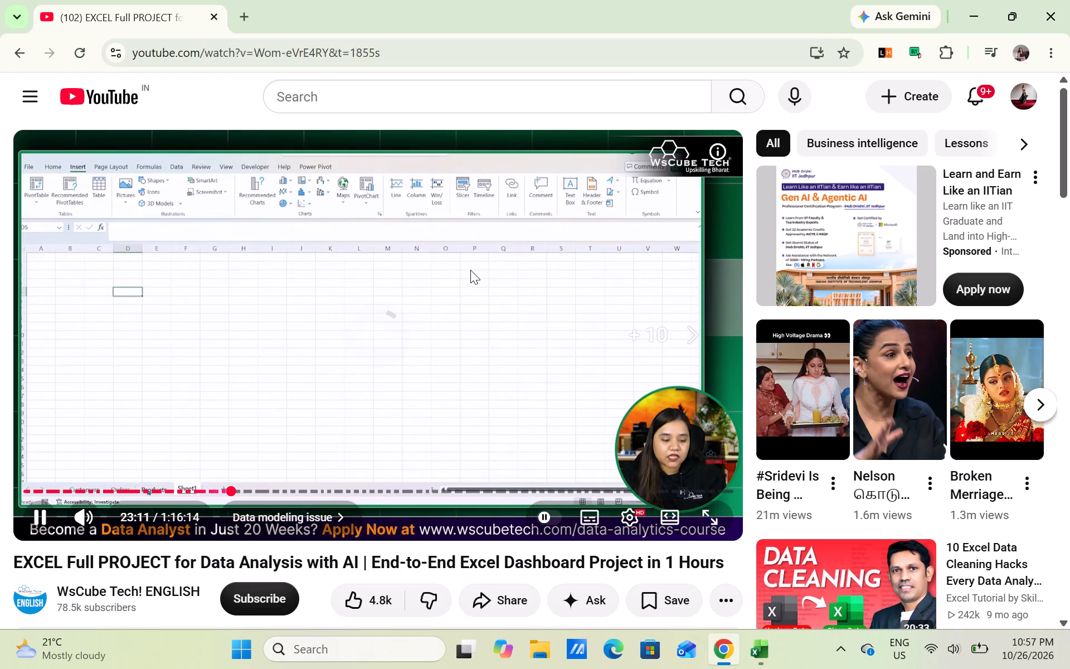
key("Right")
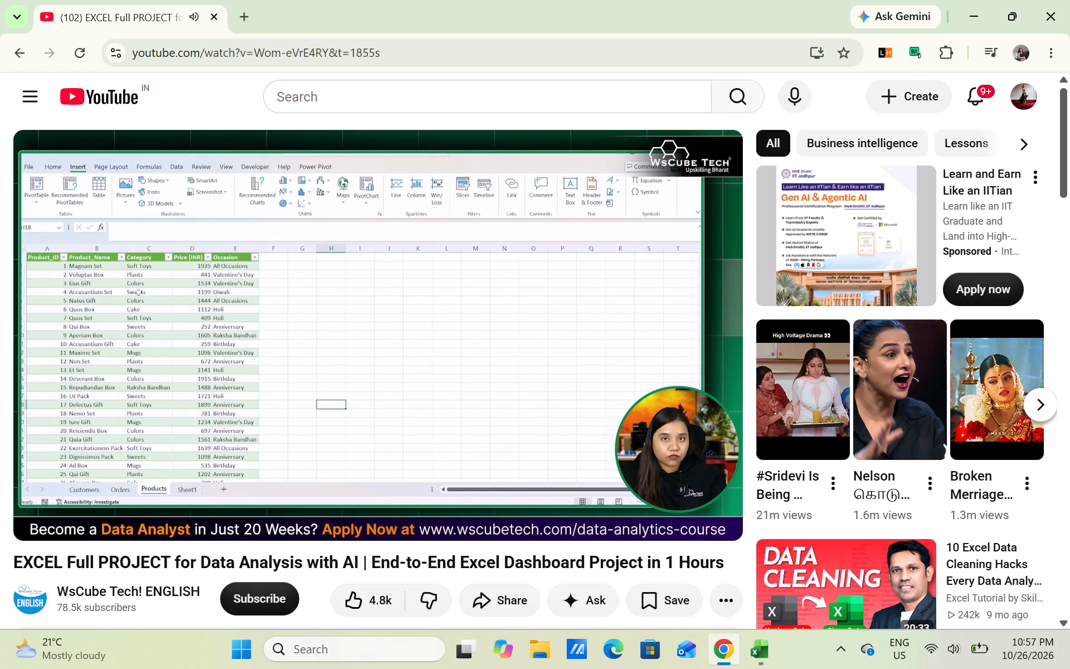
key("Right")
key("Right")
key("Right")
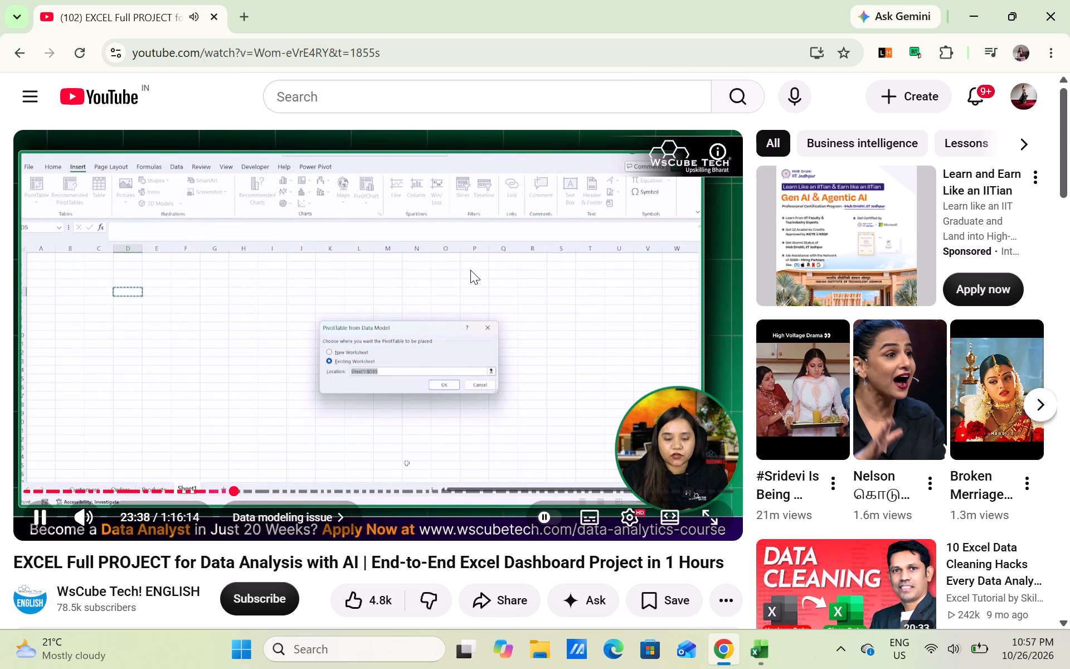
key("Left")
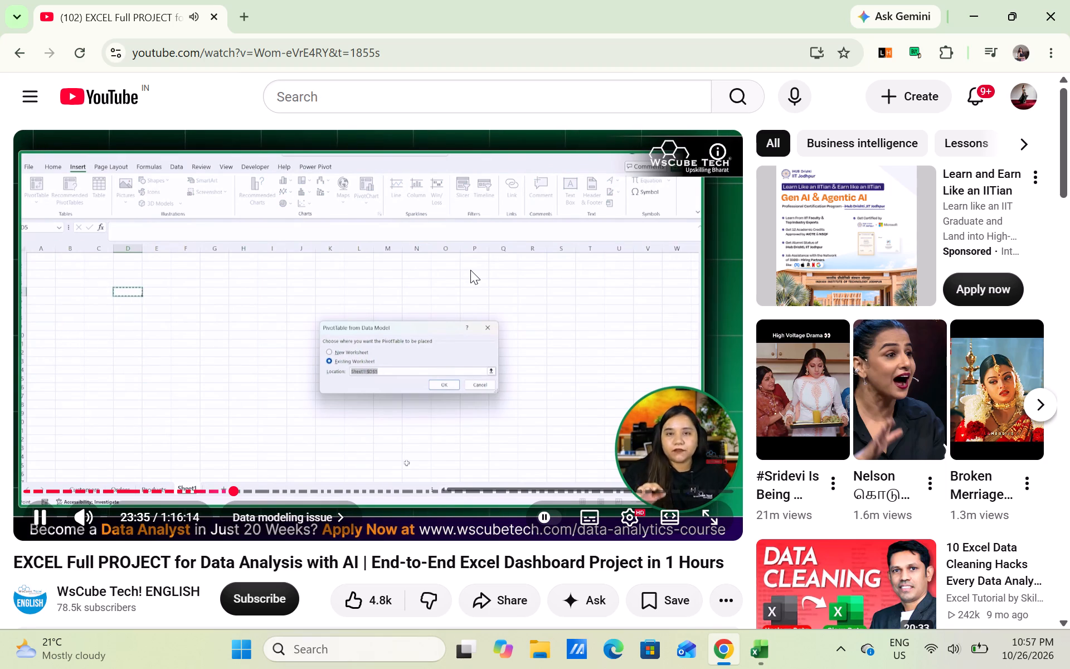
key("Left")
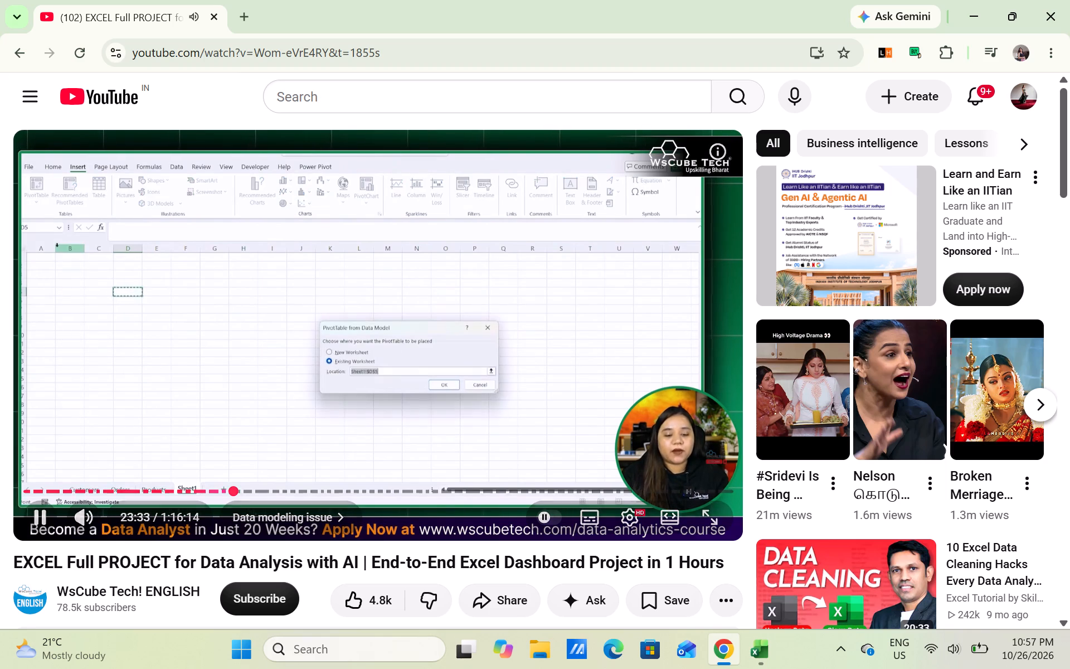
key("space")
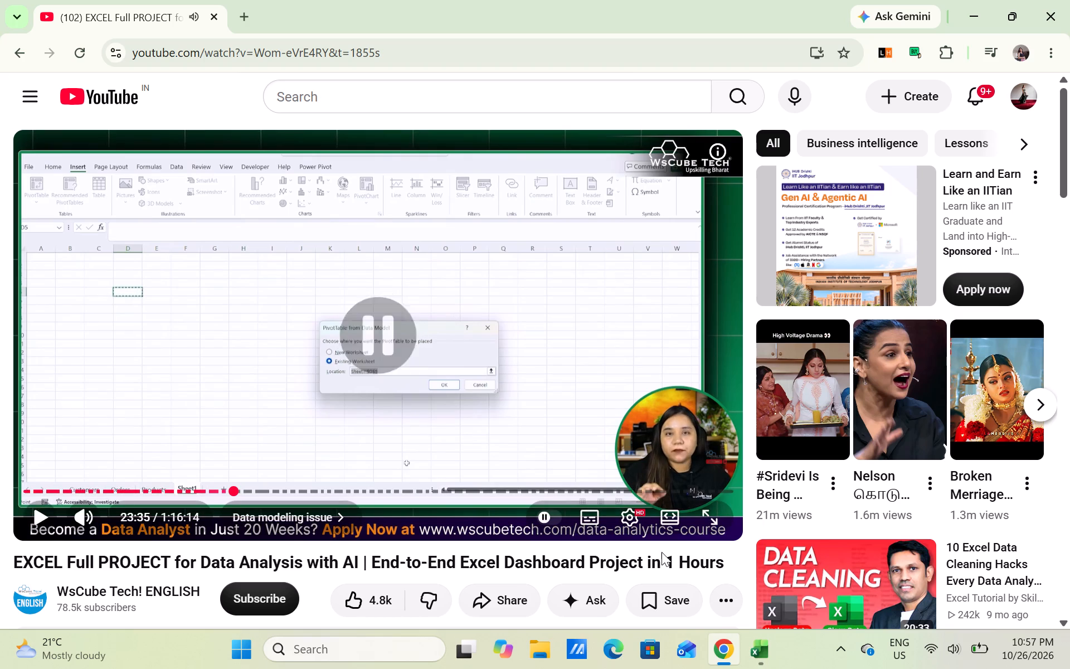
Return to Excel, cancel the PivotTable being set up from the orders table, and go to Sheet1.
left_click(760, 642)
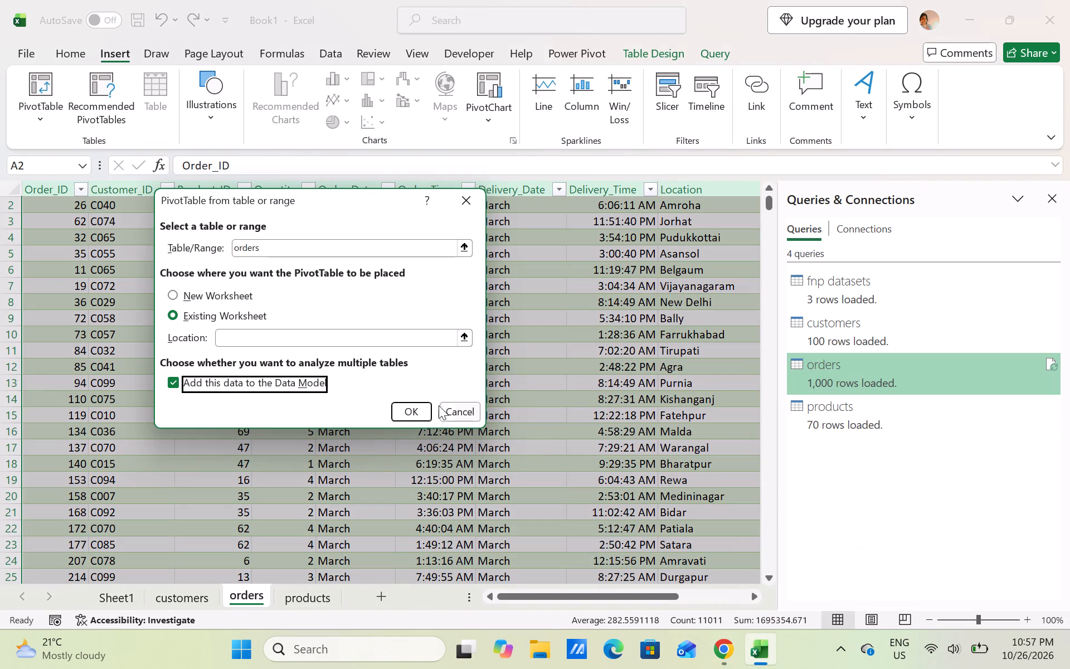
left_click(458, 409)
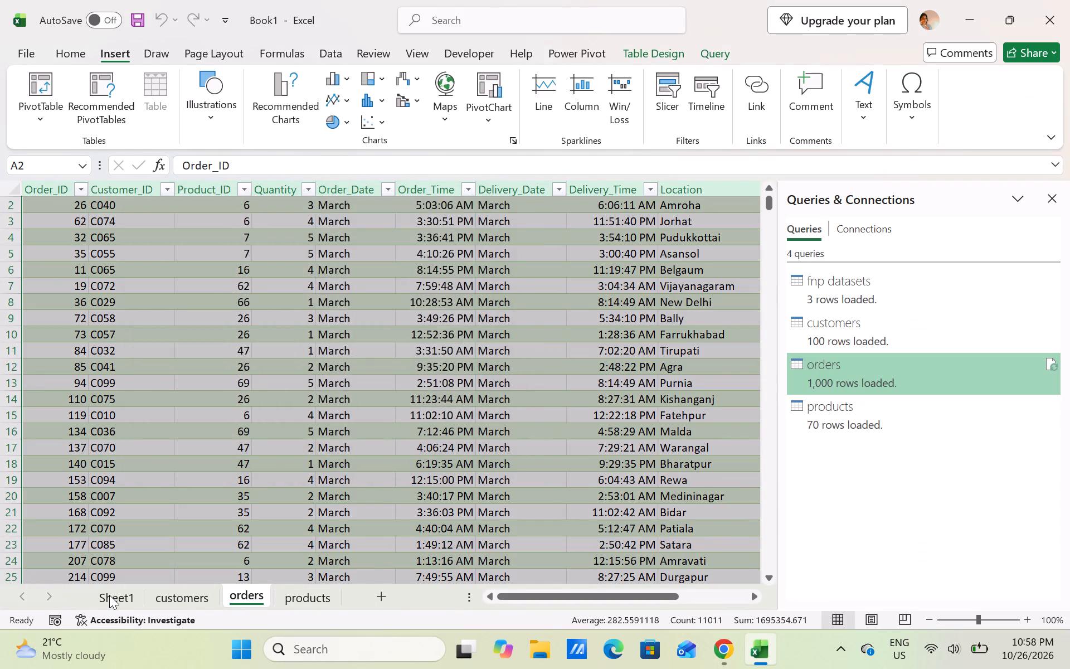
left_click(109, 595)
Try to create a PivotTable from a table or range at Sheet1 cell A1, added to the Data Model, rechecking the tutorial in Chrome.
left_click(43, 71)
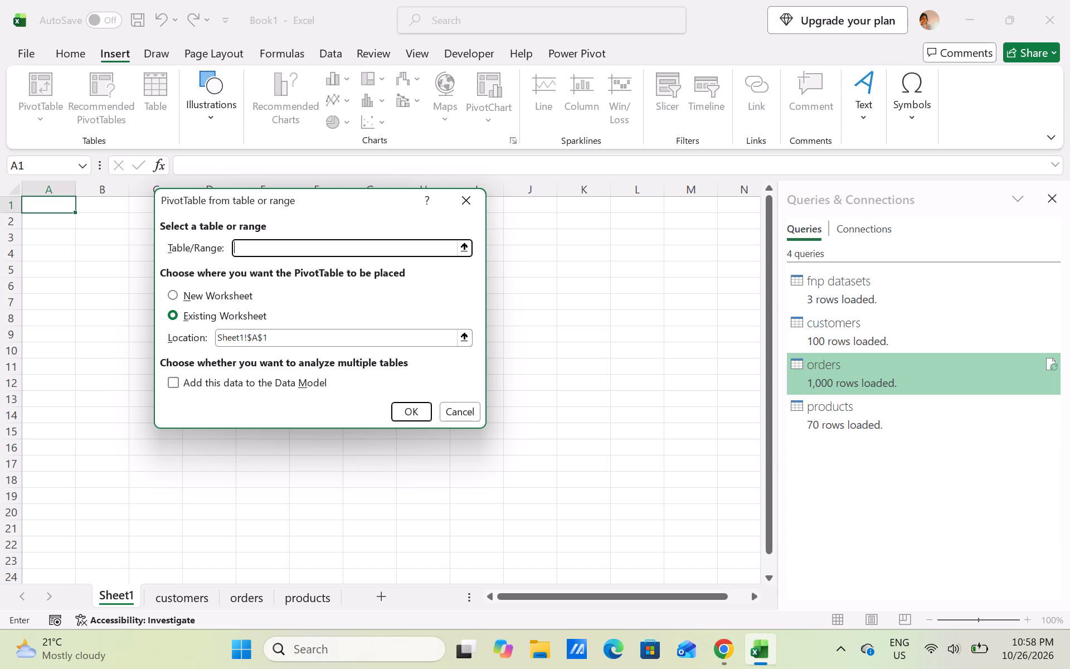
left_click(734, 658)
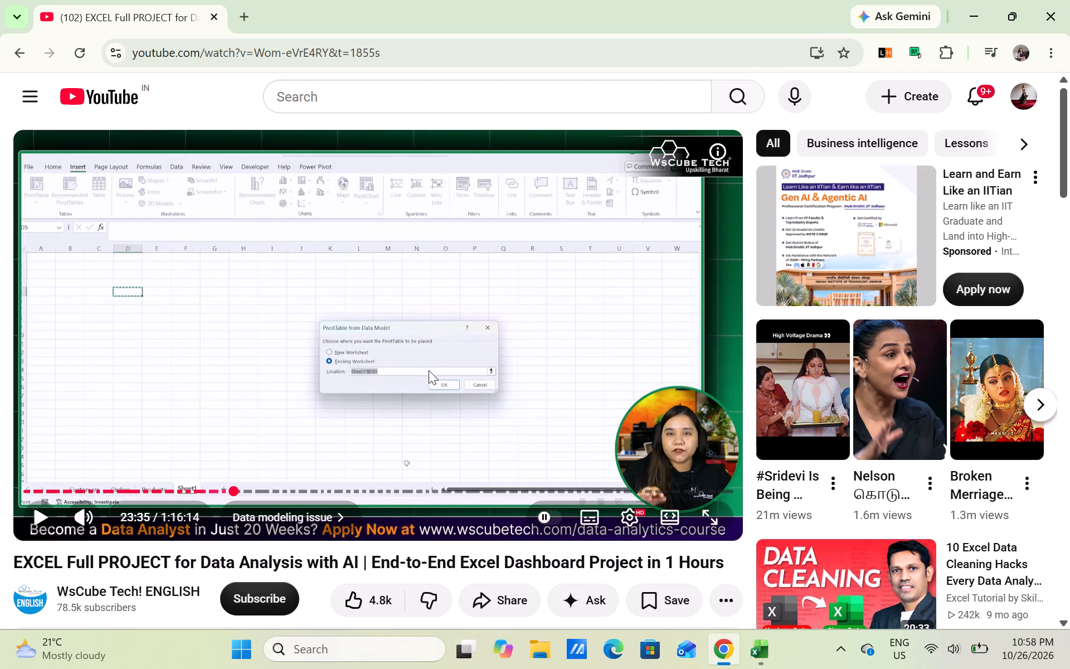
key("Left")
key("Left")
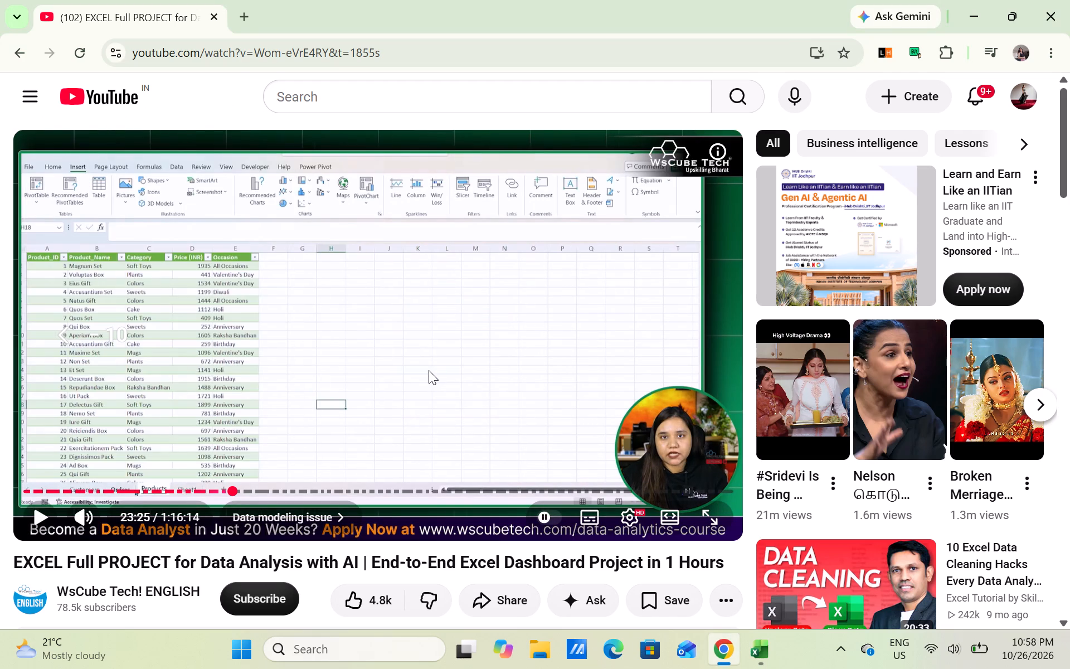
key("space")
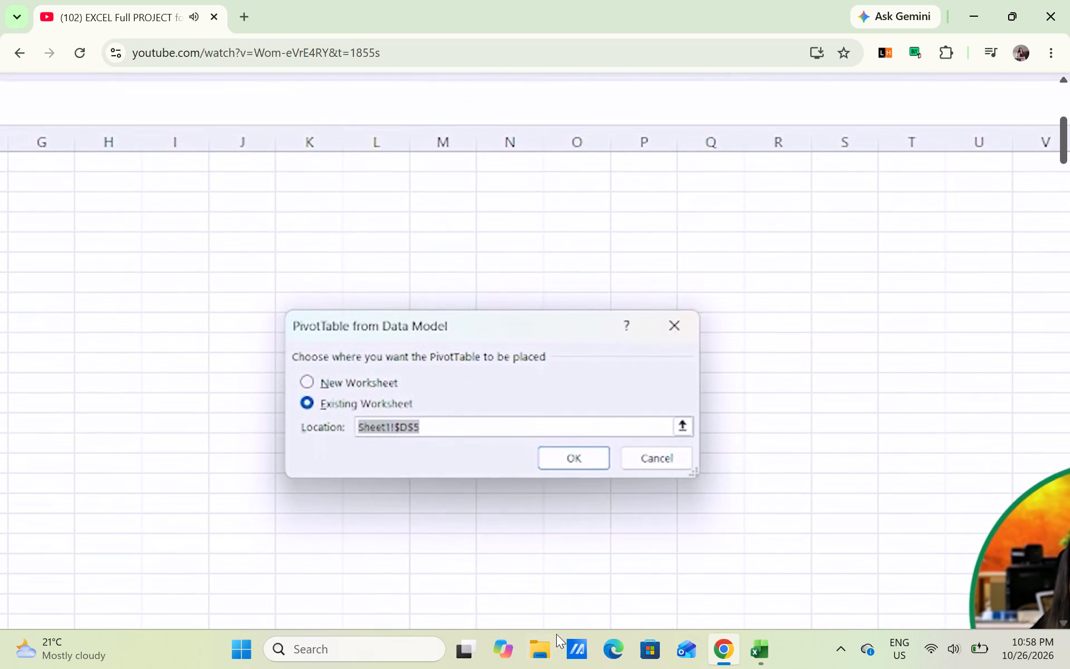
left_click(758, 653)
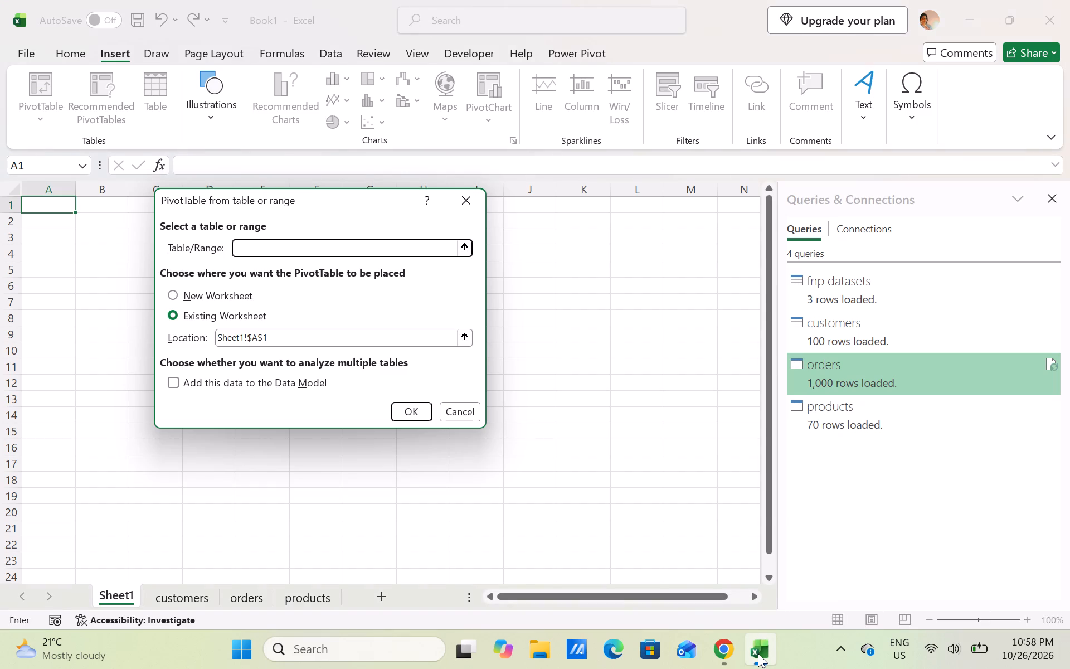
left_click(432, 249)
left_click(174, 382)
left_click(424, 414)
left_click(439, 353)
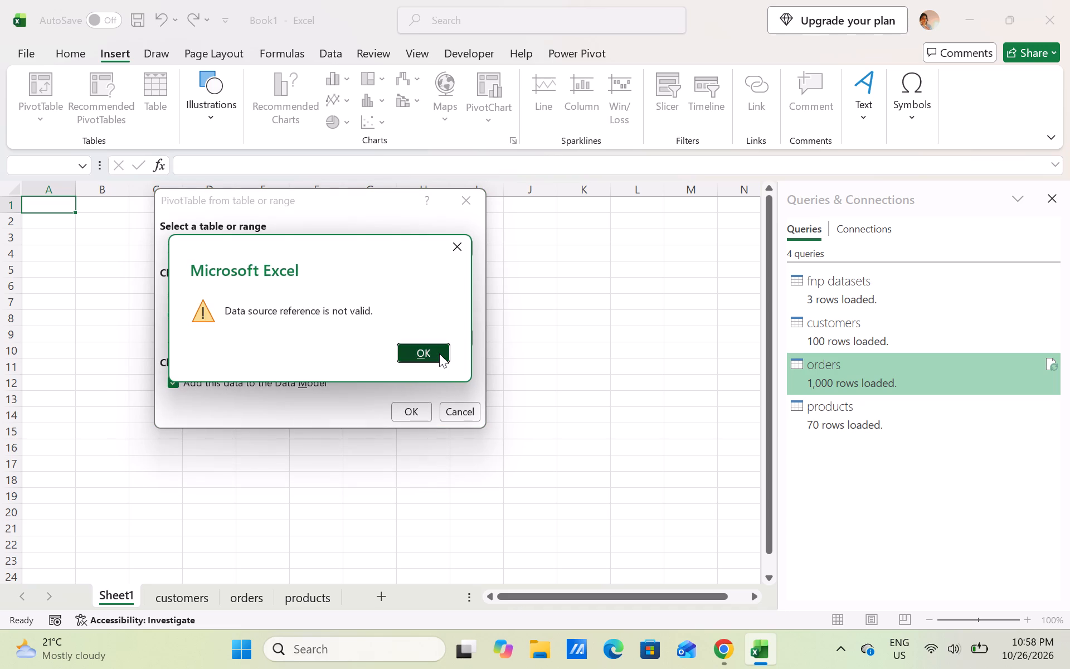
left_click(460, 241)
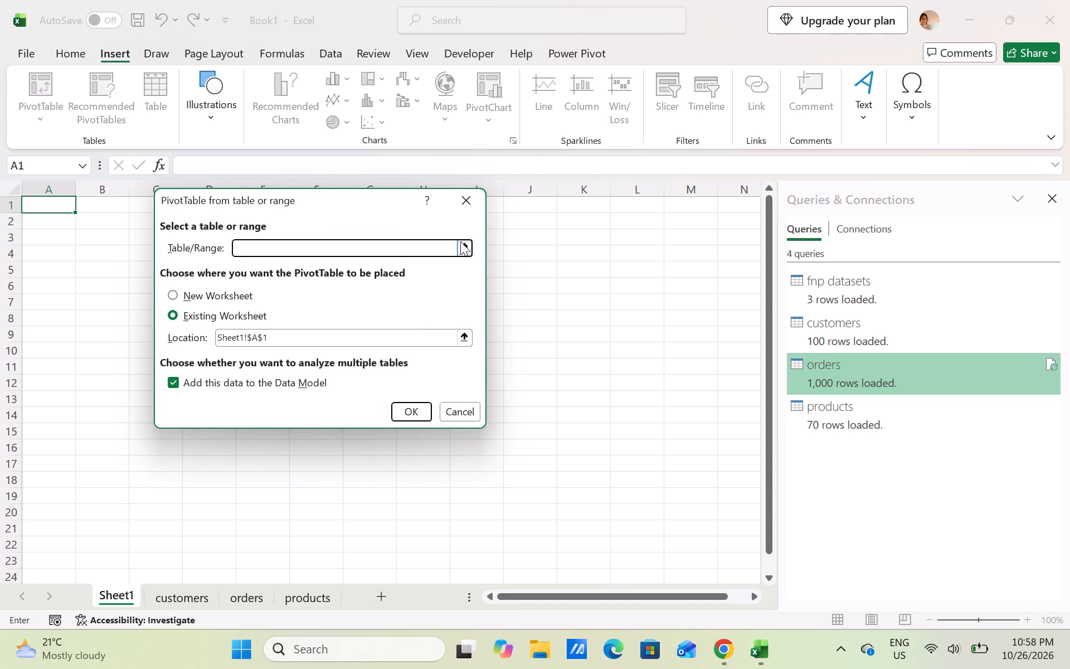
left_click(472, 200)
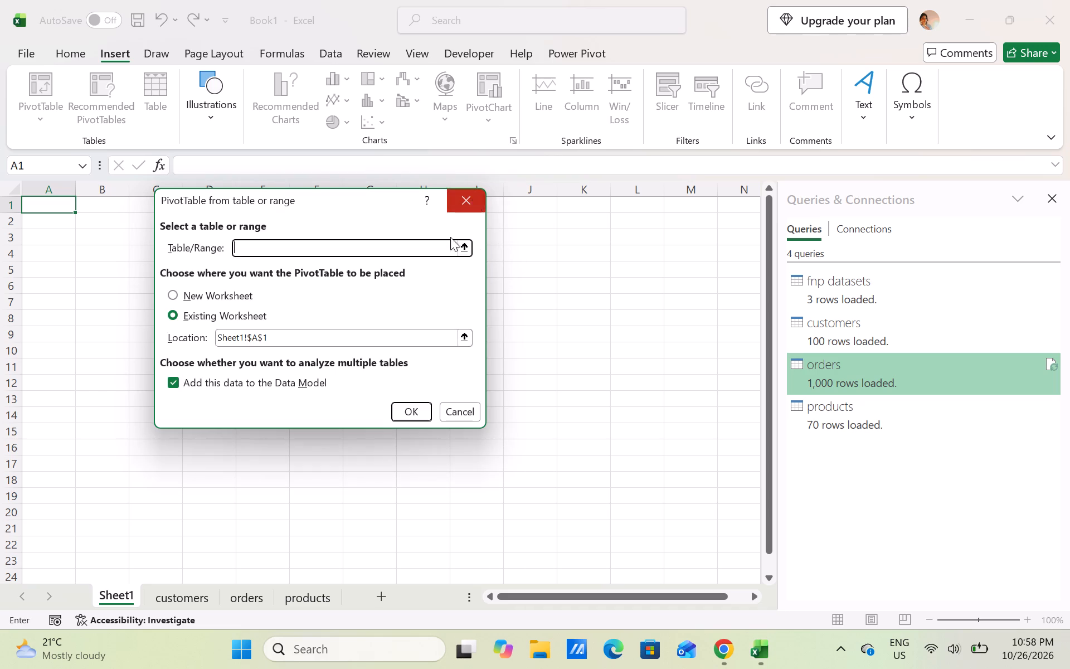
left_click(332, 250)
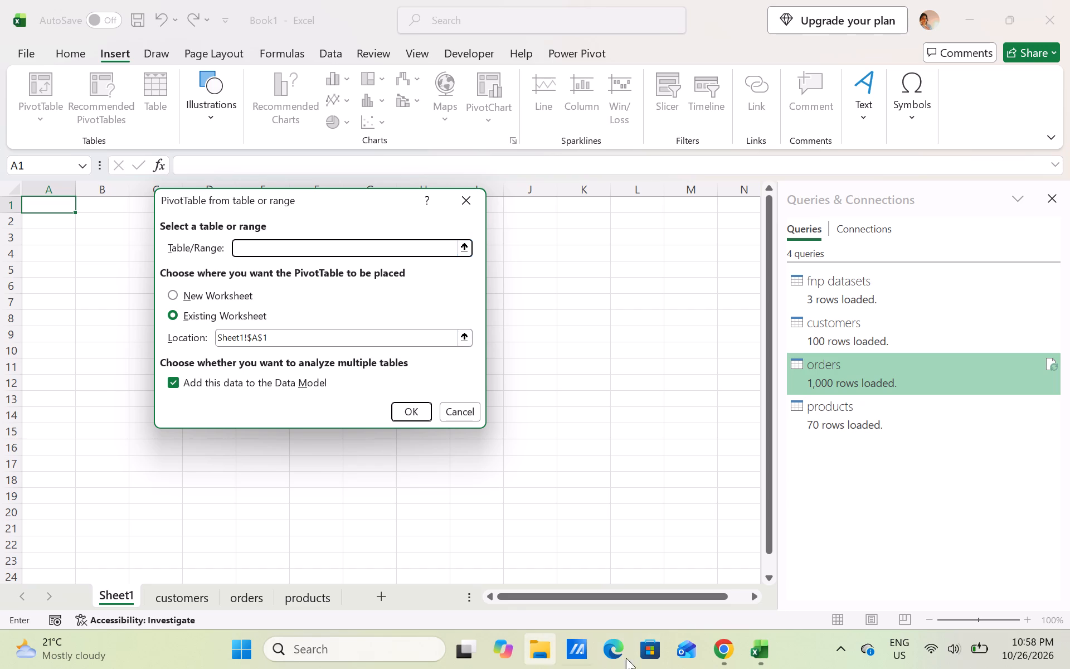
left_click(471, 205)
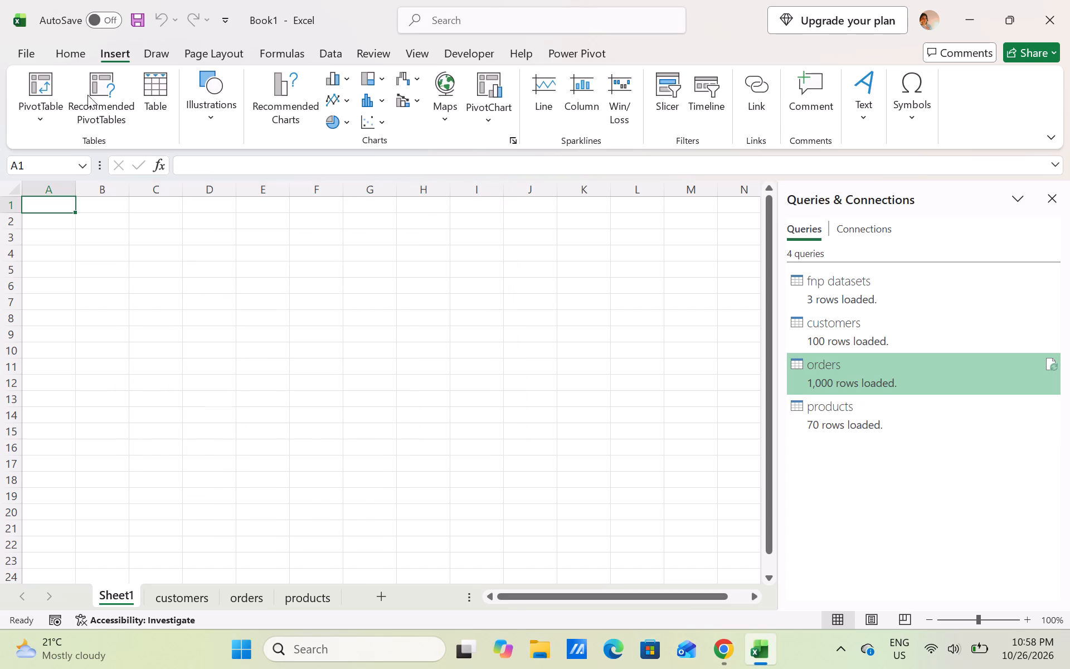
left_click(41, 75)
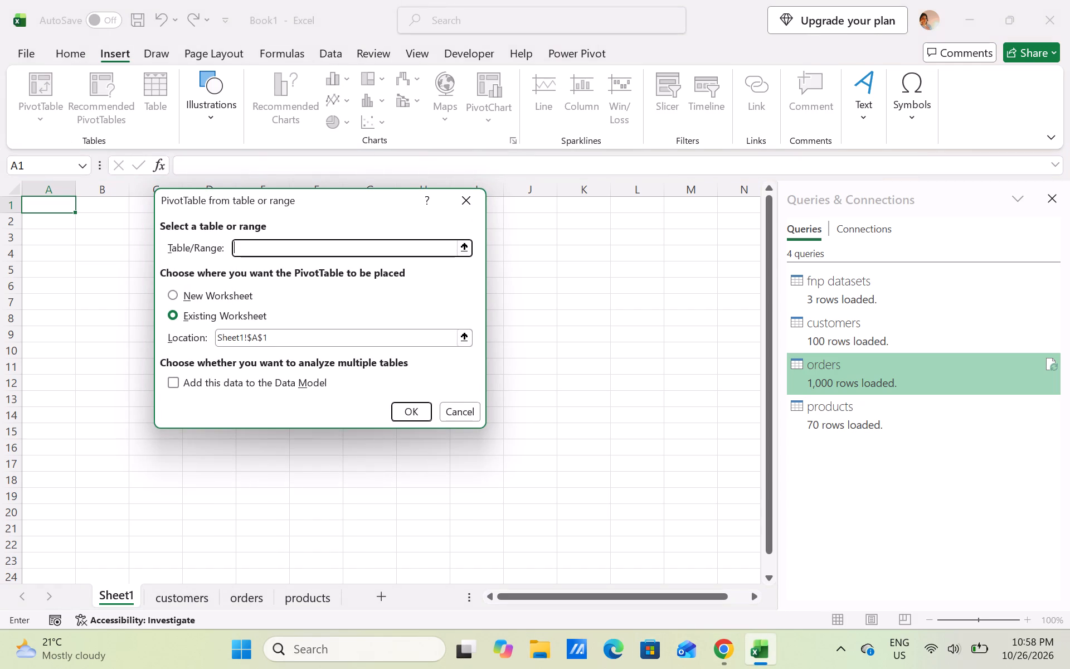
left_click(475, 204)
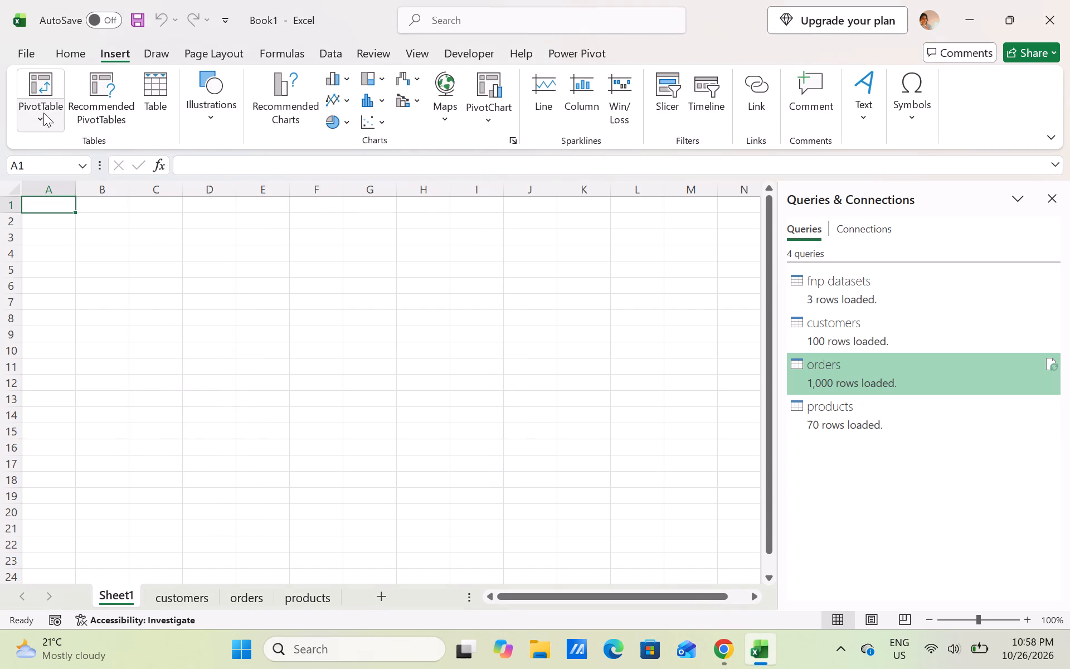
Insert a PivotTable from the Data Model at cell A1 of the existing Sheet1.
left_click(40, 121)
left_click(99, 192)
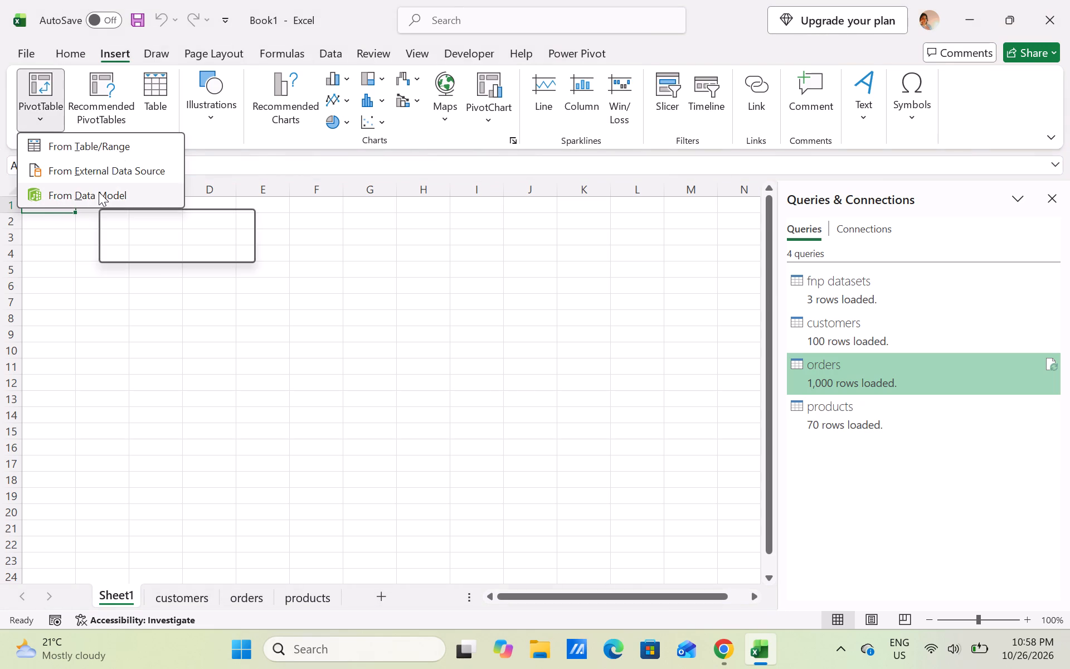
left_click(412, 369)
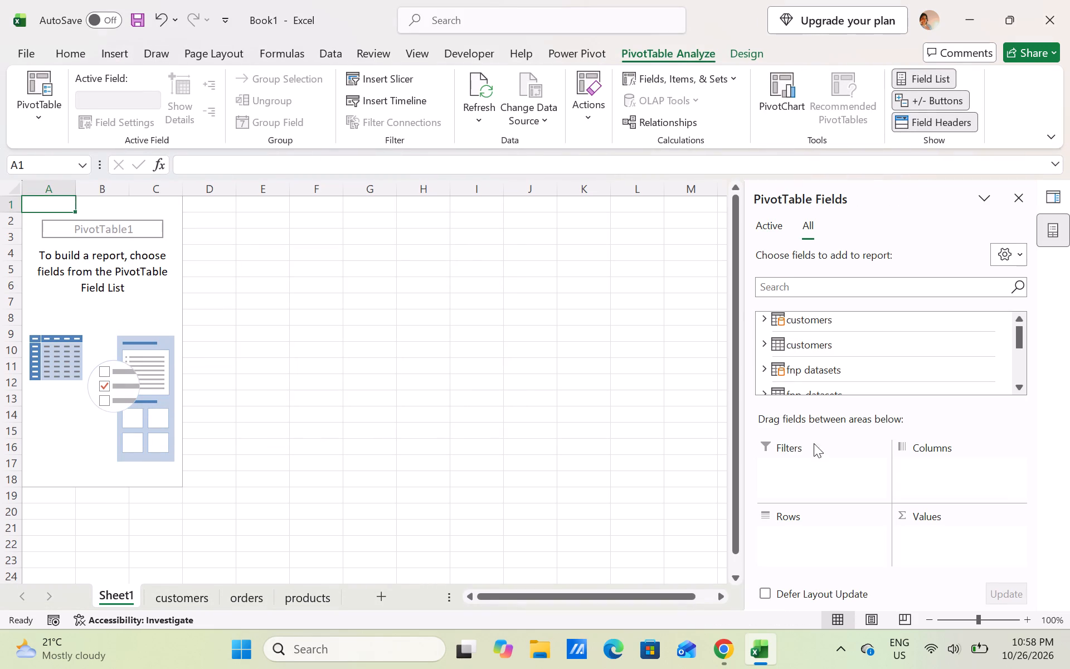
Add the Gender field from the second customers table to the PivotTable's Rows area.
scroll(785, 345, "up", 1)
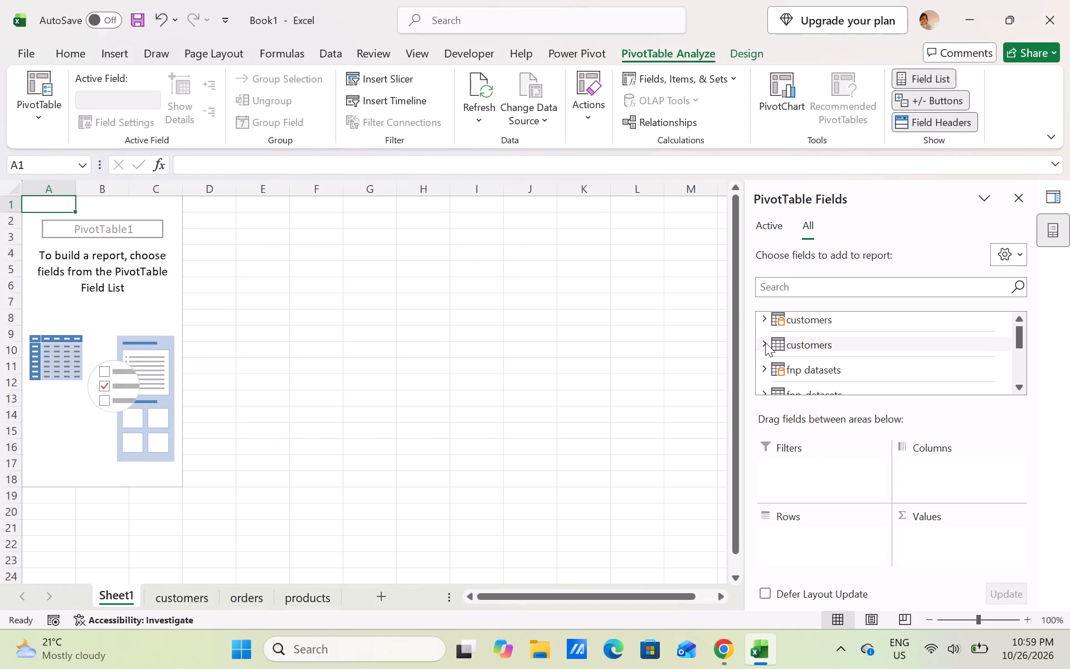
left_click(765, 342)
scroll(765, 342, "down", 1)
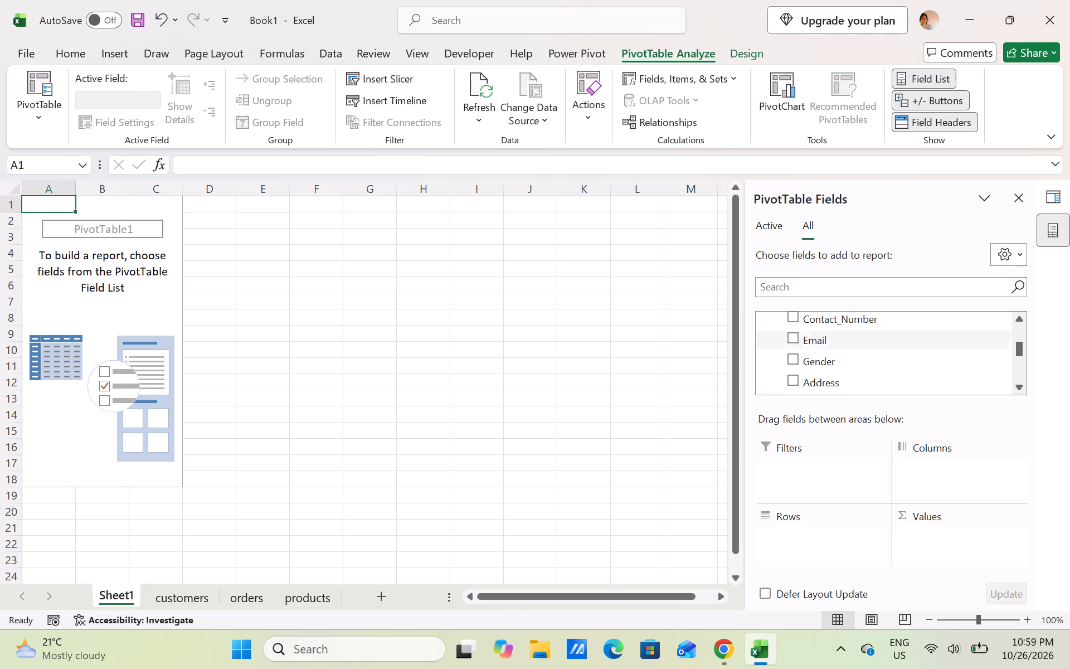
left_click_drag(835, 360, 807, 536)
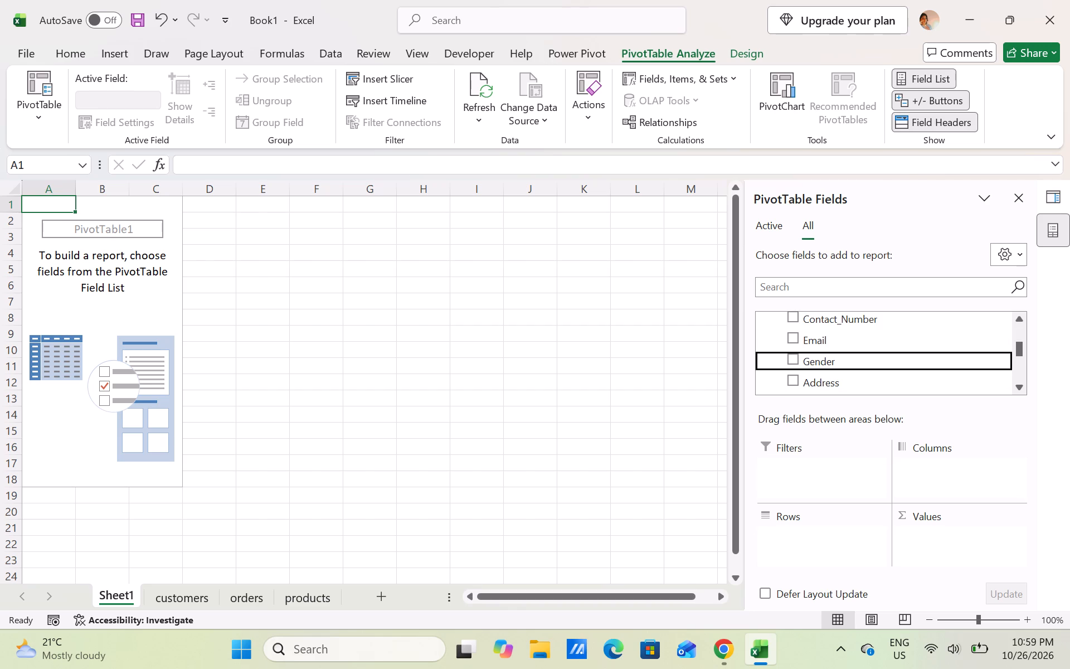
scroll(796, 370, "down", 1)
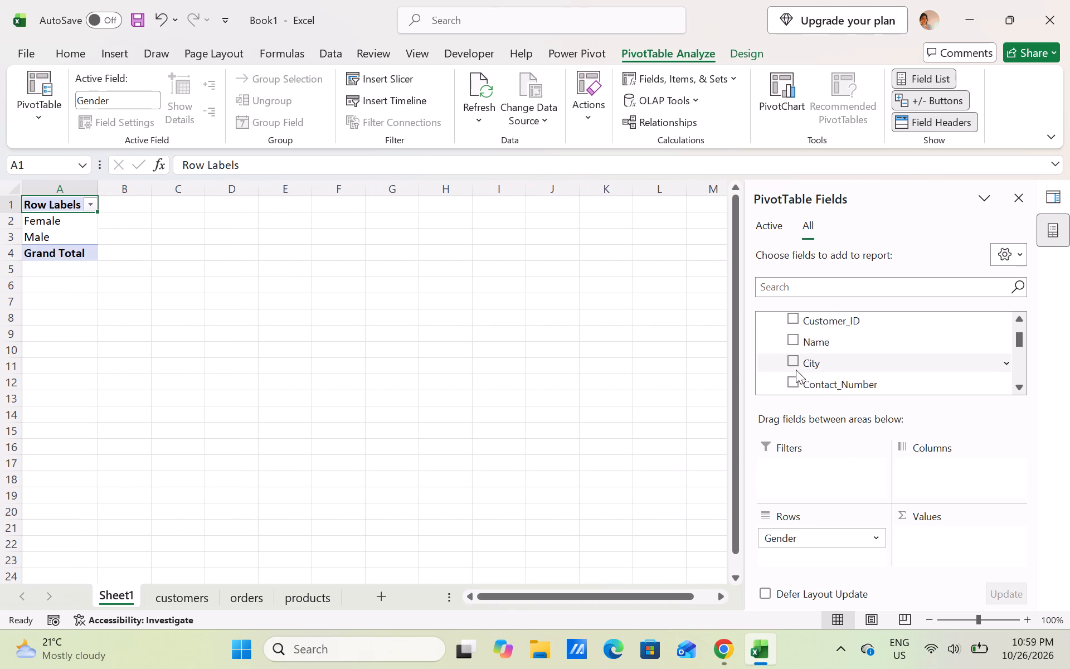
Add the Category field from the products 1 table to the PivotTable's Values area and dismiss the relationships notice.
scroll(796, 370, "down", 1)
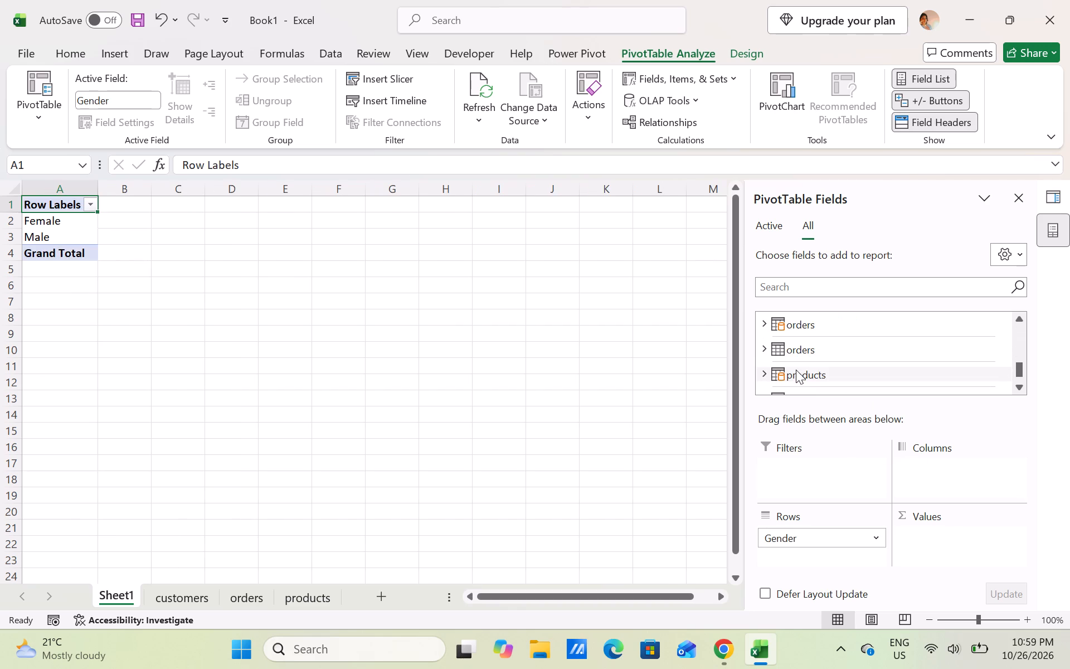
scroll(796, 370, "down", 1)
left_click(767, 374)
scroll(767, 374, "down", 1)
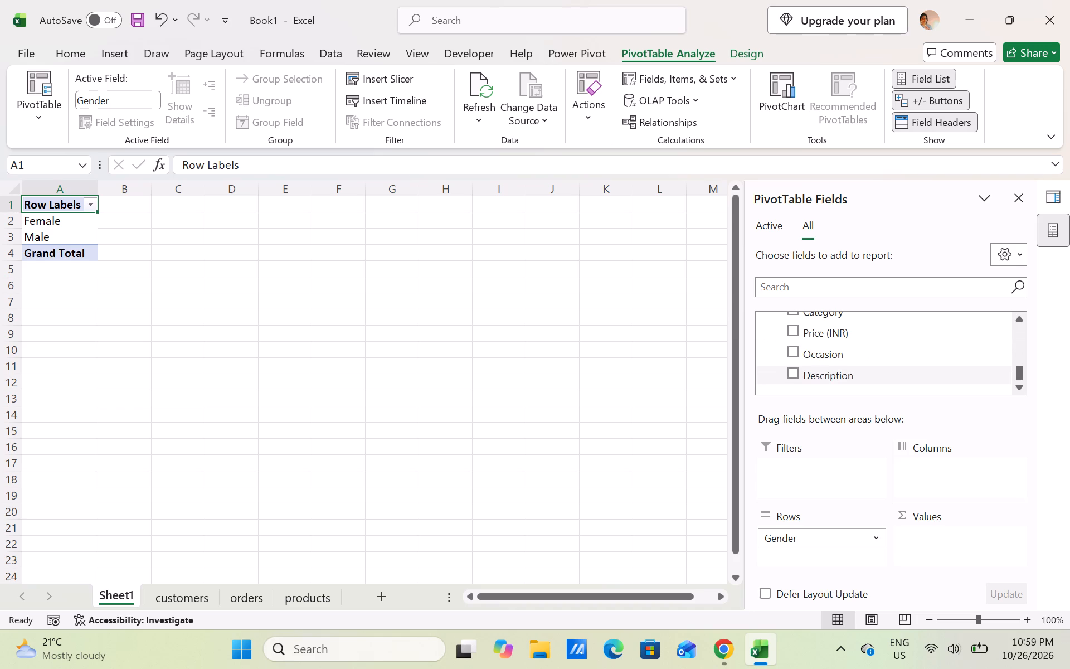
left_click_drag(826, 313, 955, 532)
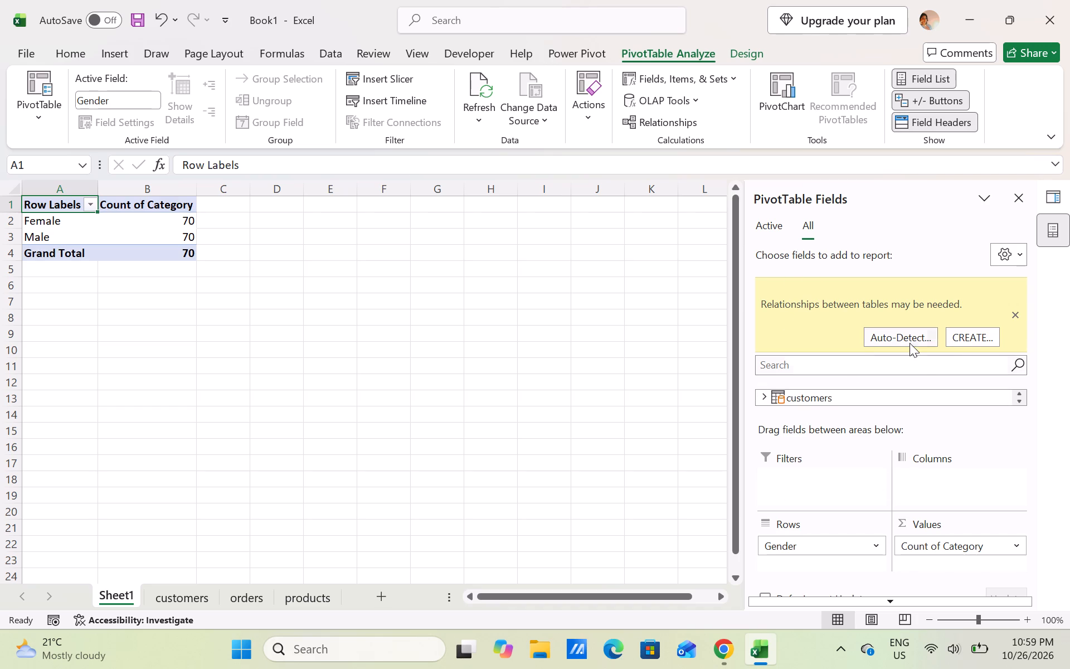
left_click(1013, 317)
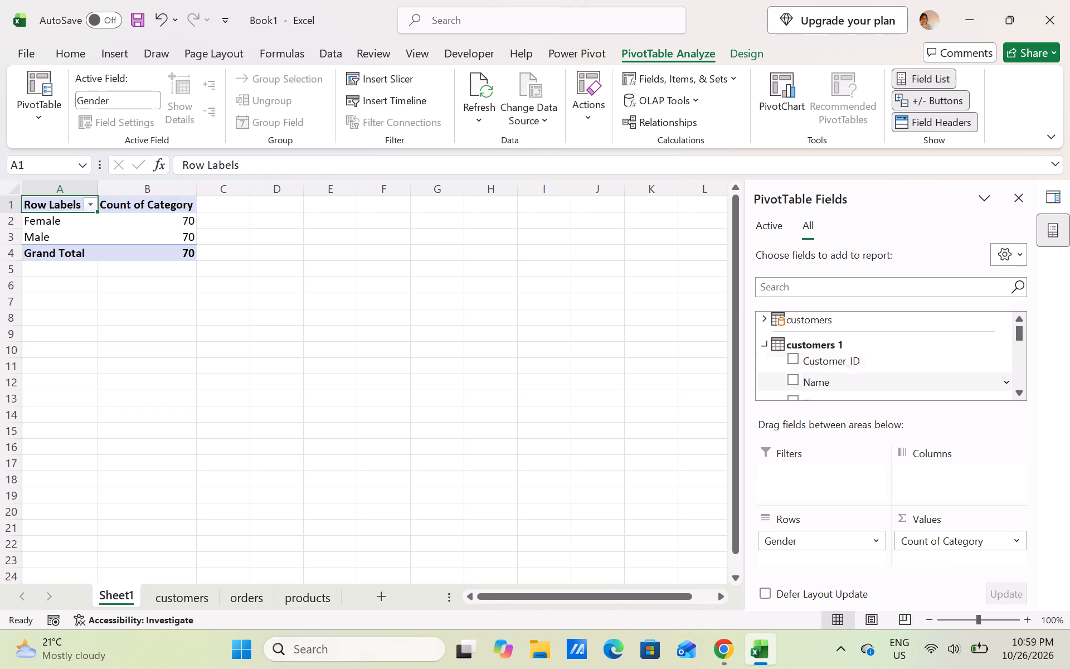
Replace the Gender field in Rows with Gender from the first customers table and dismiss the relationships notice.
scroll(808, 372, "up", 2)
left_click(768, 343)
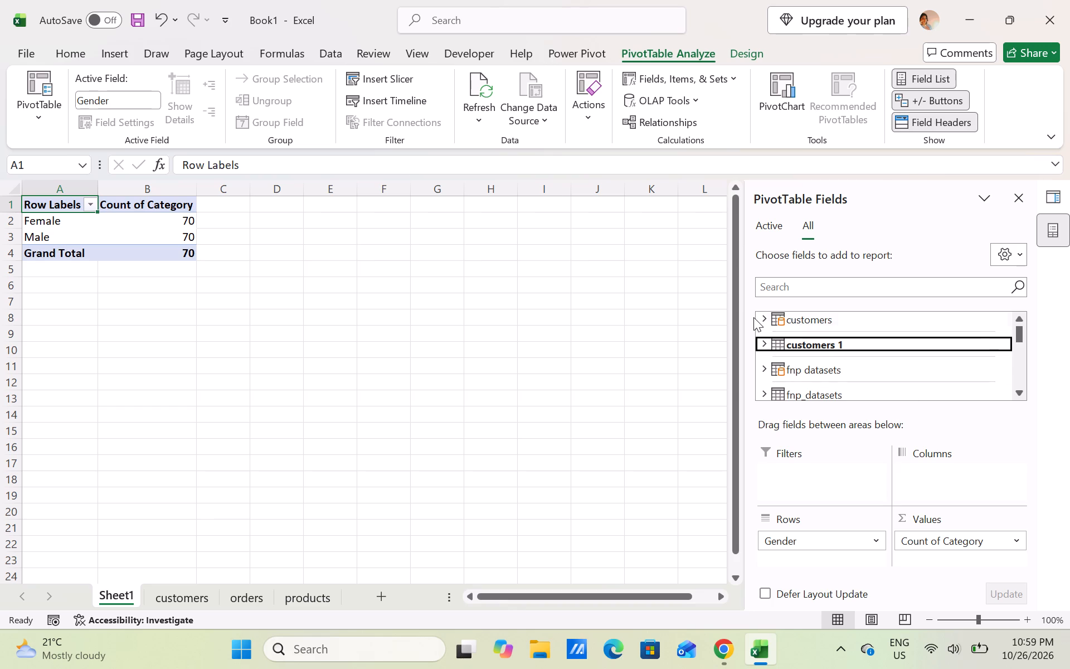
left_click(764, 320)
scroll(777, 351, "down", 1)
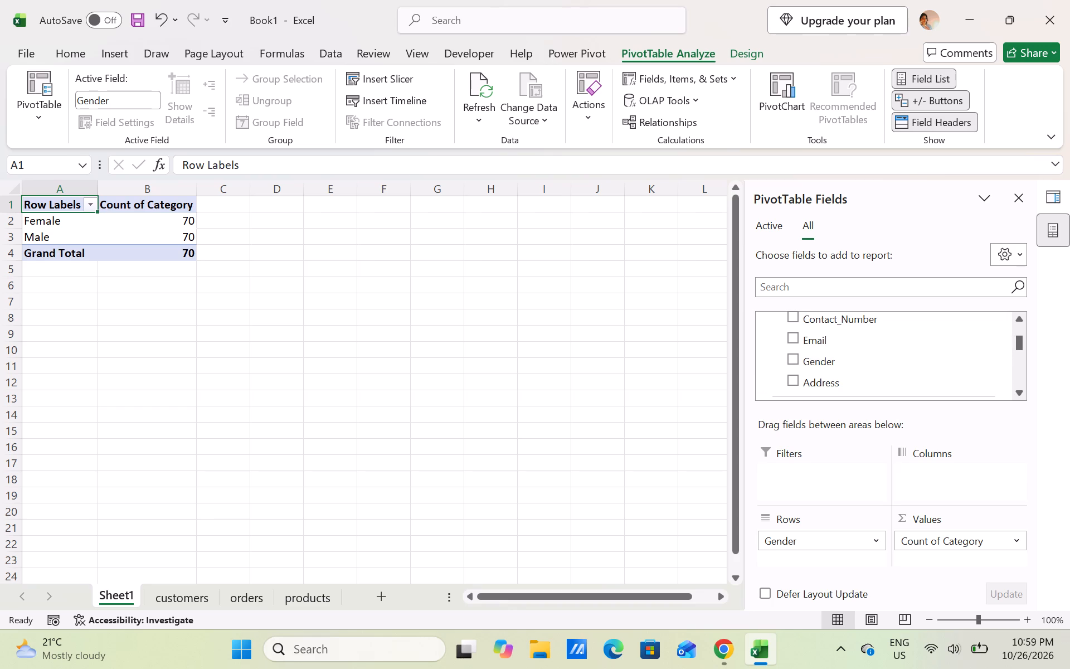
scroll(777, 351, "down", 1)
left_click_drag(825, 362, 801, 545)
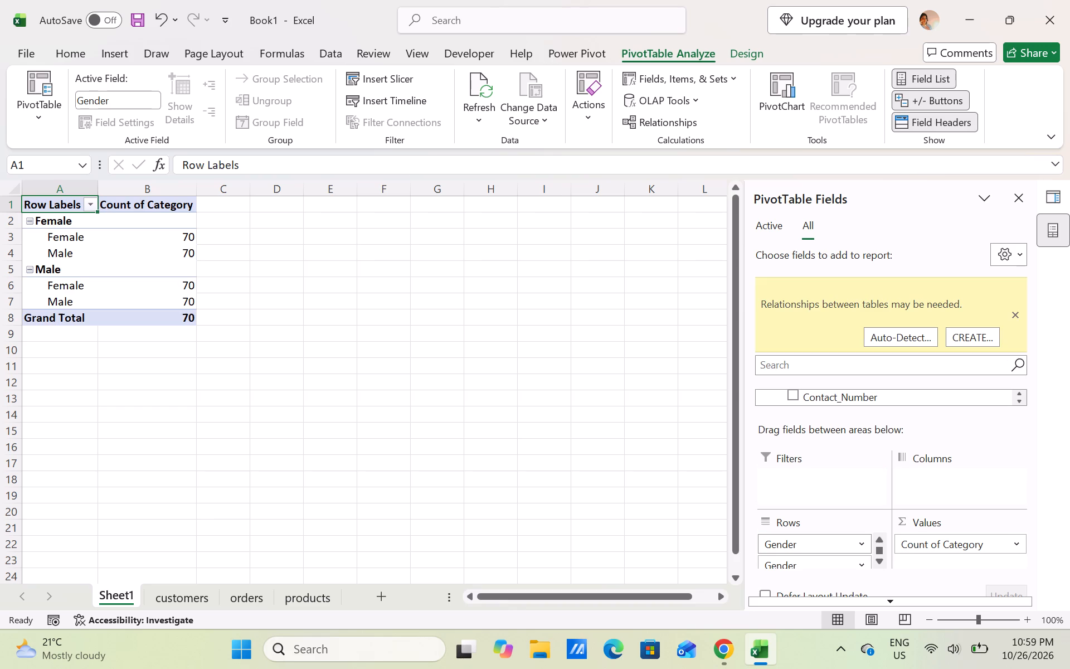
scroll(801, 545, "down", 2)
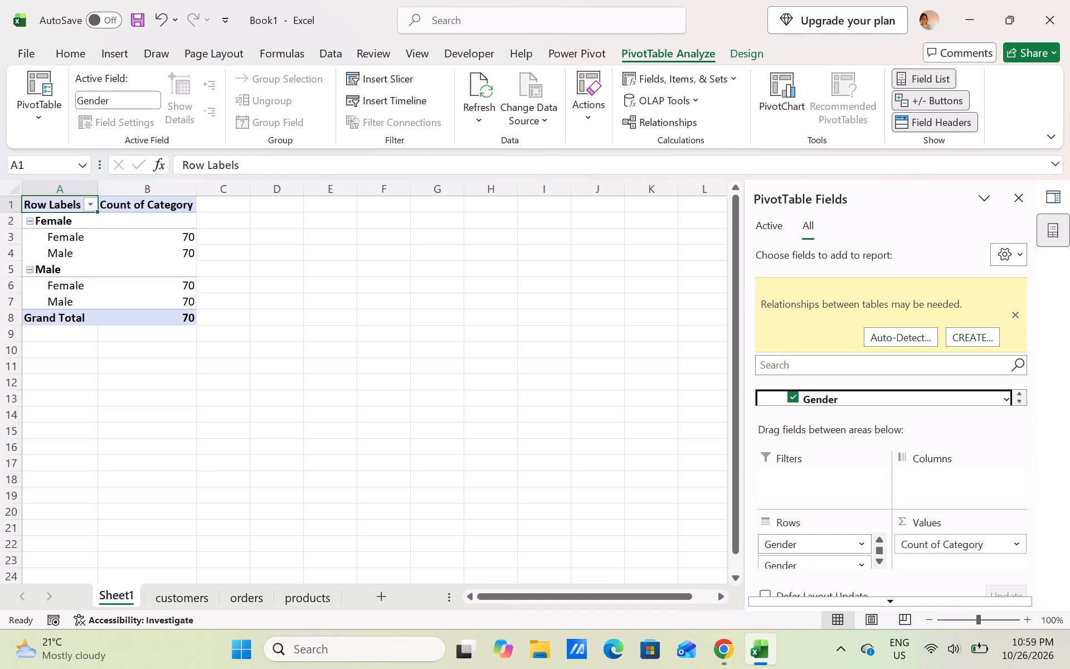
left_click(865, 535)
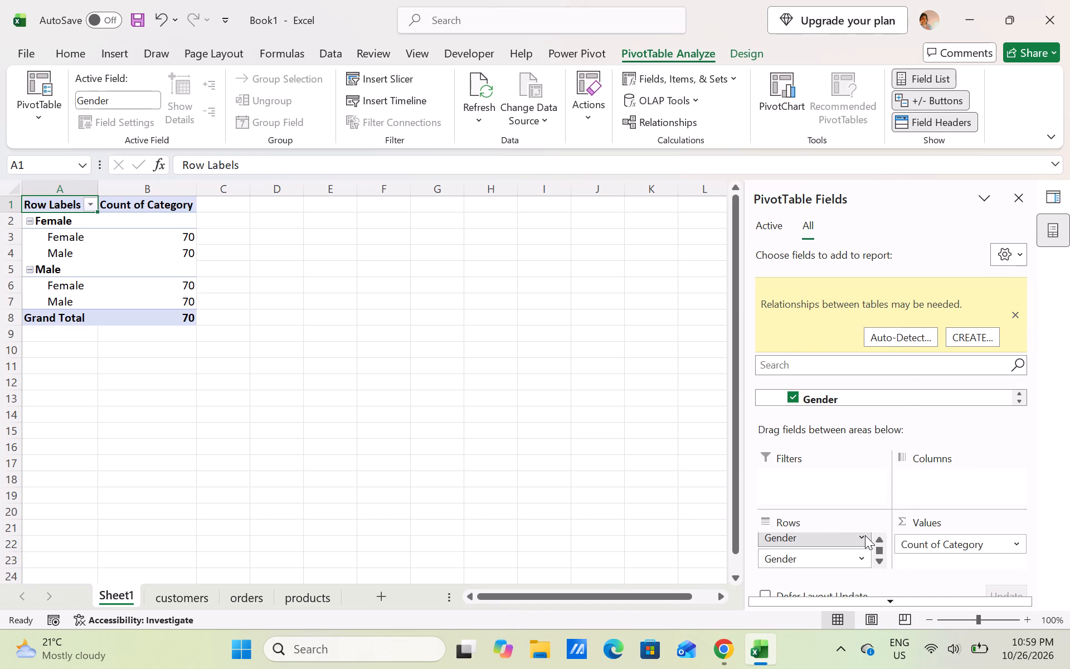
left_click(842, 508)
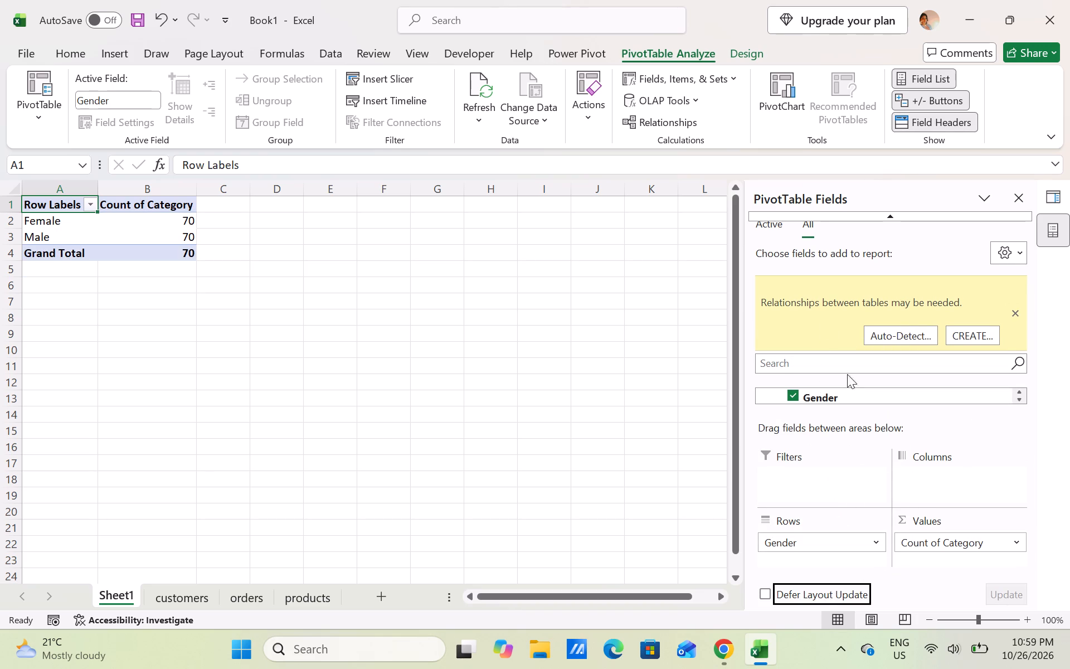
scroll(815, 442, "down", 1)
scroll(815, 442, "up", 1)
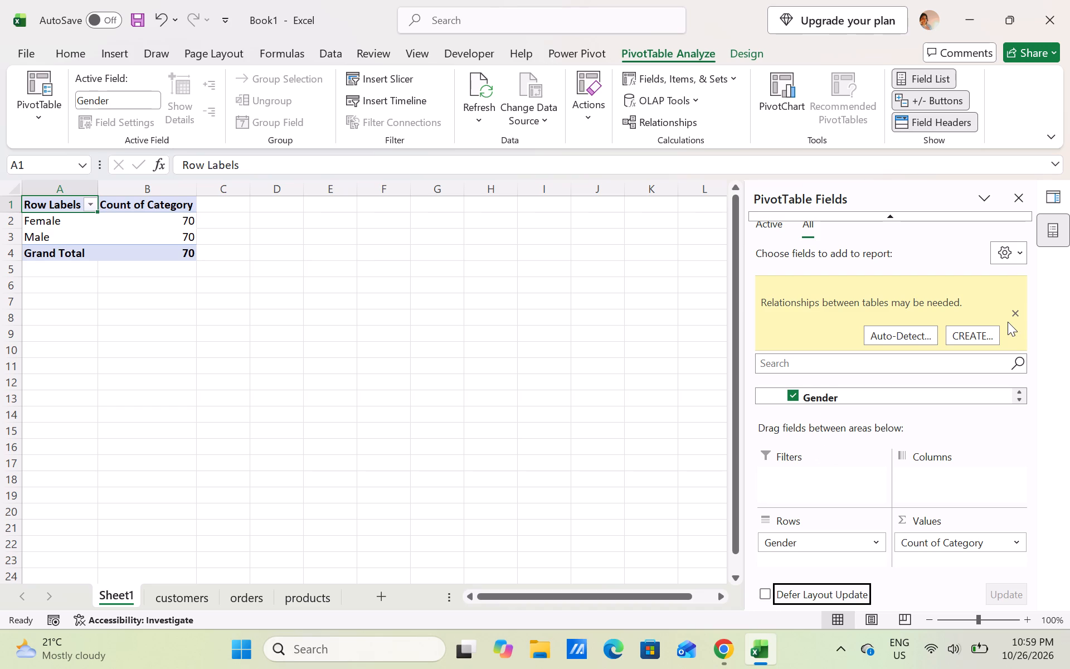
left_click(1014, 313)
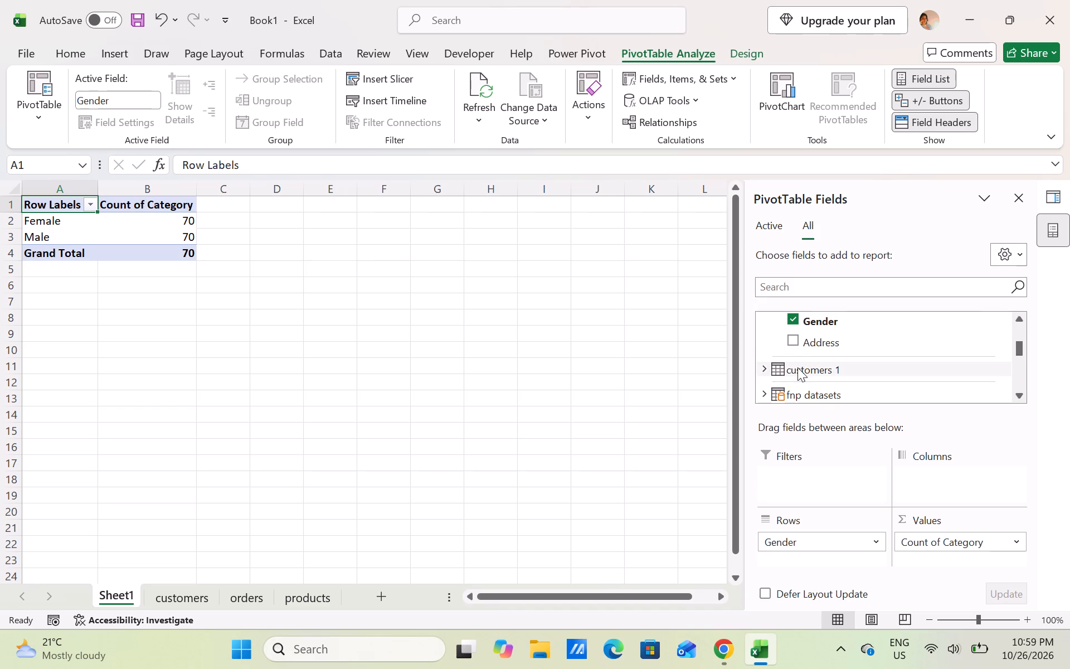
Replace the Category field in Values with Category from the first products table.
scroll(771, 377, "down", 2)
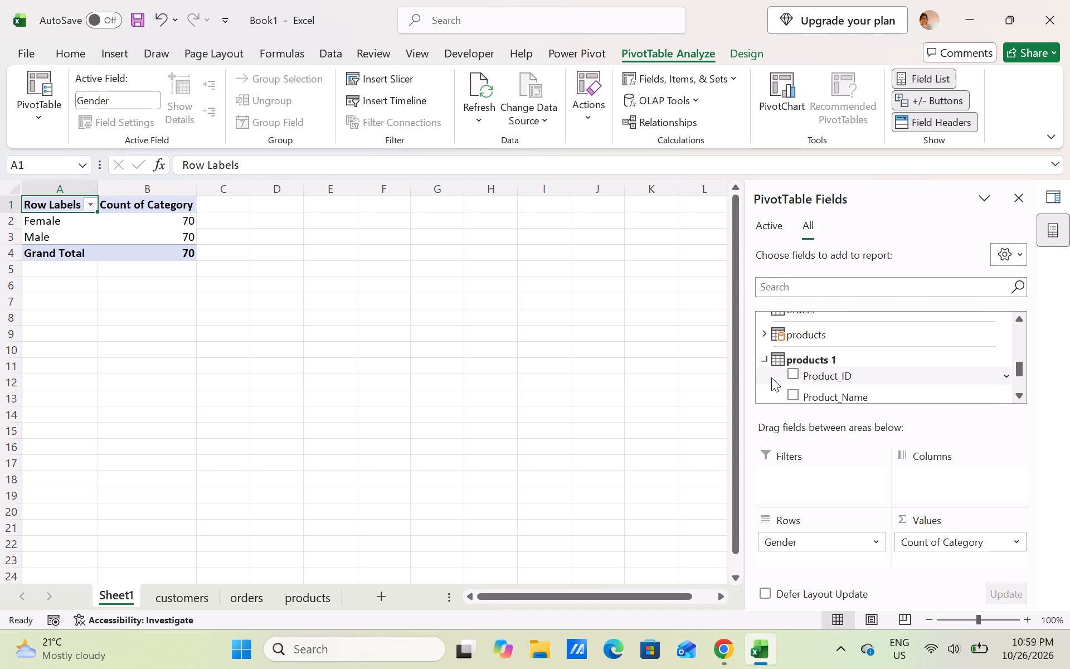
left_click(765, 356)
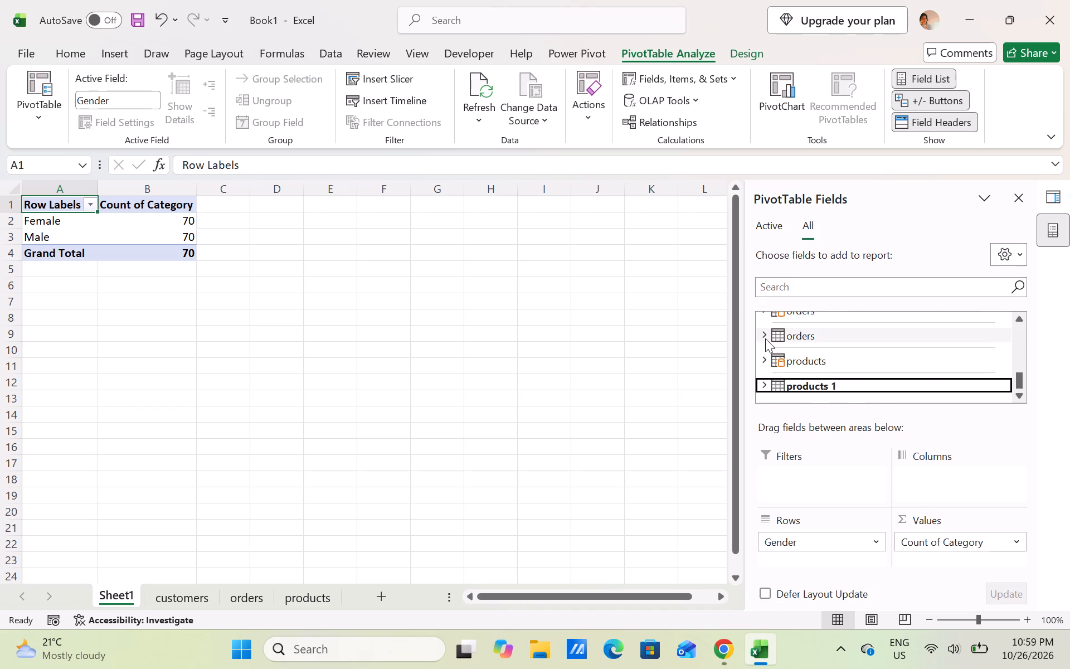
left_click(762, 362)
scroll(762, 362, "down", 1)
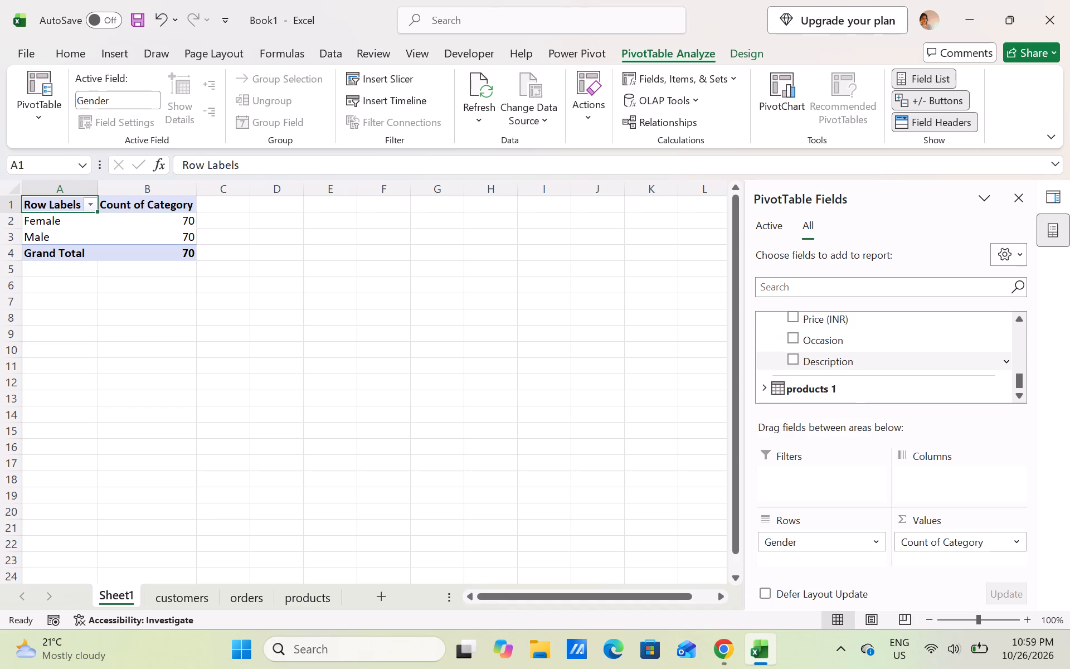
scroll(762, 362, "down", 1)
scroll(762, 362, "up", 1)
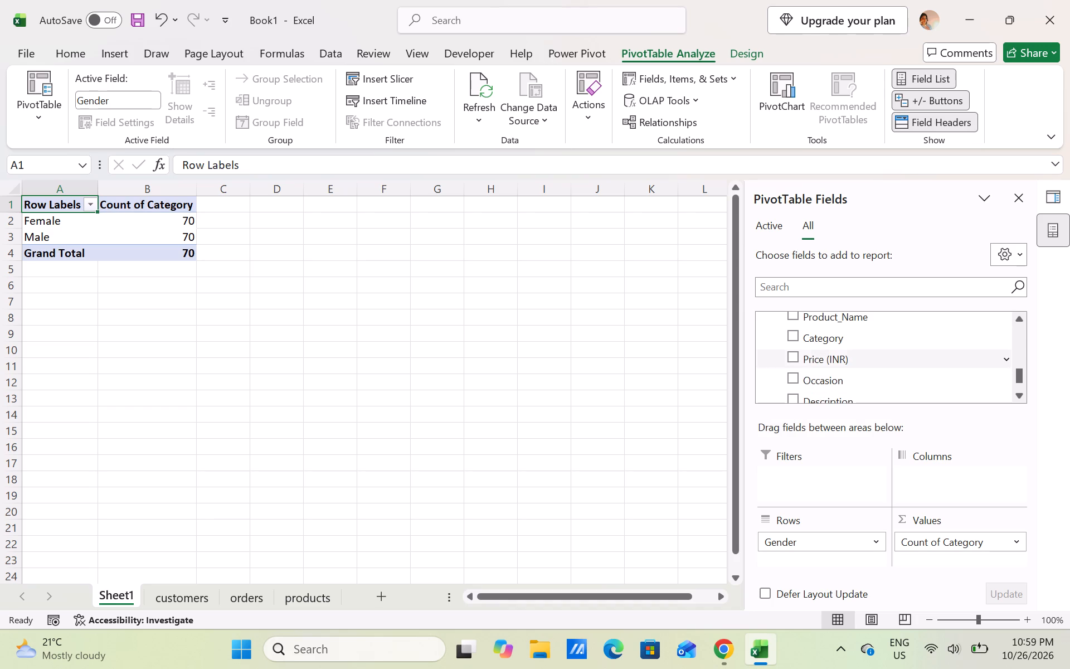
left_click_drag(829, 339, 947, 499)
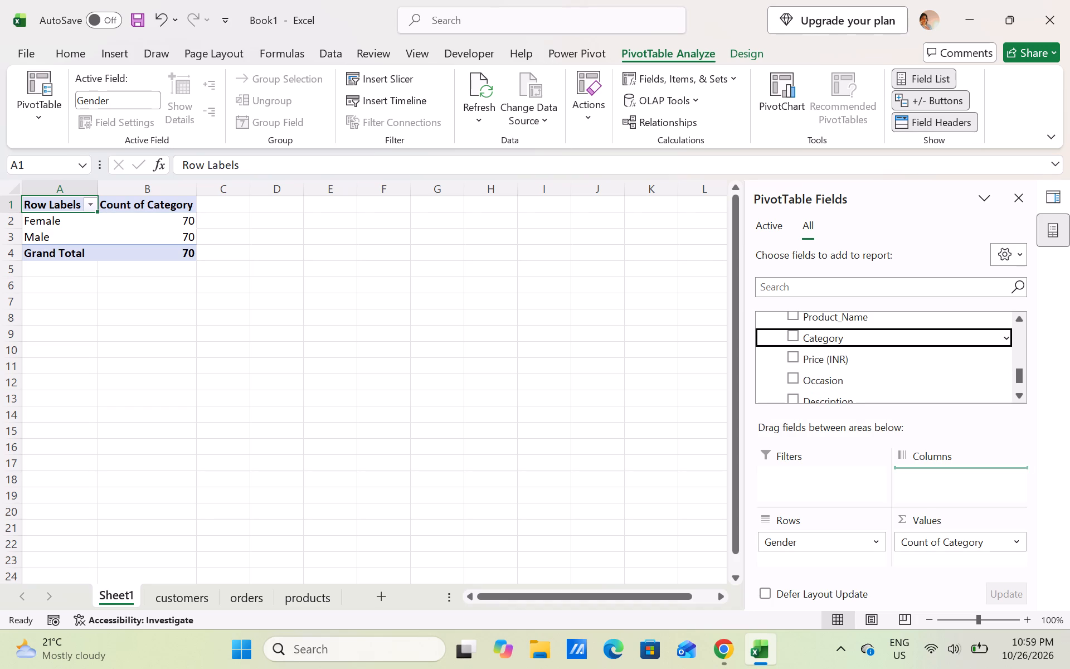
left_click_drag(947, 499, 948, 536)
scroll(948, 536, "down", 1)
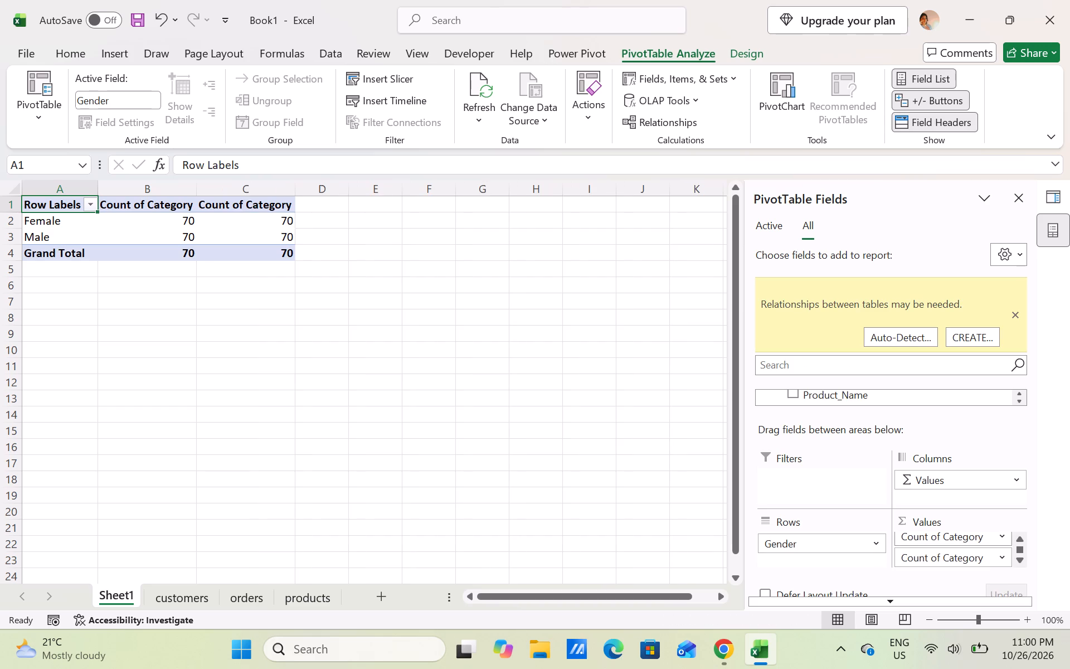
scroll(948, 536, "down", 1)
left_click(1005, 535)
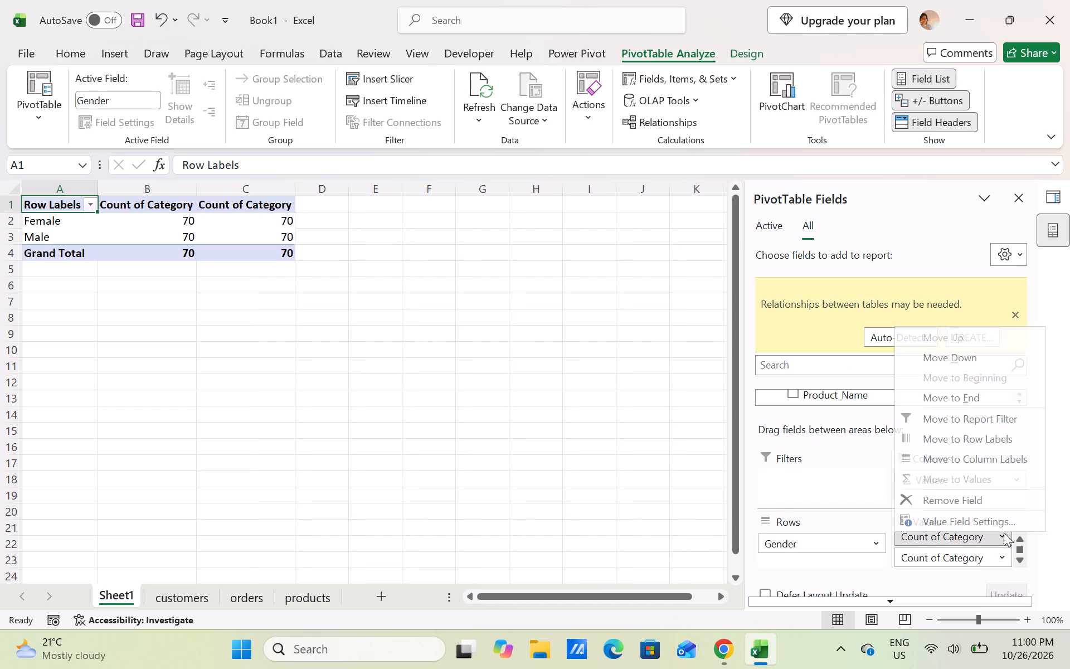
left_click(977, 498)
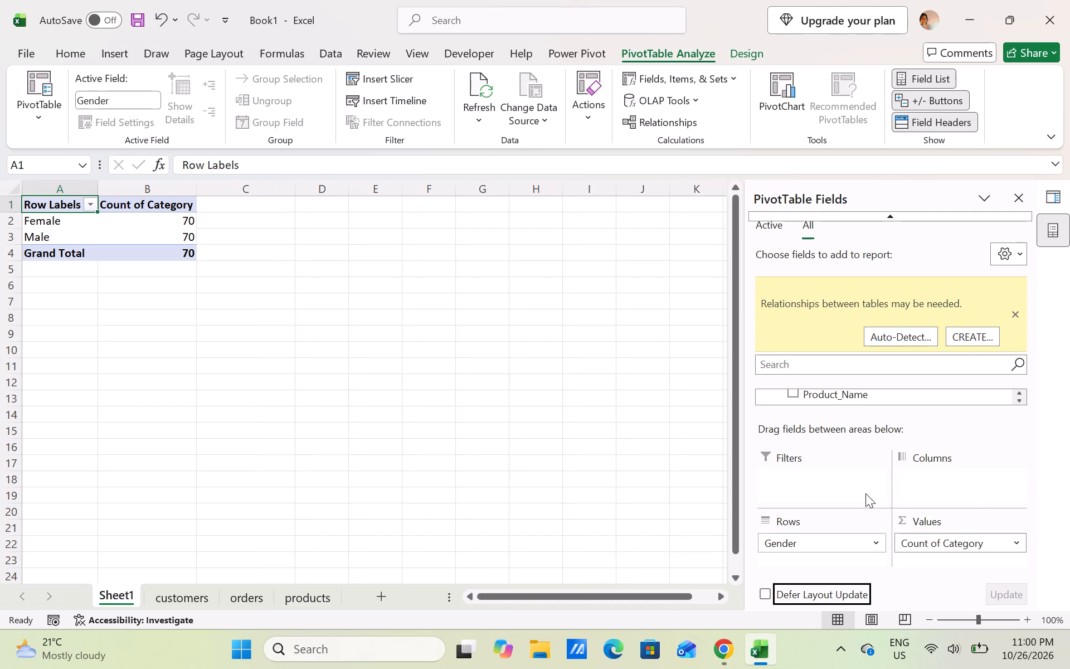
Check the tutorial in Chrome, return to Excel, and replace Category in Values with Price (INR) from the first products table.
left_click(723, 644)
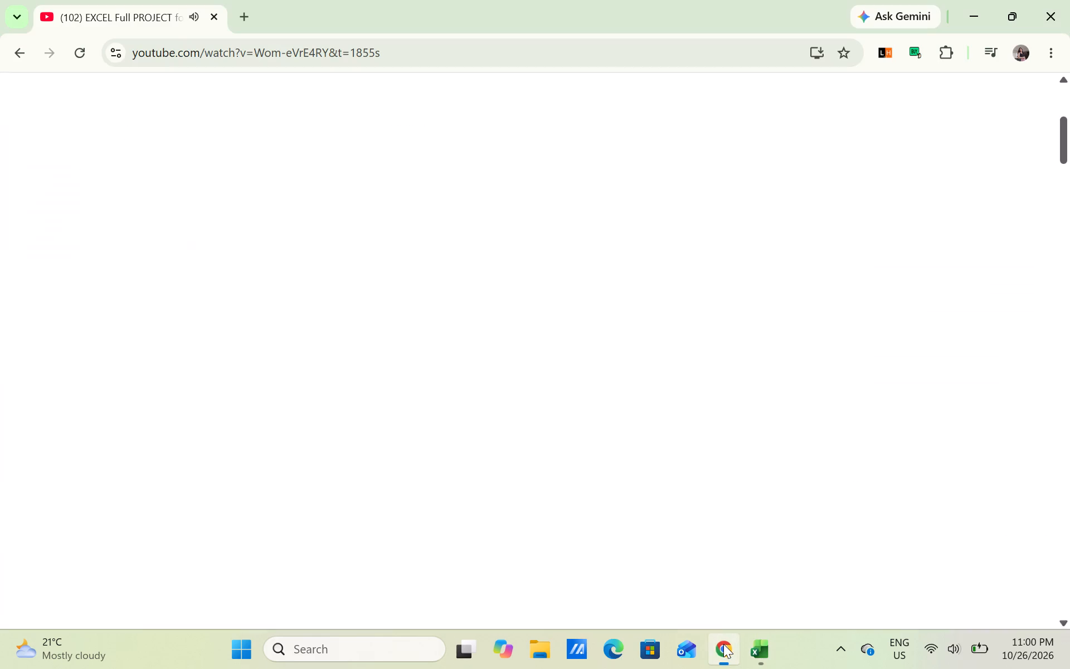
left_click(488, 337)
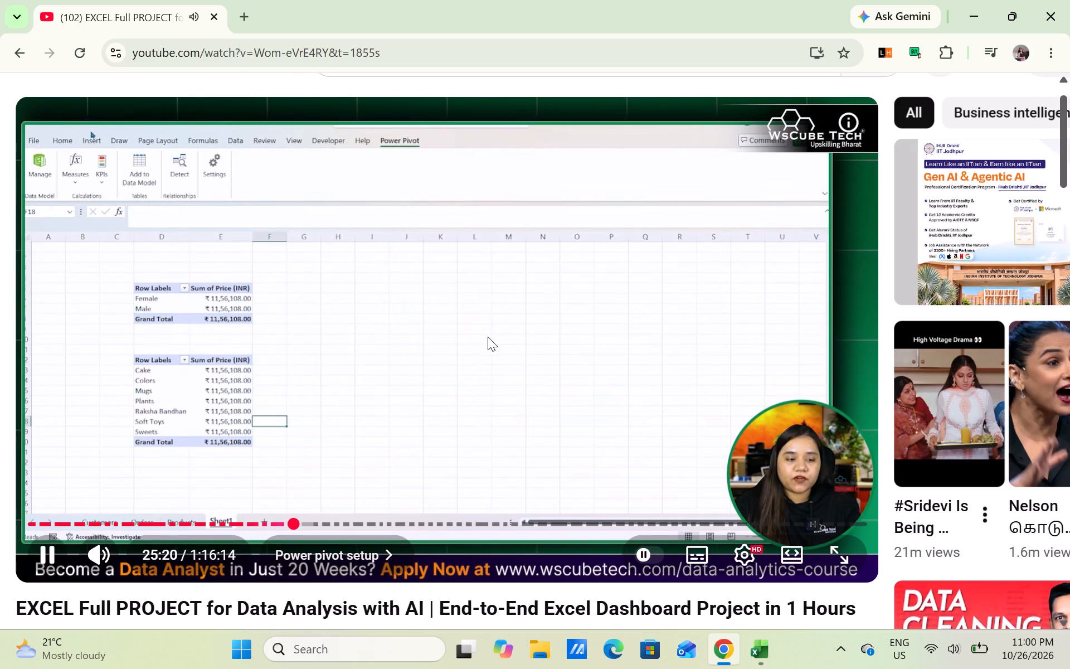
left_click(977, 17)
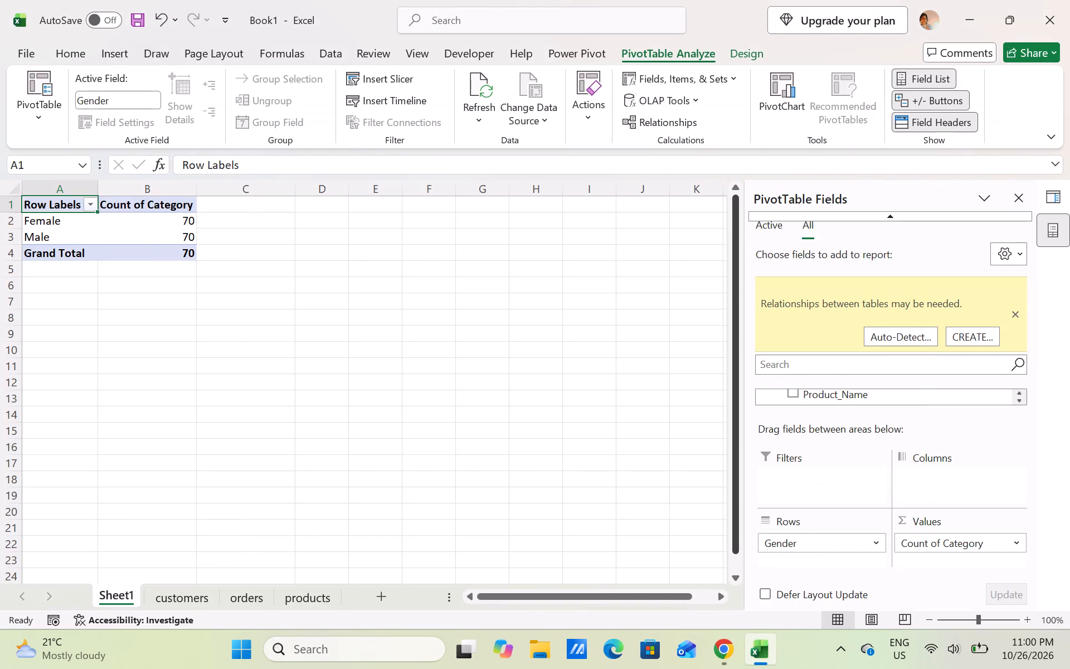
left_click(1020, 541)
left_click(989, 494)
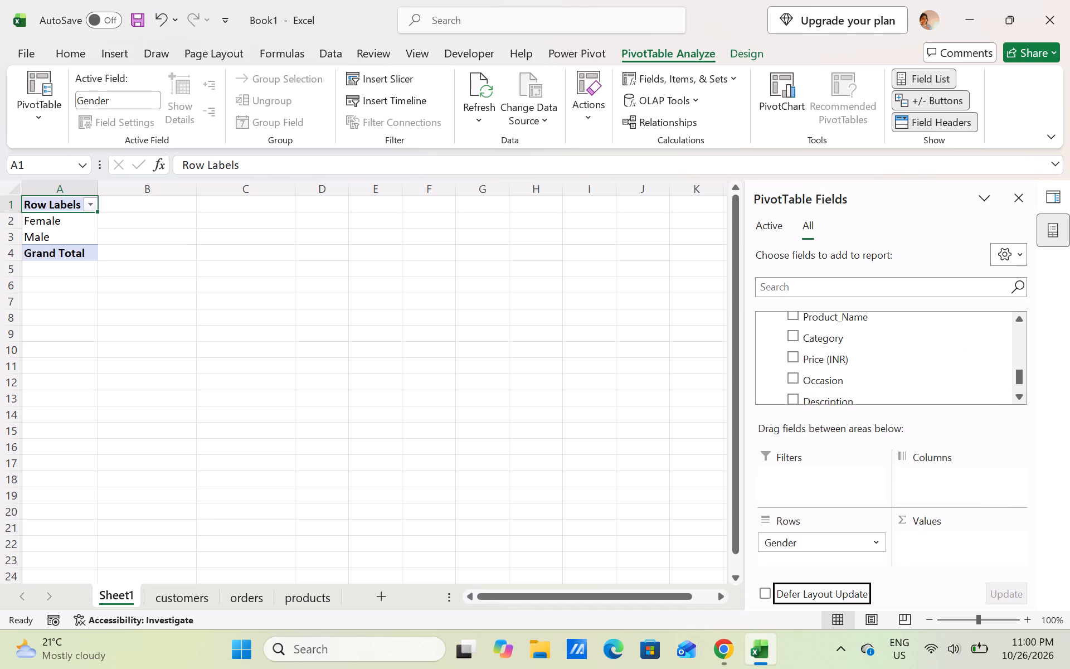
left_click_drag(844, 360, 965, 539)
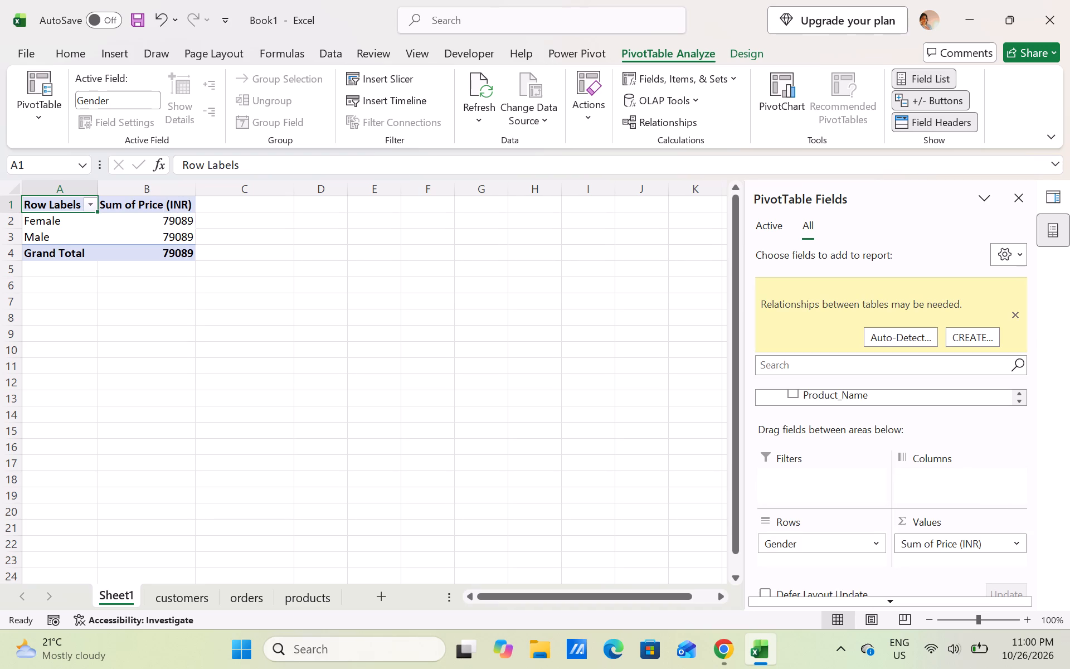
Copy the PivotTable in A1:B4 and paste the duplicate at cell A10 of Sheet1.
left_click(313, 275)
left_click_drag(55, 206, 121, 203)
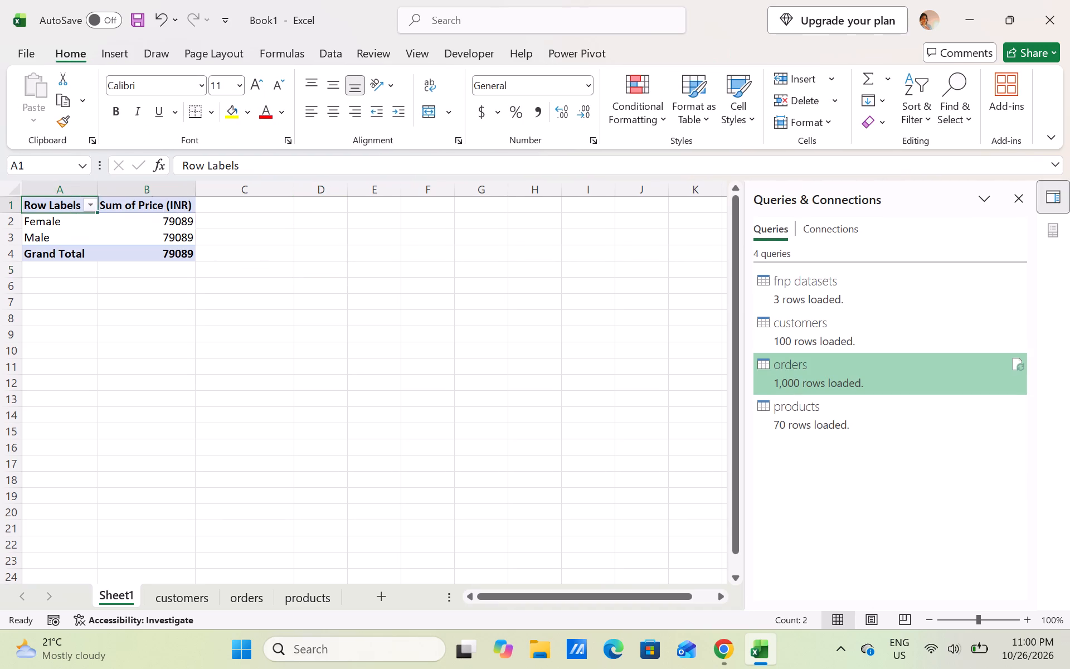
left_click_drag(121, 203, 159, 253)
key("ctrl+c")
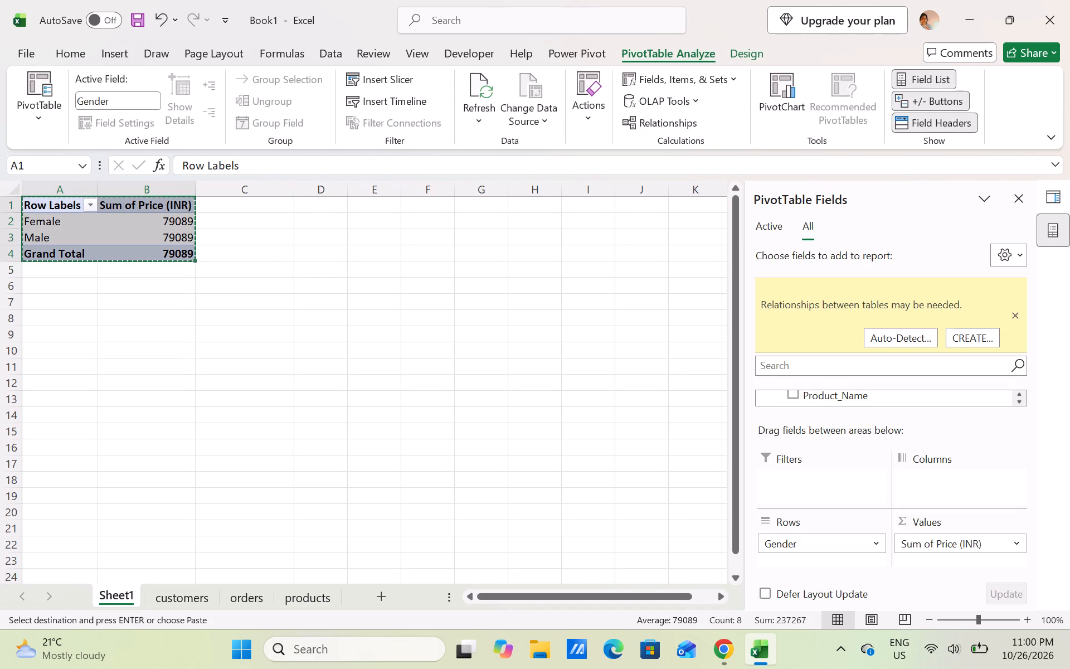
left_click(56, 356)
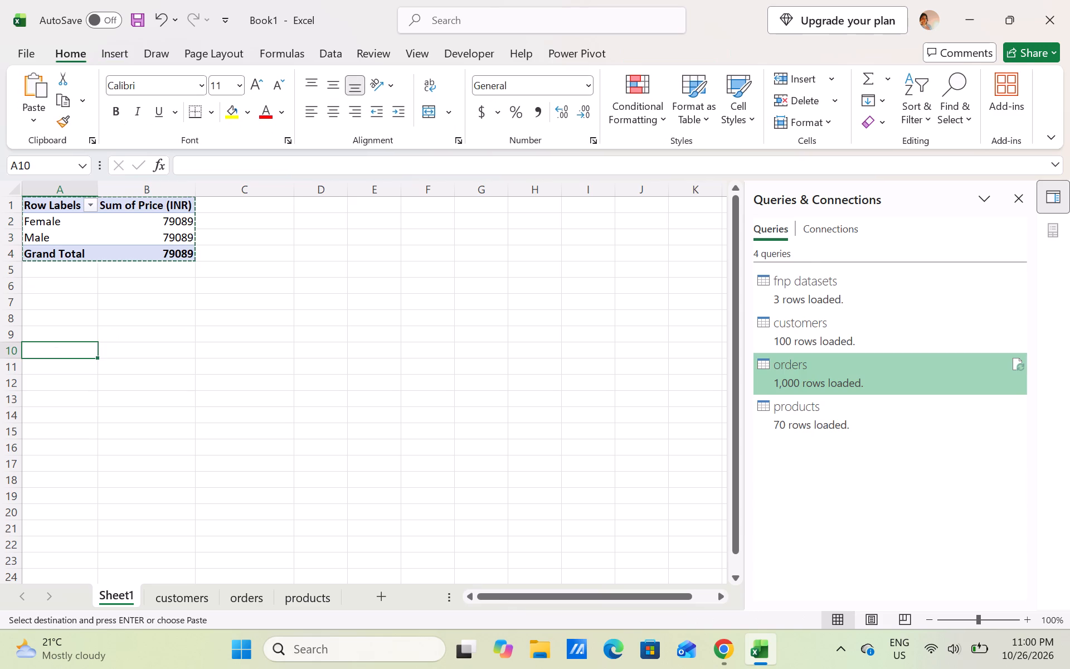
key("ctrl+v")
left_click(239, 370)
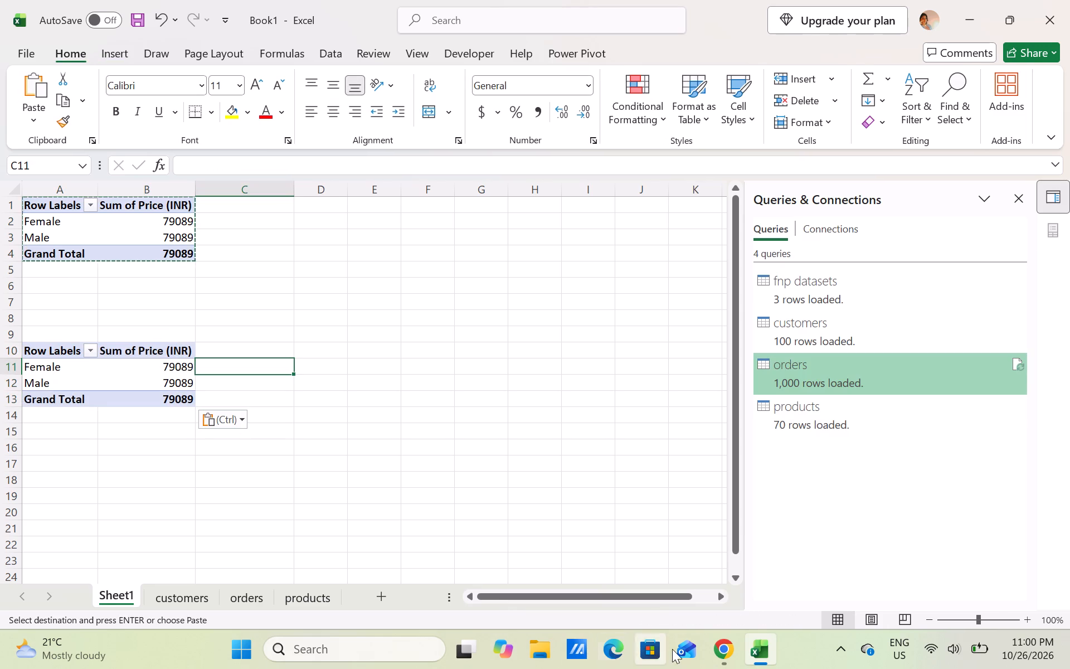
Switch to Chrome, rewind the tutorial video to about 24:00, and play it to review building the second PivotTable.
left_click(721, 658)
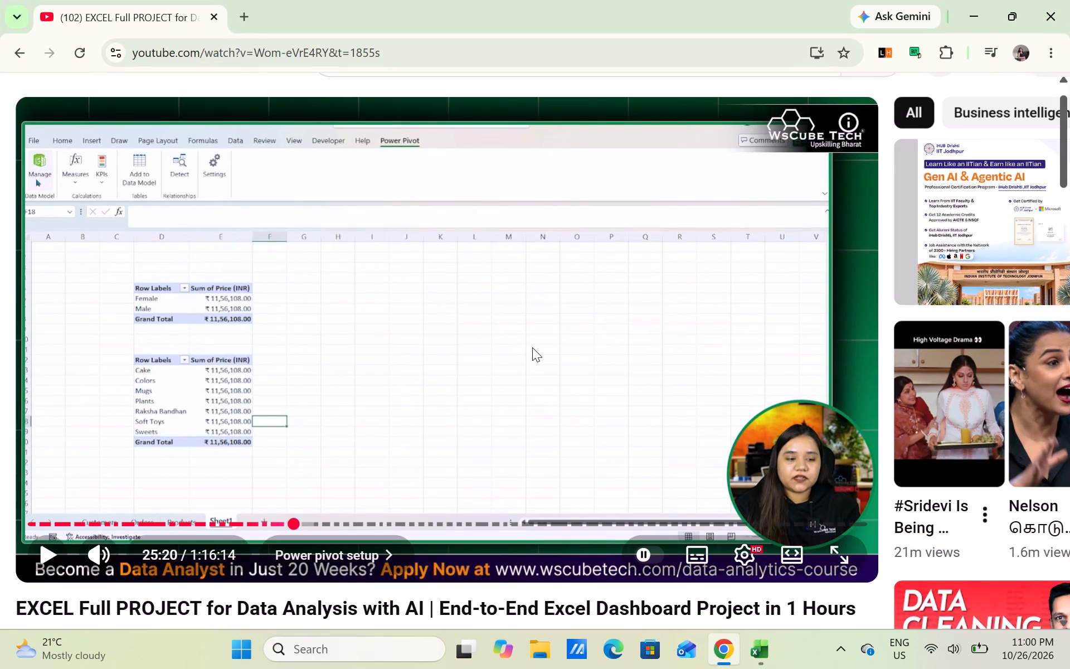
key("Left")
key("Left")
key("Left")
key("Left")
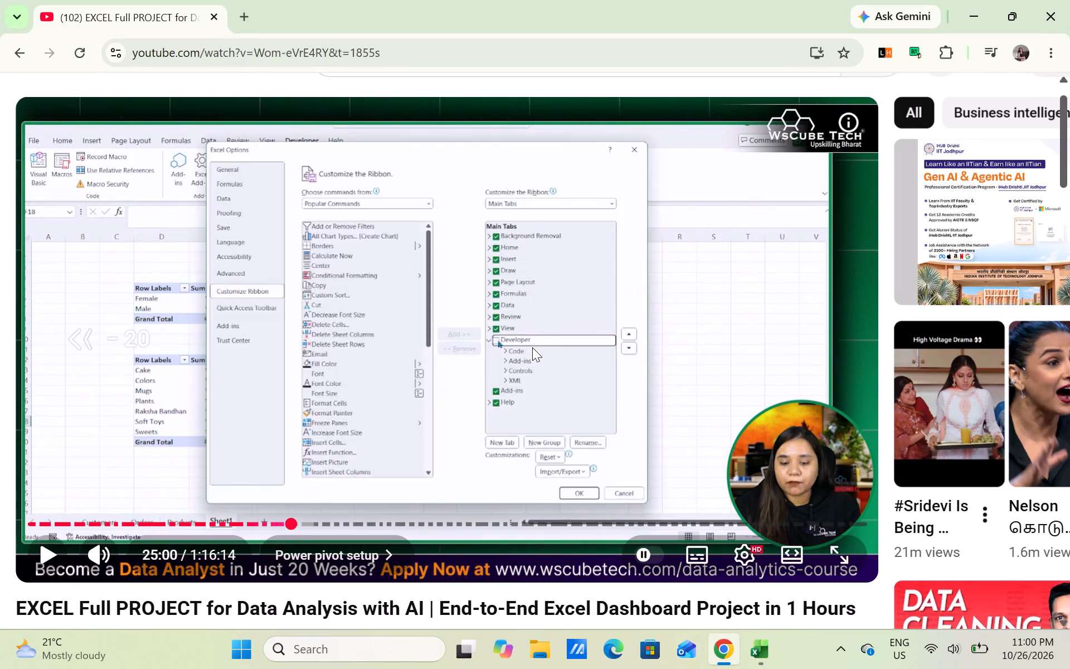
key("Left")
key("Left")
key("Left")
key("Left")
key("Left")
key("Left")
key("Left")
key("Left")
key("Left")
key("Left")
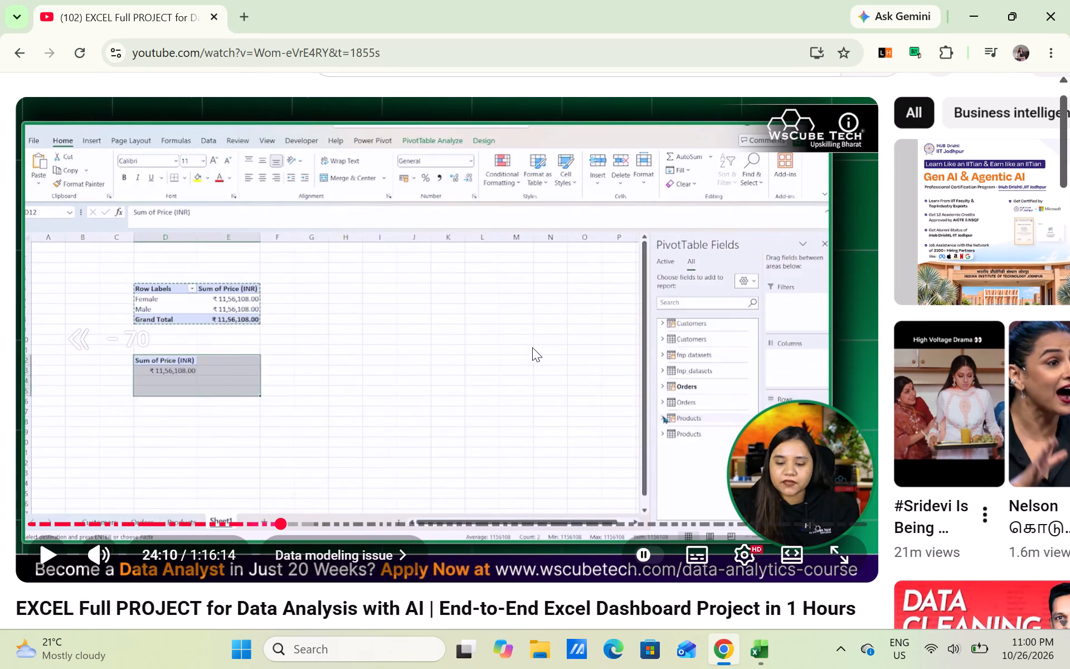
key("Left")
key("Left")
key("space")
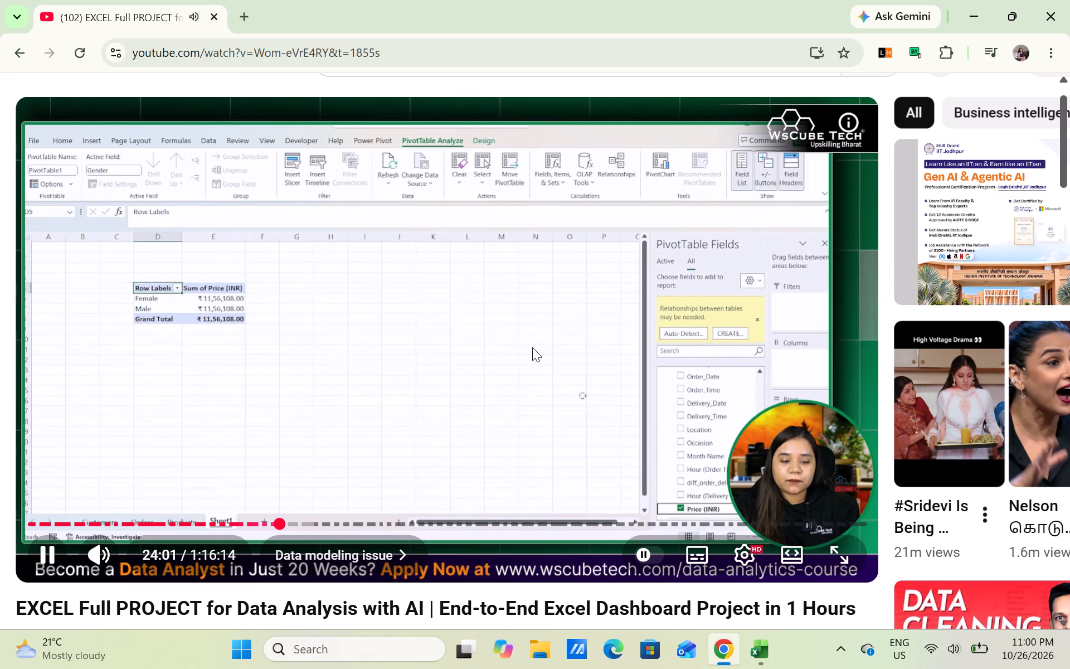
Watch the tutorial video up to about 24:20, replaying the part from 24:11 where the copied PivotTable's fields are changed.
key("Right")
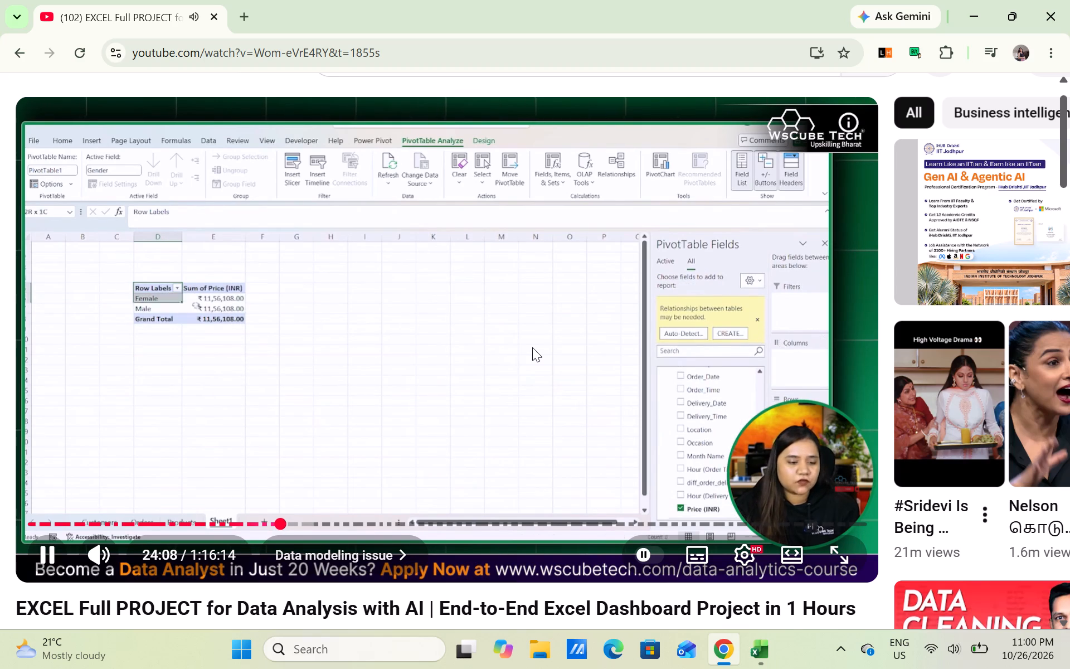
key("Right")
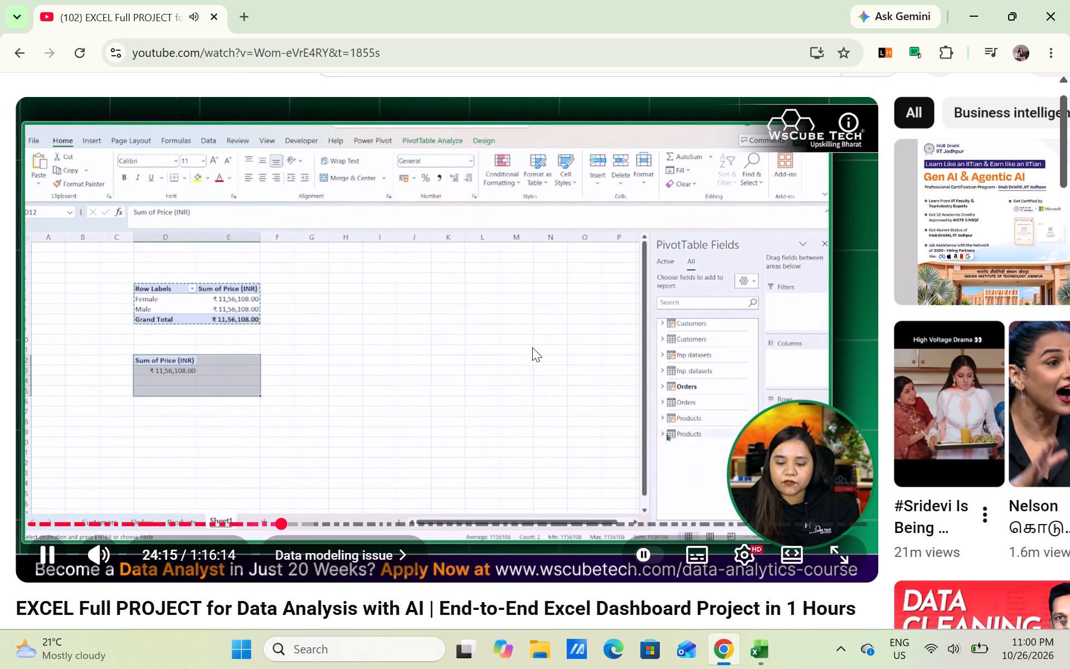
key("space")
left_click(760, 646)
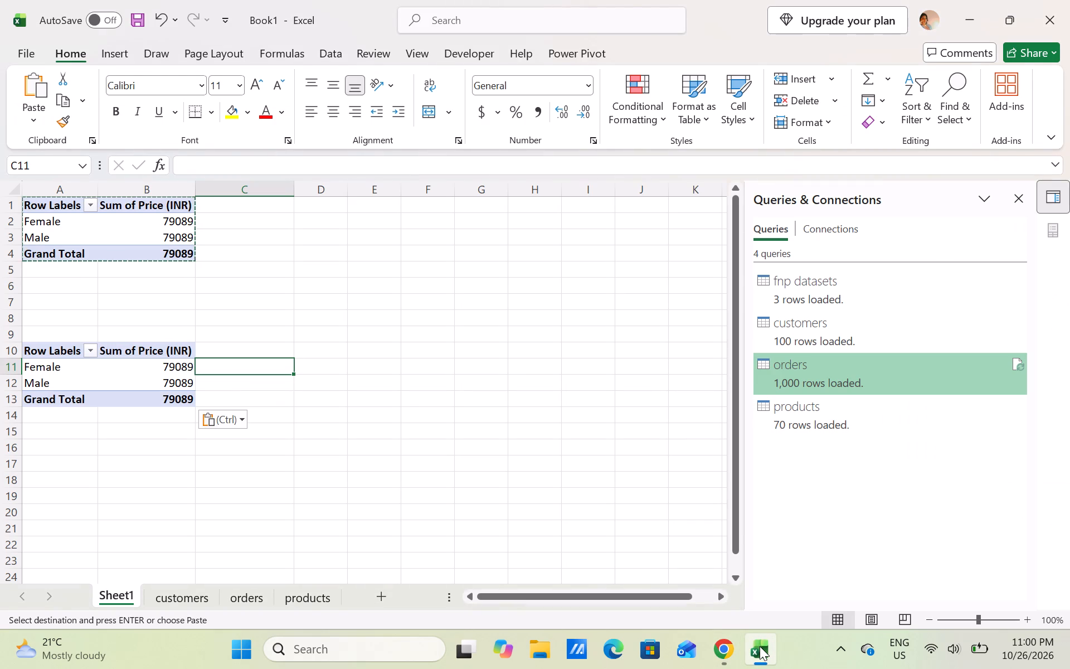
left_click(760, 646)
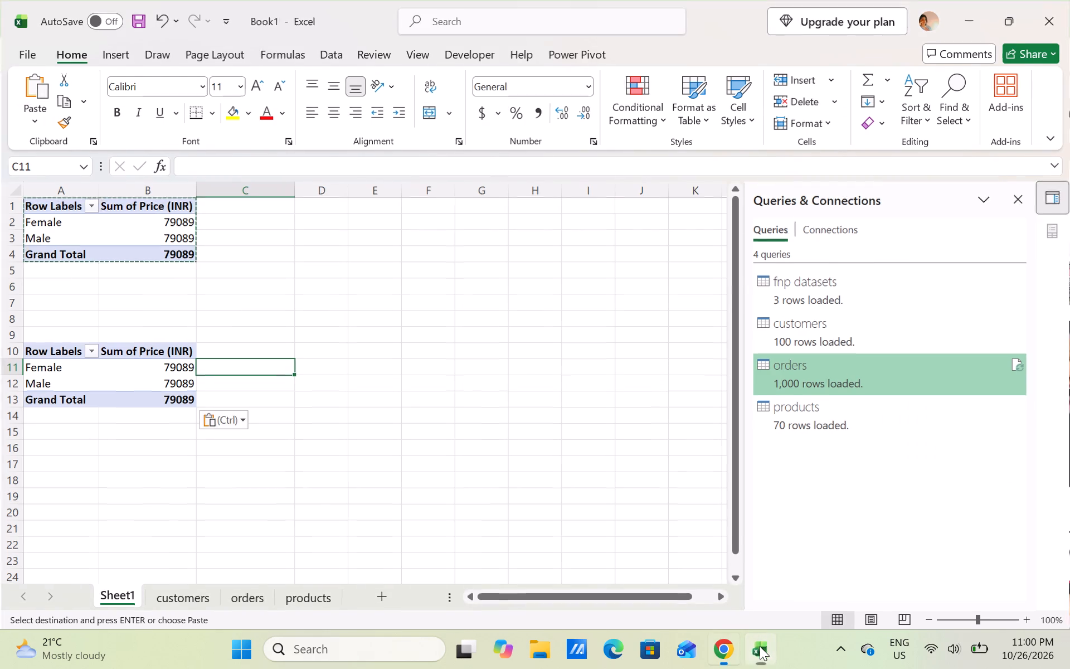
left_click(432, 390)
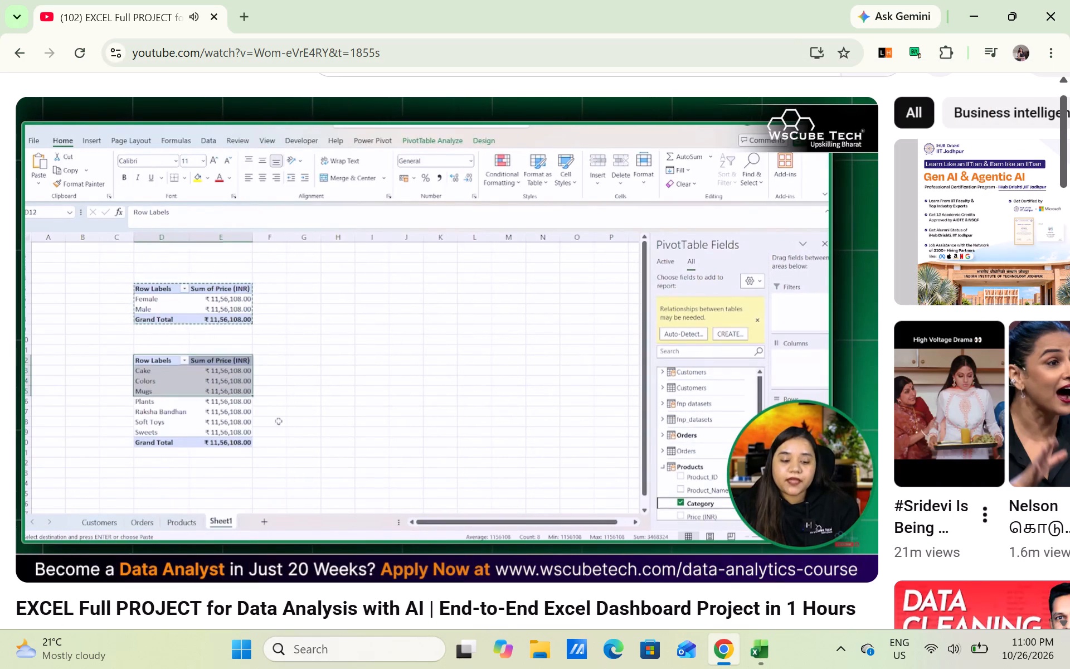
left_click(432, 390)
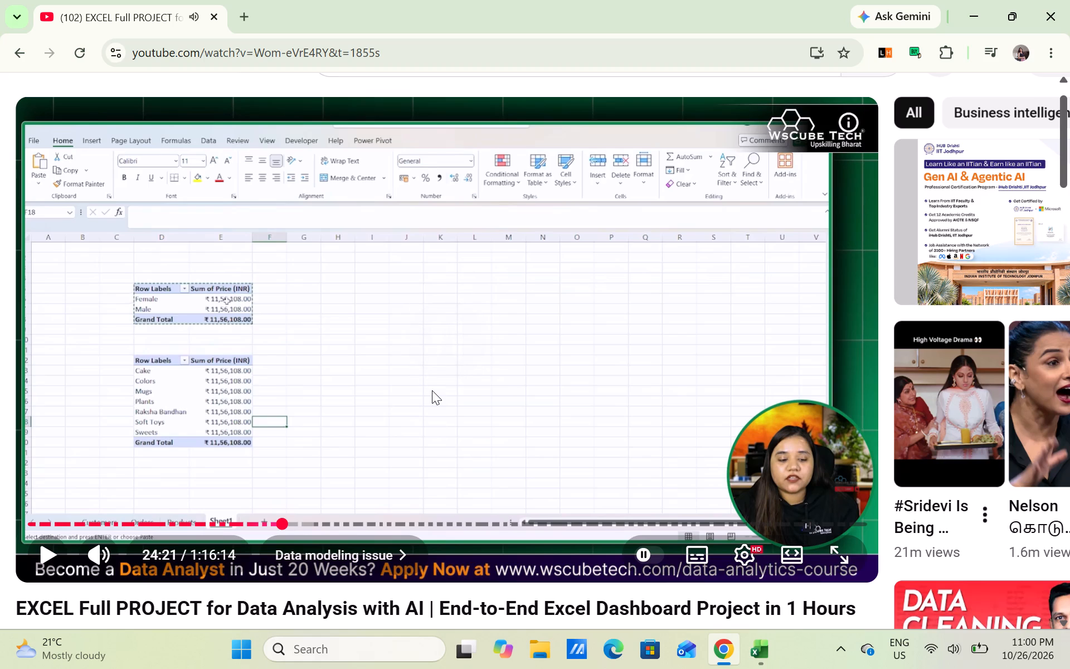
key("Left")
key("Left")
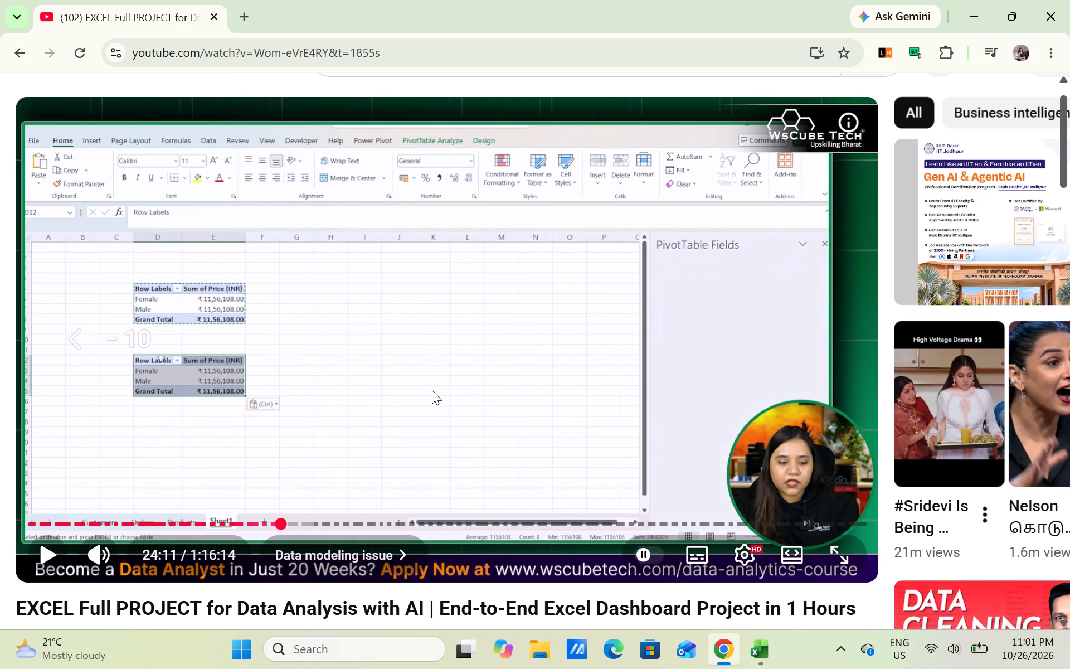
key("space")
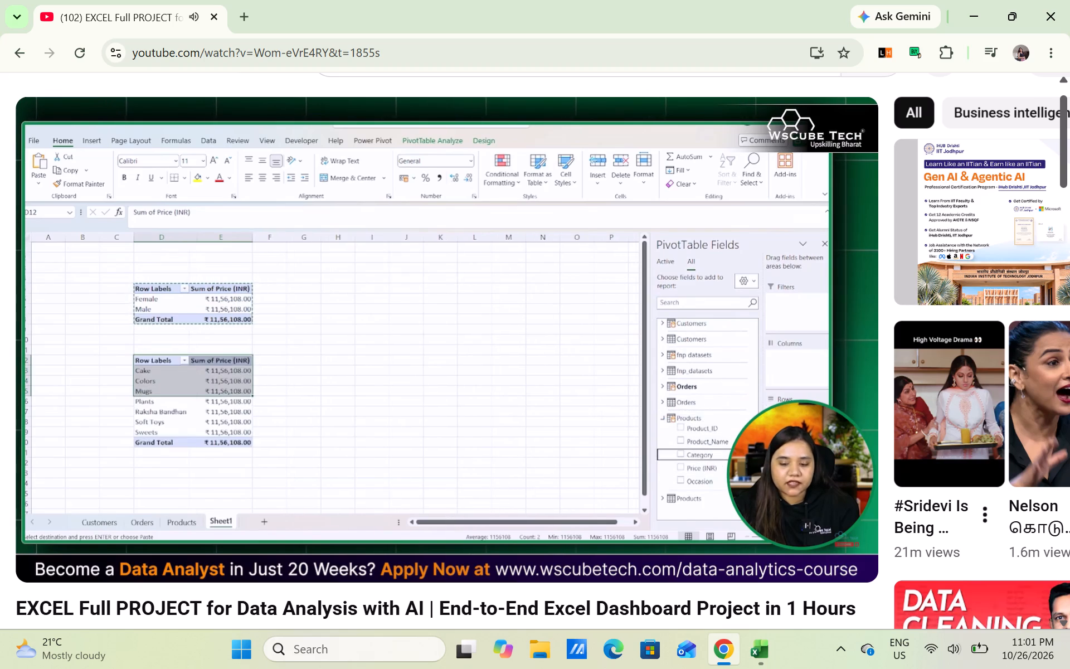
key("space")
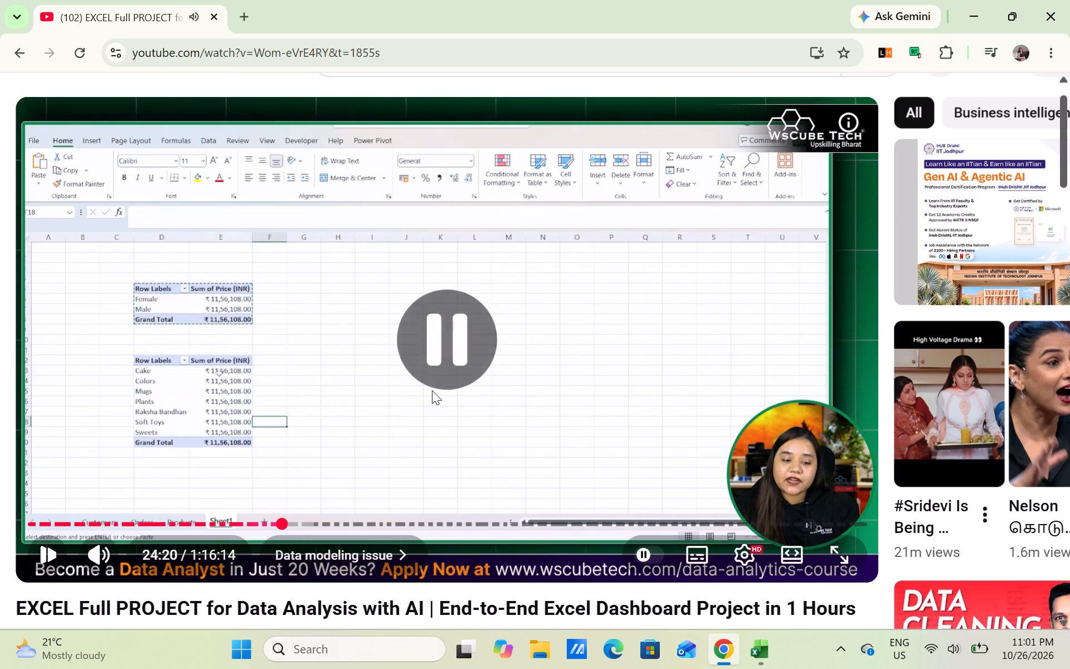
Switch to Excel, select the duplicate PivotTable in A10:B13, and dismiss the table relationships notice.
left_click(765, 657)
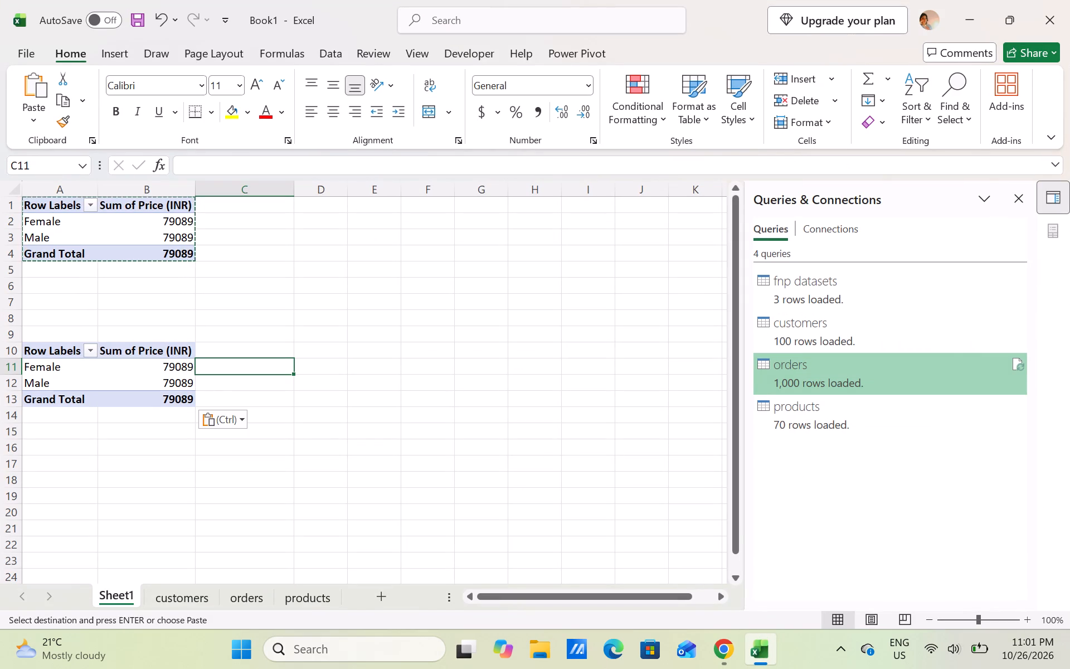
left_click_drag(55, 349, 160, 404)
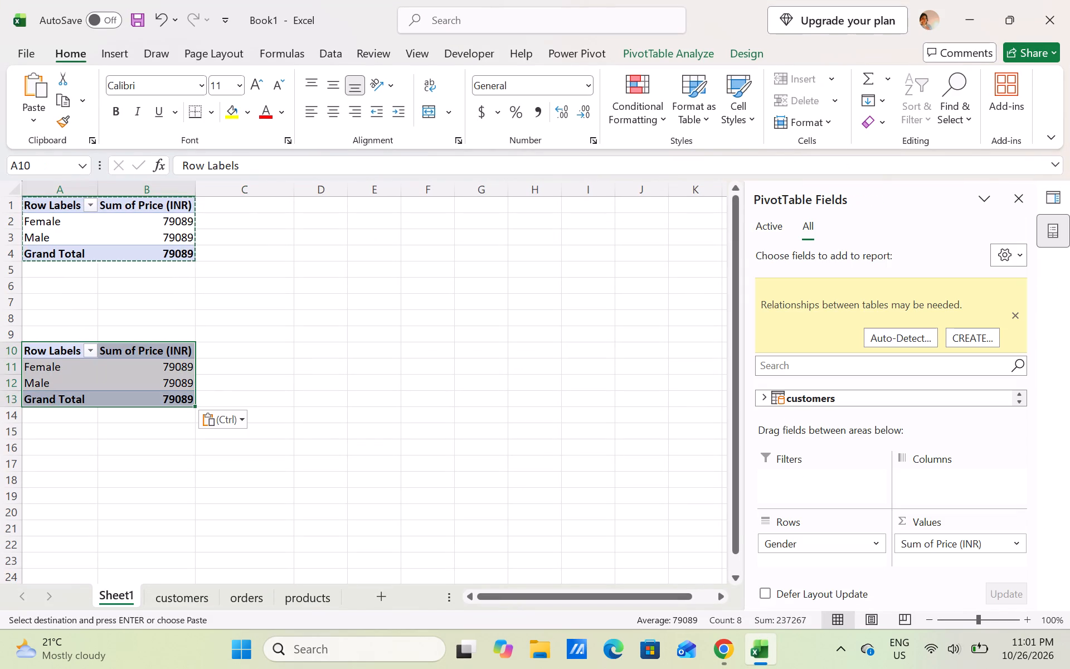
scroll(869, 484, "down", 1)
left_click(759, 402)
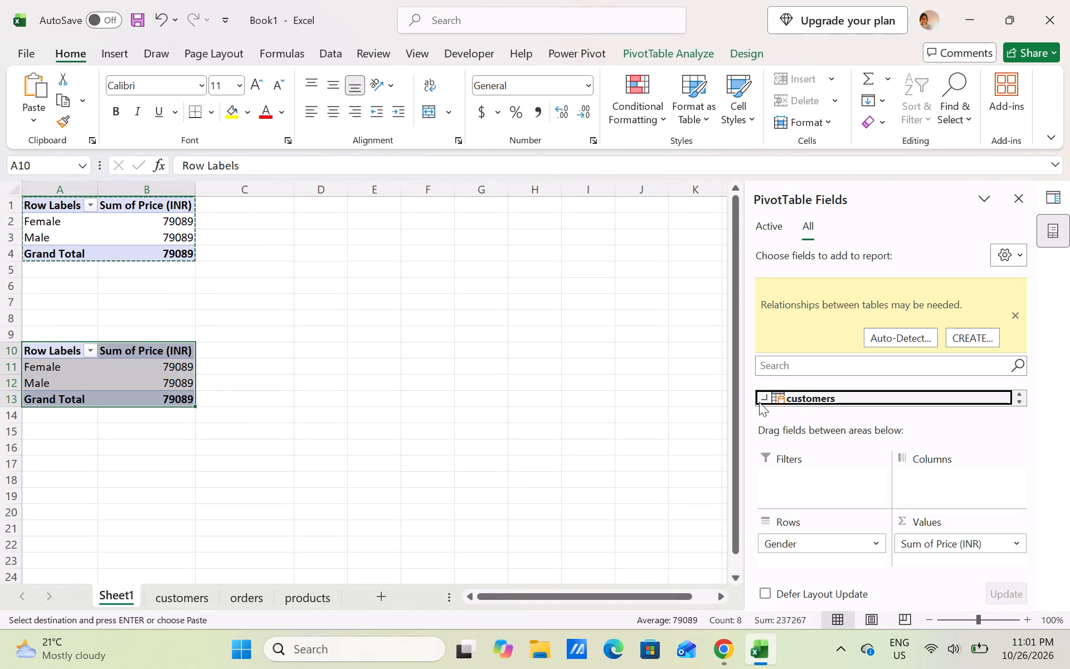
left_click(1010, 321)
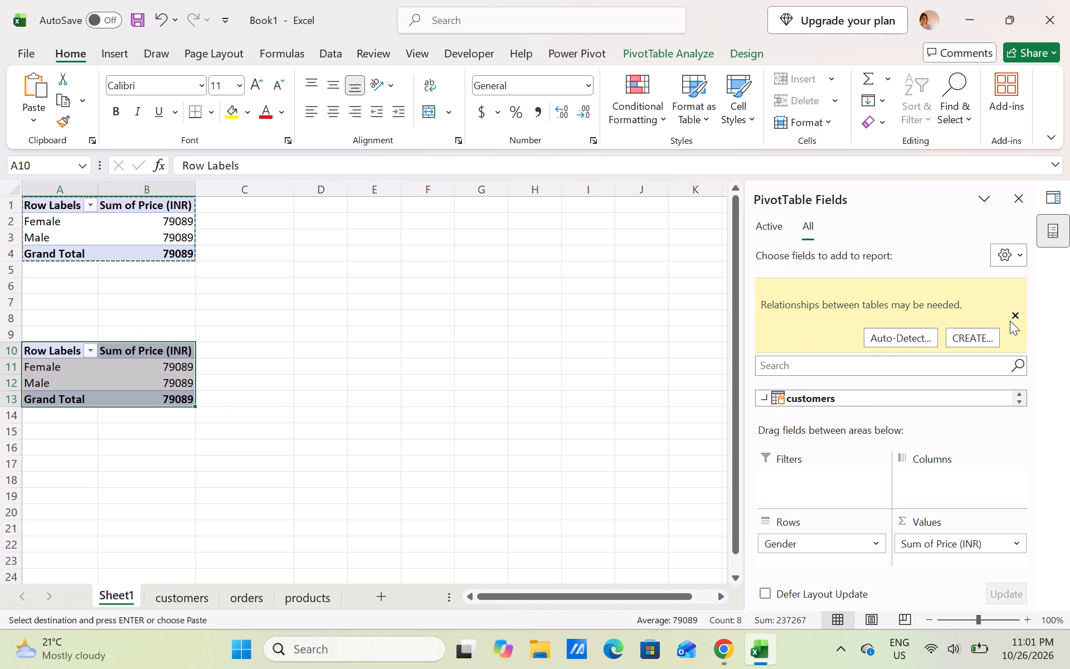
Replace Sum of Price (INR) in the duplicate PivotTable's Values with Category from the first products table.
scroll(828, 366, "down", 2)
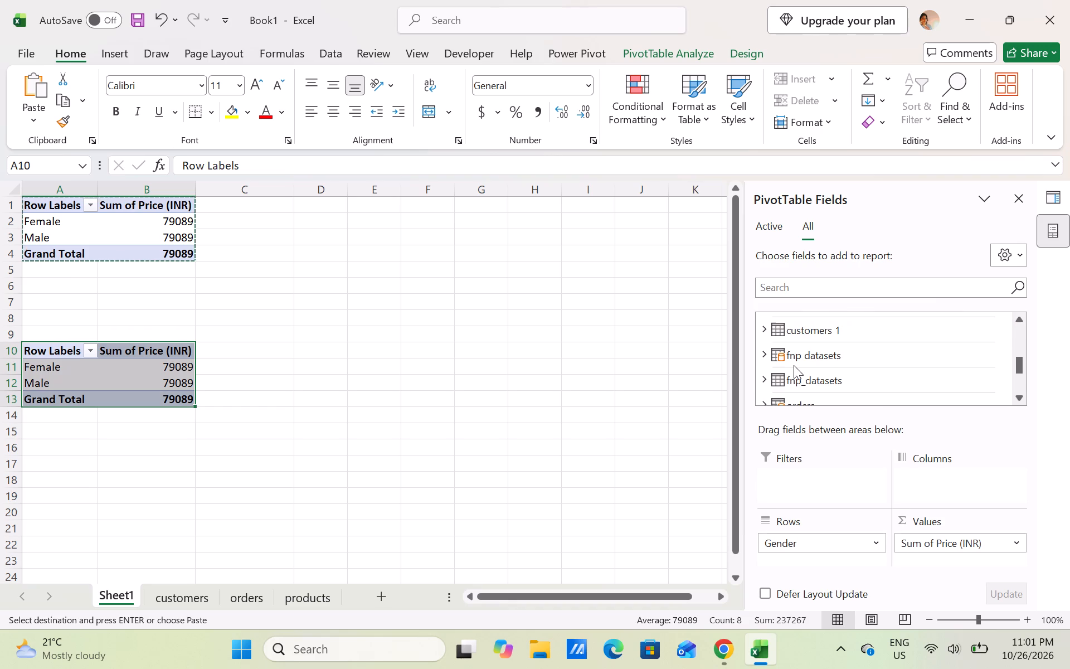
scroll(794, 365, "down", 1)
scroll(787, 397, "up", 1)
scroll(787, 397, "down", 1)
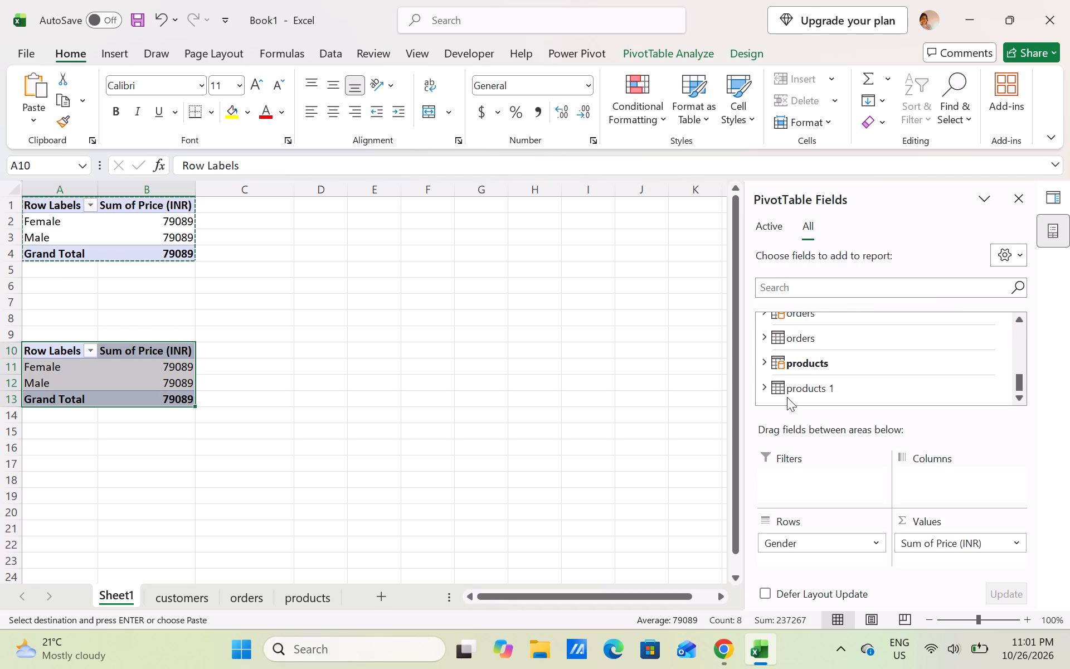
scroll(787, 397, "down", 2)
left_click(769, 366)
scroll(769, 366, "down", 1)
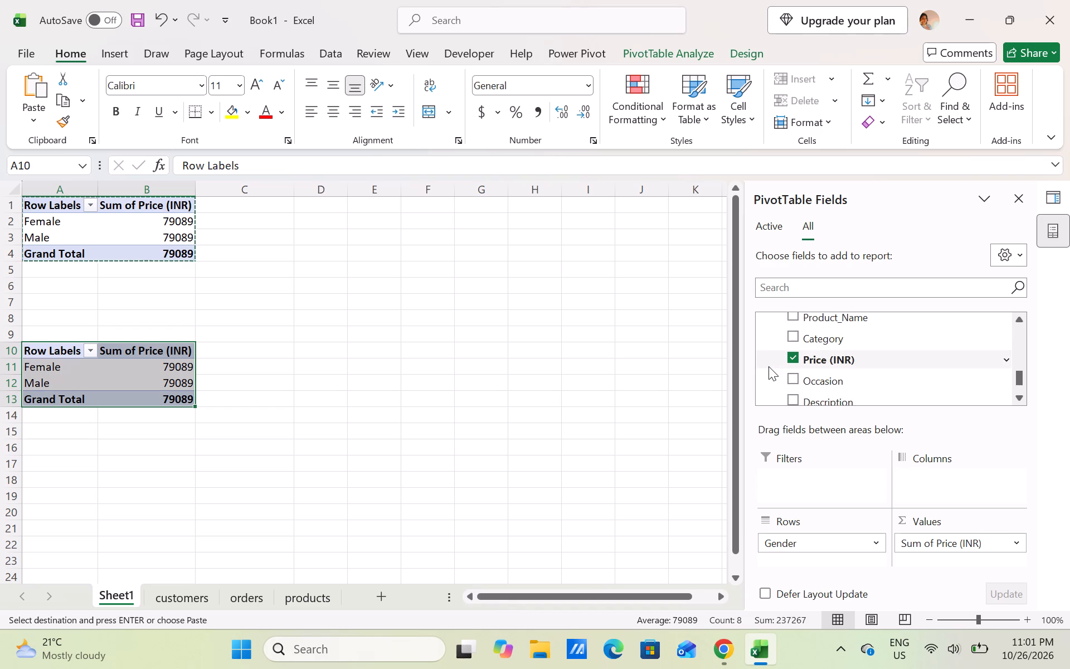
scroll(769, 366, "down", 1)
left_click_drag(823, 346, 940, 559)
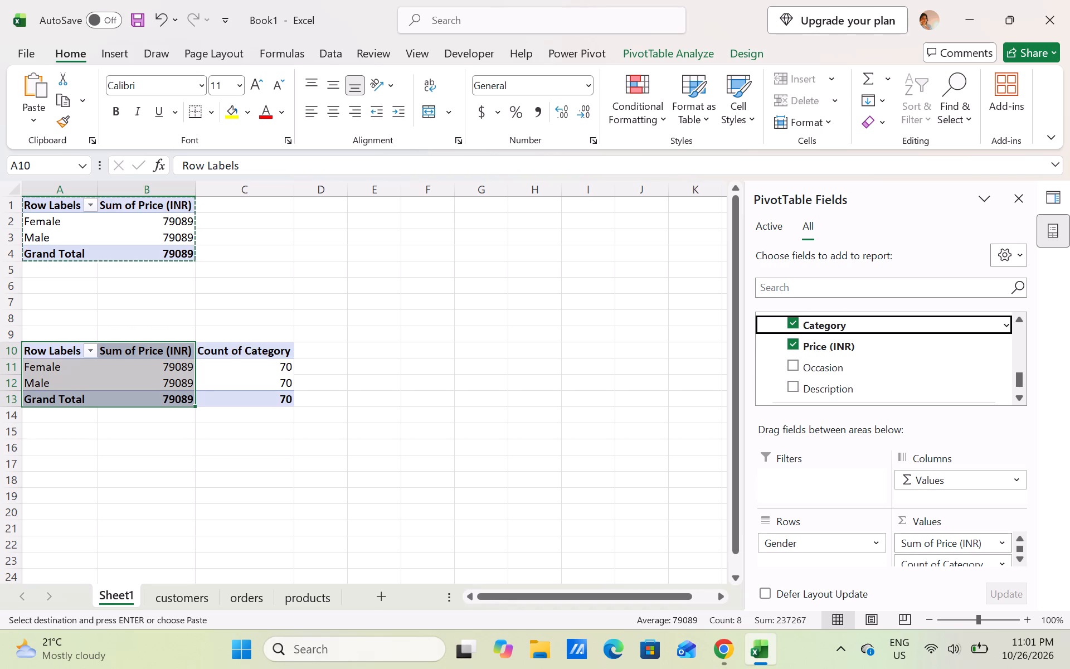
left_click(1000, 539)
left_click(988, 506)
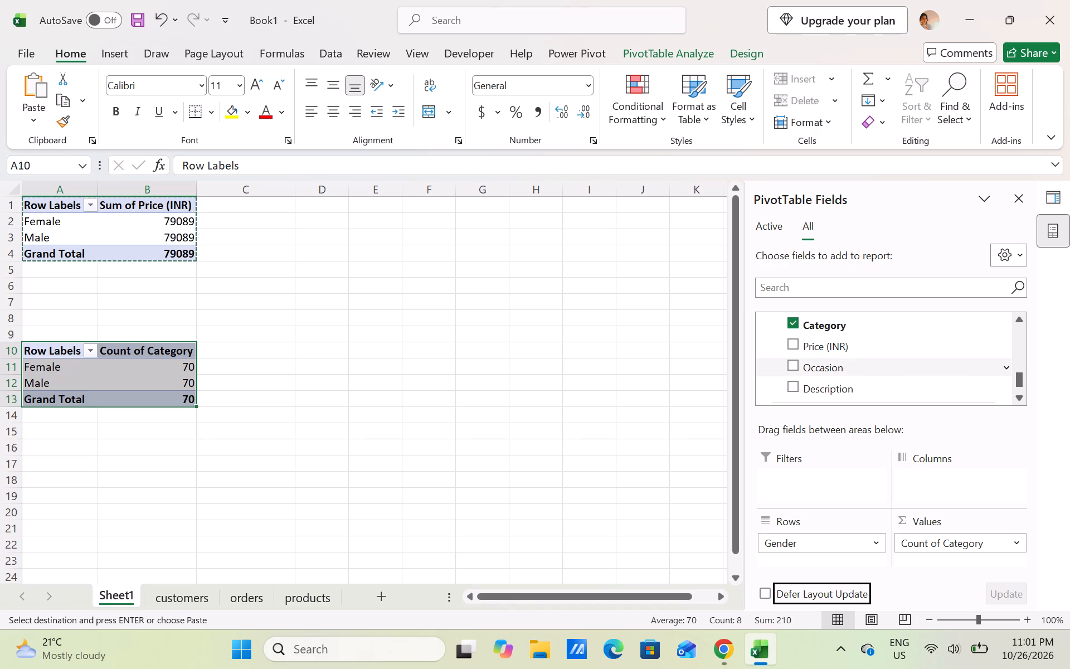
Expand the second orders table and look through the available fields of the customers, orders and products tables.
scroll(847, 355, "up", 2)
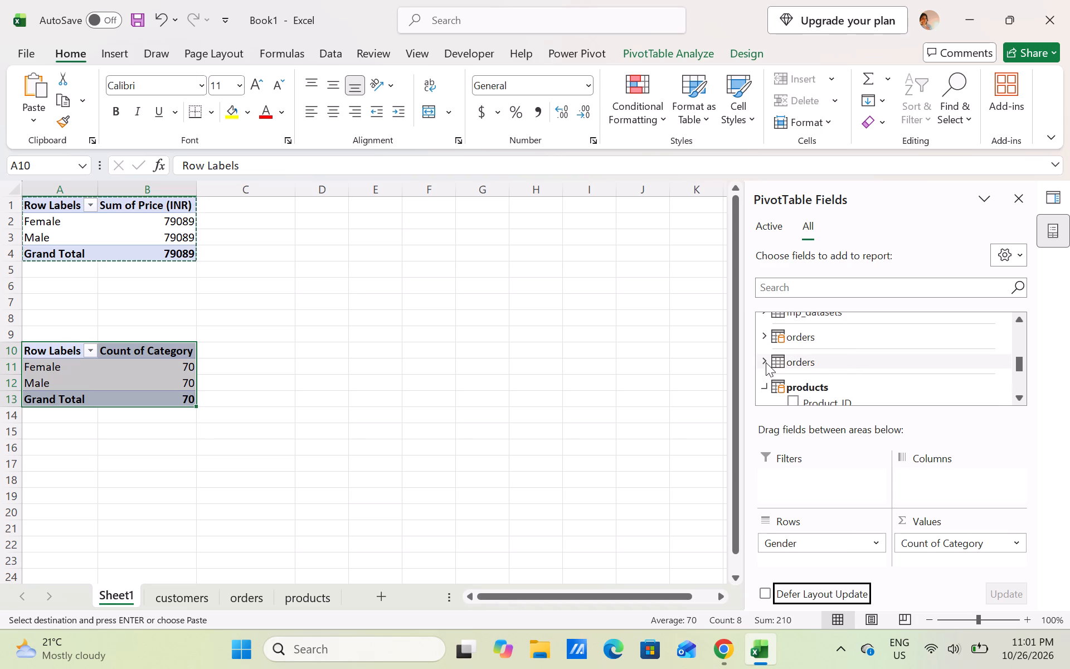
left_click(766, 362)
scroll(766, 362, "right", 1)
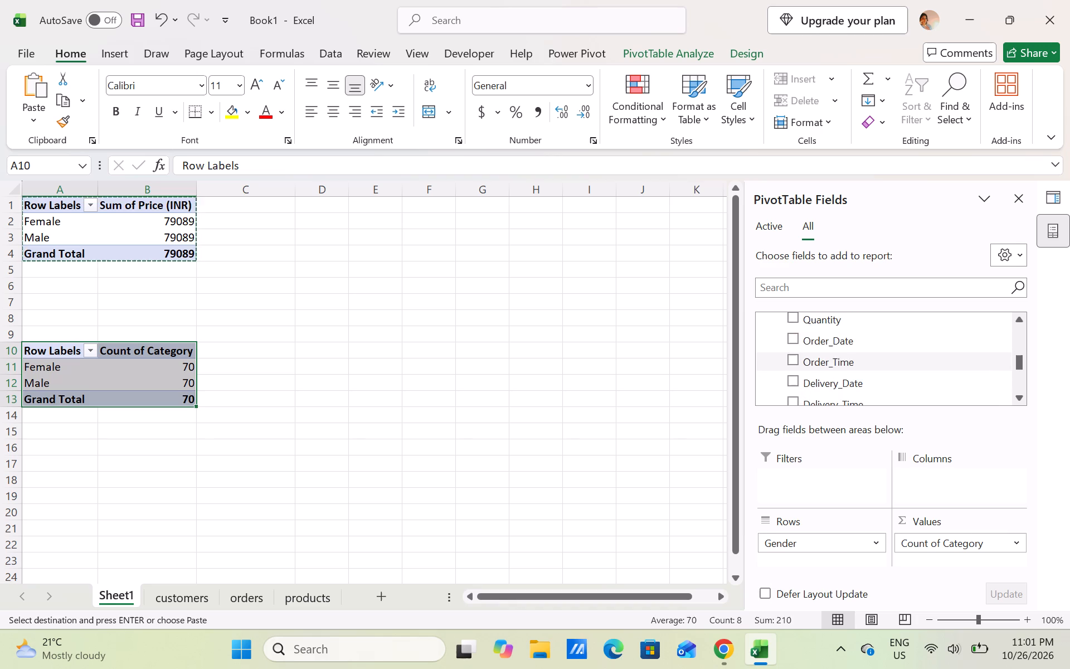
scroll(766, 362, "right", 3)
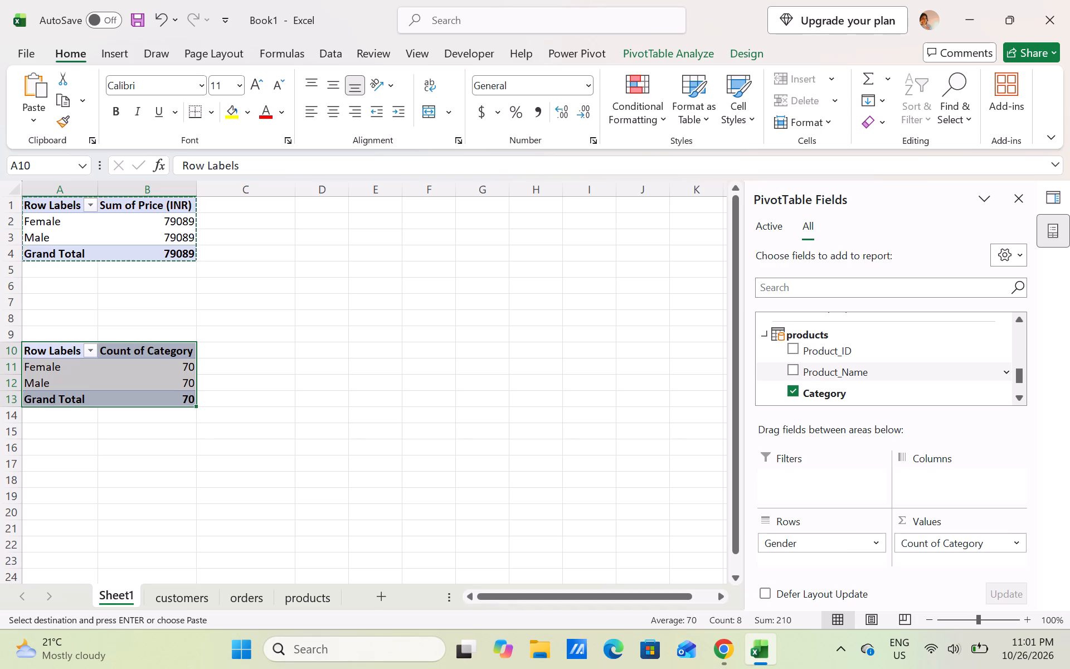
scroll(766, 362, "right", 1)
scroll(766, 362, "down", 1)
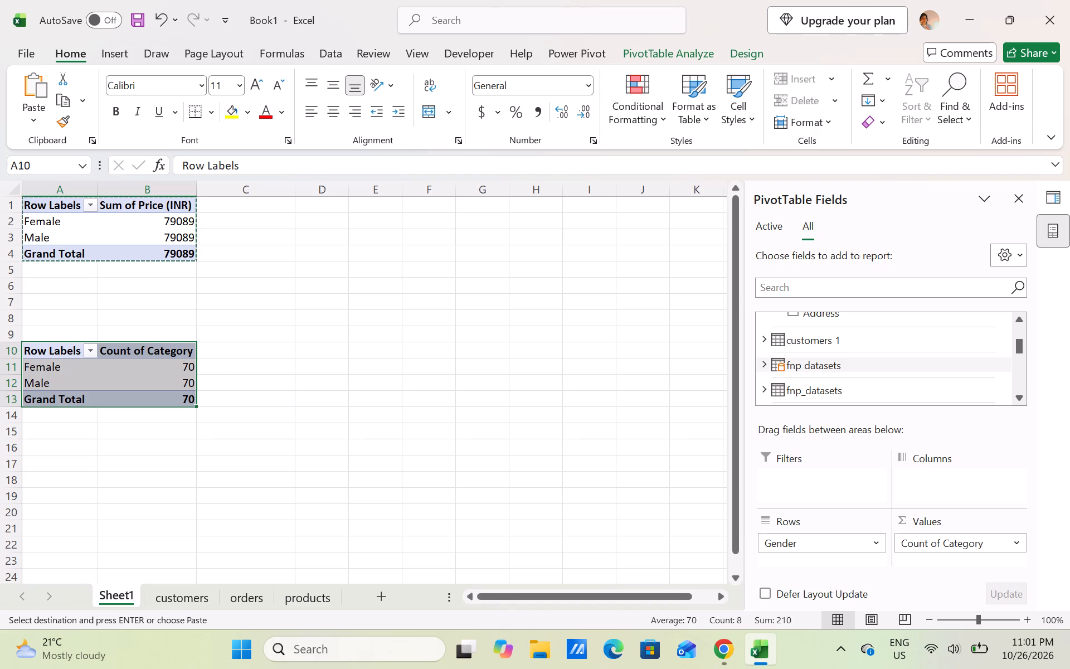
scroll(766, 362, "down", 1)
scroll(769, 333, "up", 9)
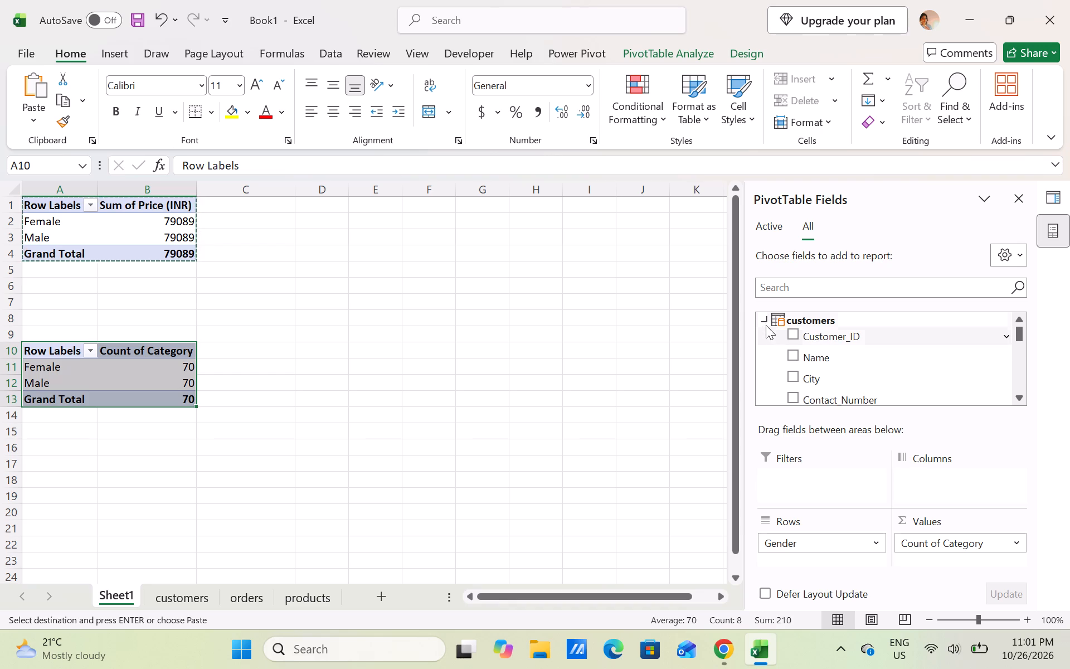
Replace Gender in the duplicate PivotTable's Rows with Product_Name from the first products table.
scroll(787, 400, "down", 2)
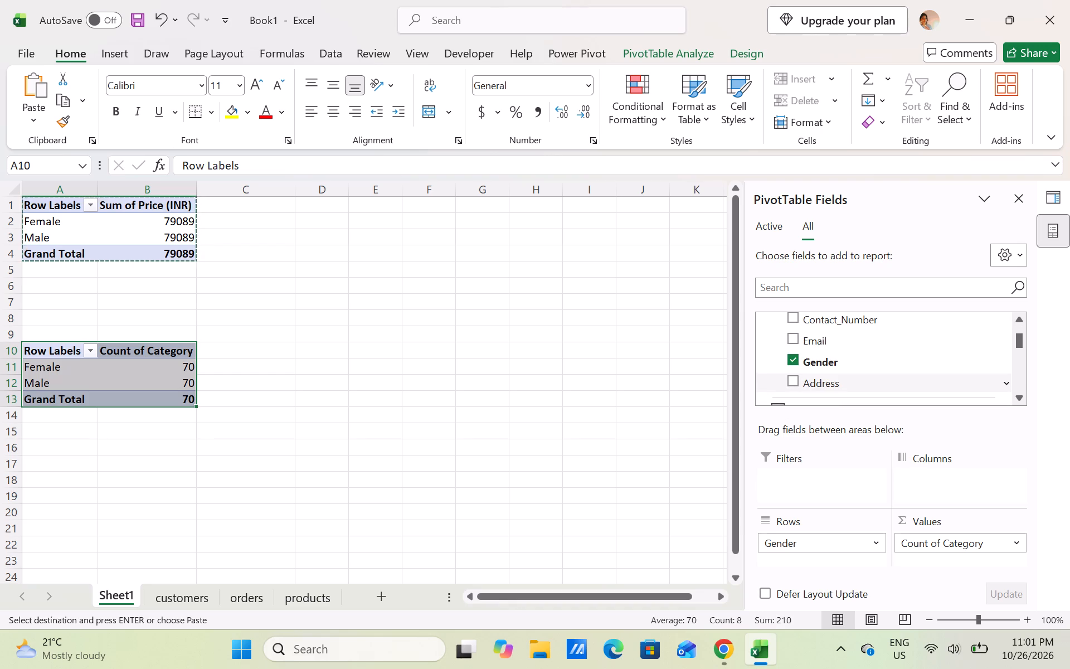
scroll(786, 386, "down", 1)
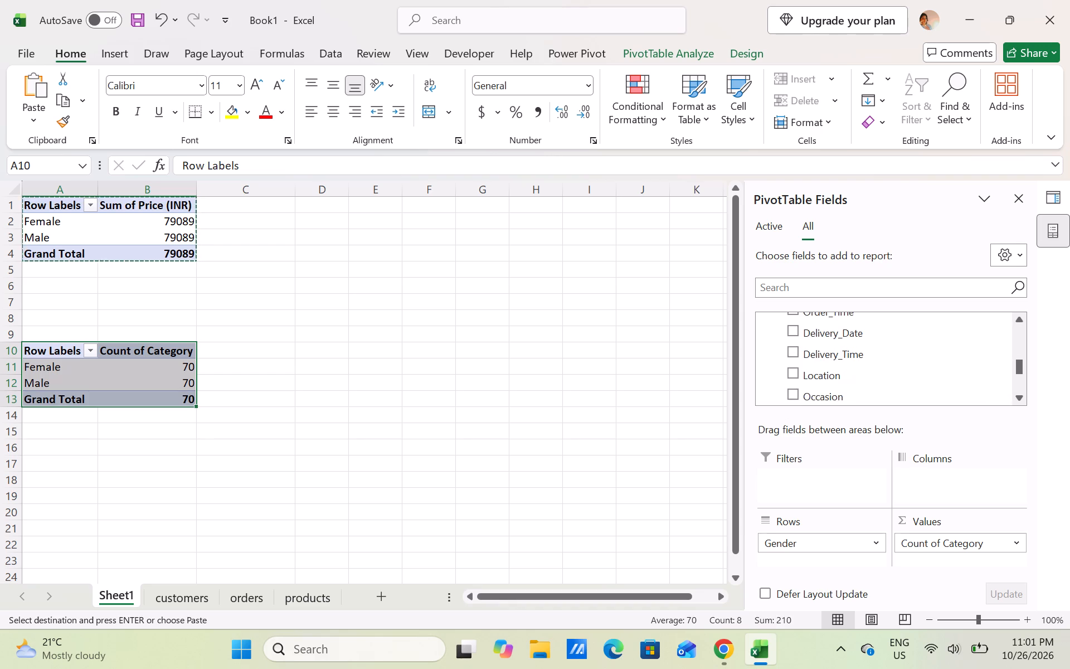
scroll(786, 386, "down", 1)
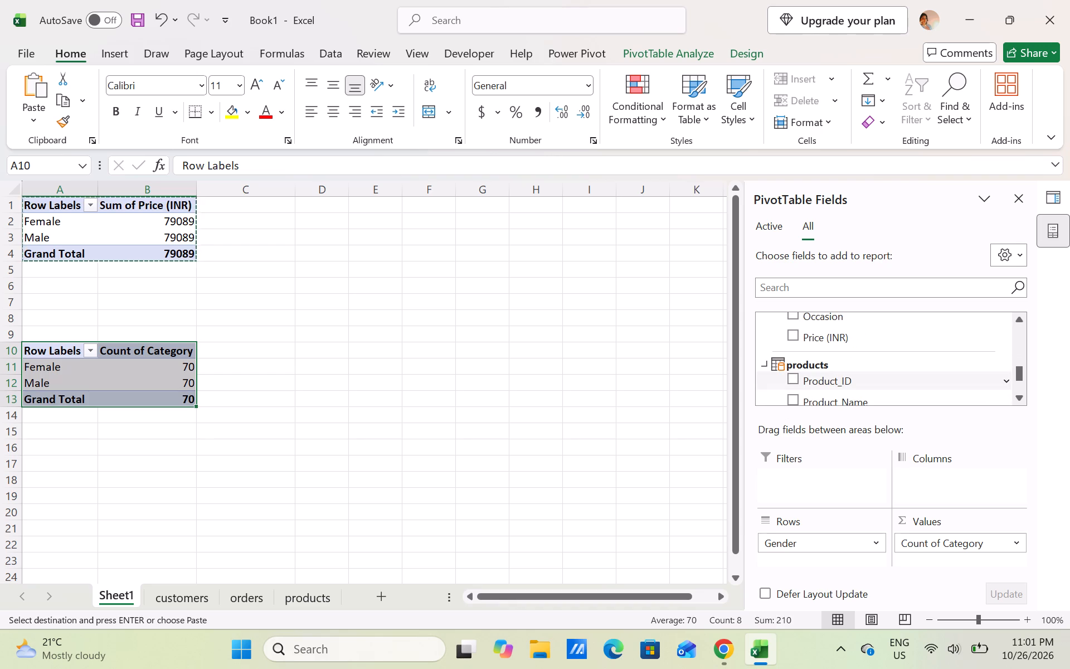
scroll(787, 380, "down", 1)
left_click_drag(841, 360, 809, 486)
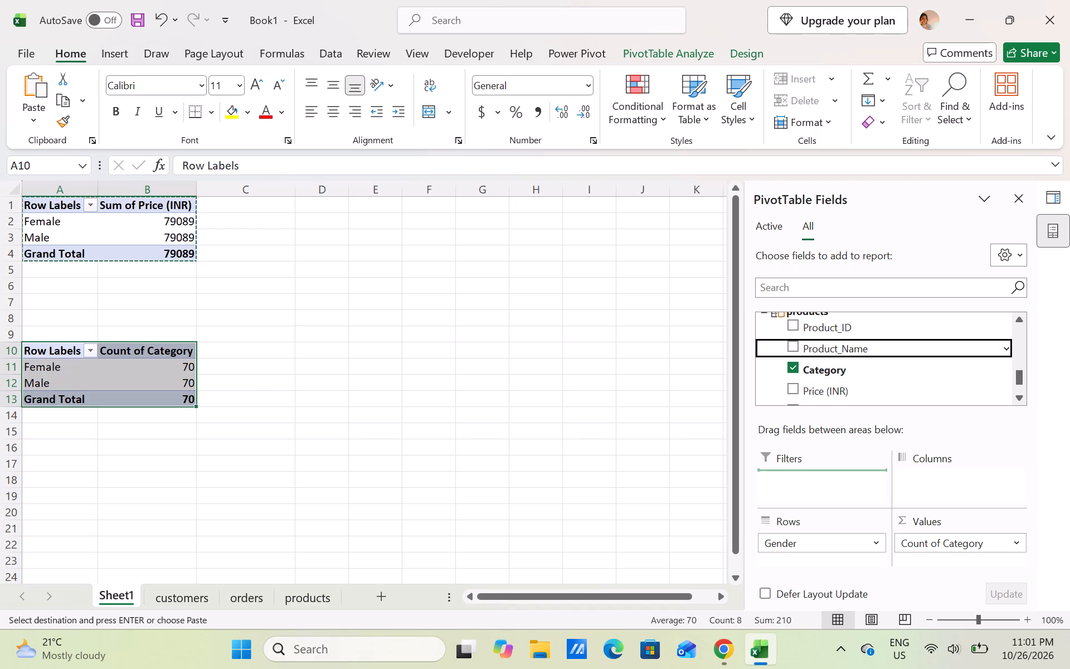
left_click_drag(809, 486, 794, 546)
left_click_drag(794, 546, 786, 453)
scroll(786, 453, "down", 1)
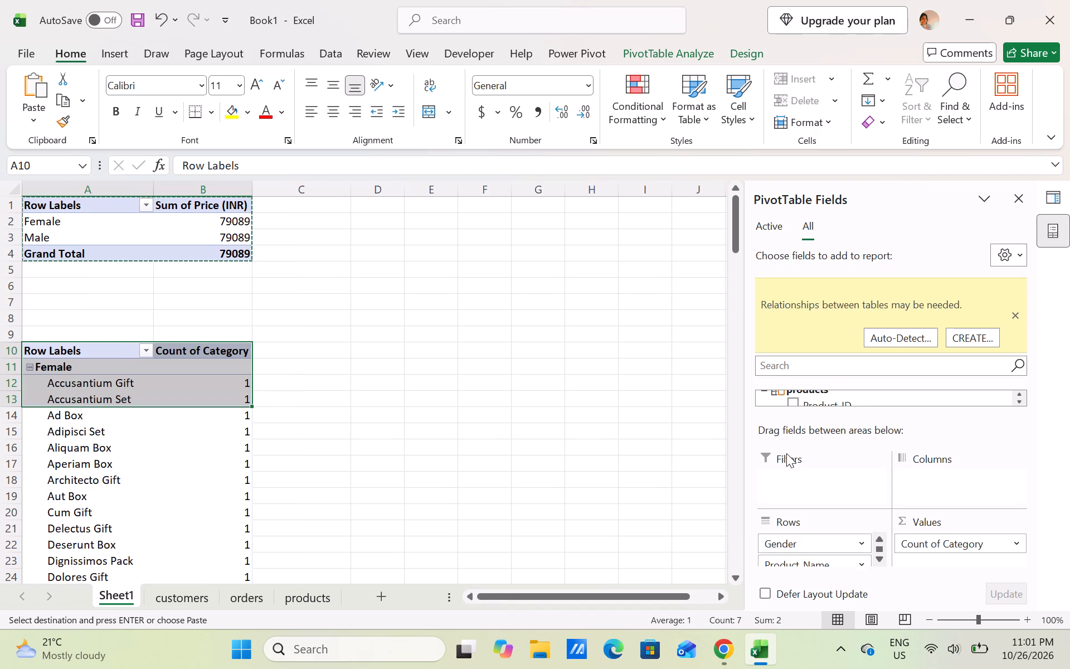
scroll(786, 453, "down", 1)
left_click(858, 539)
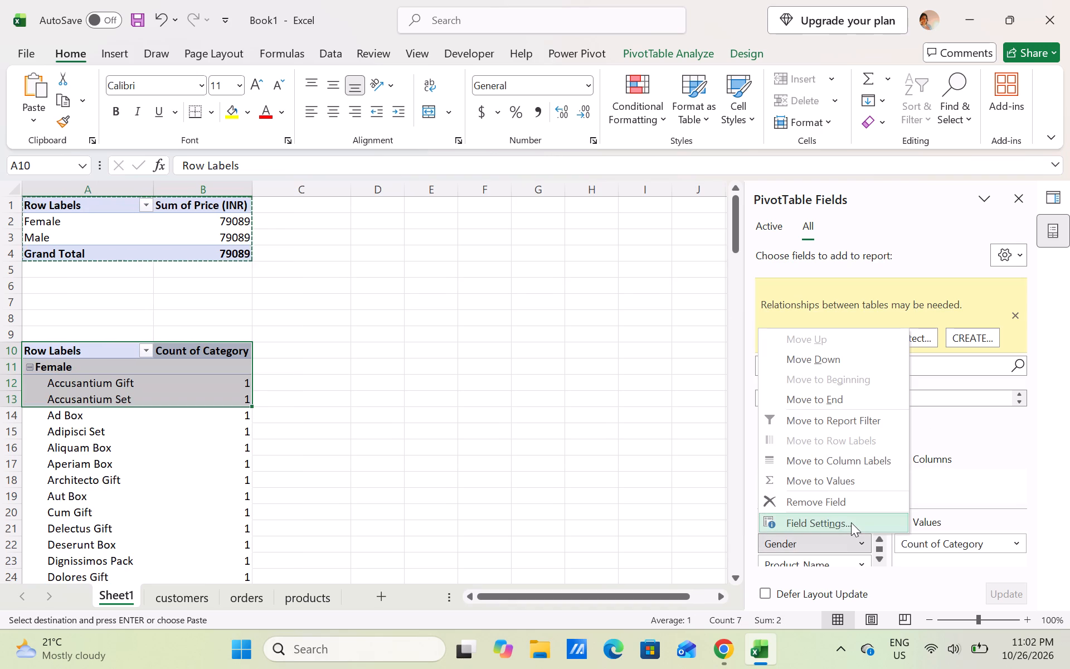
left_click(849, 508)
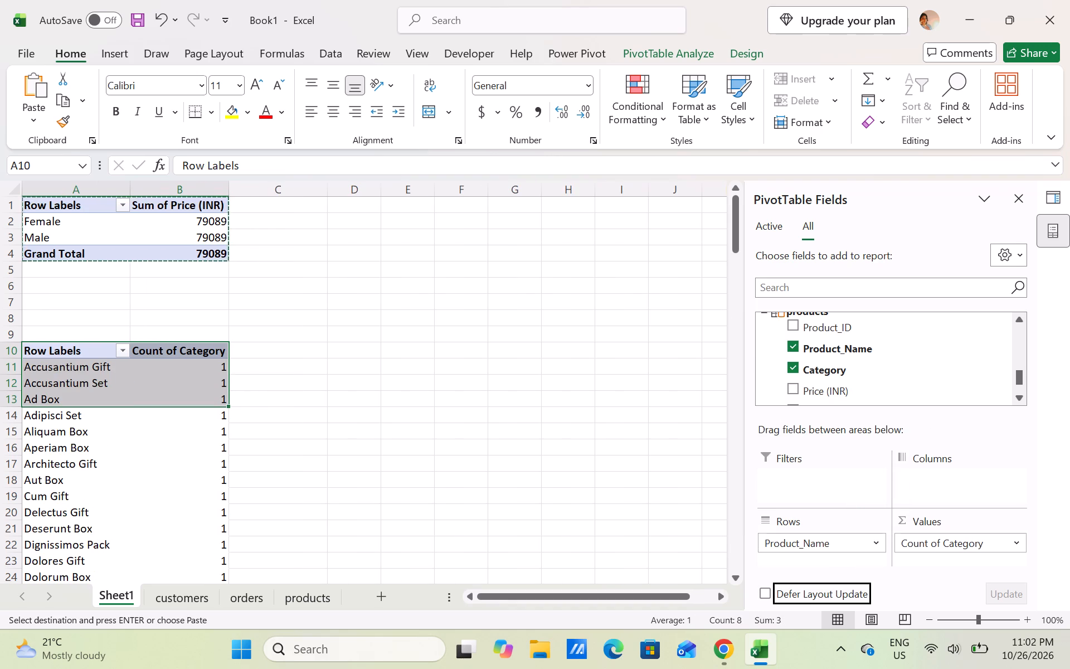
Replace Category in the product PivotTable's Values with Price (INR) from the first products table.
scroll(401, 467, "down", 1)
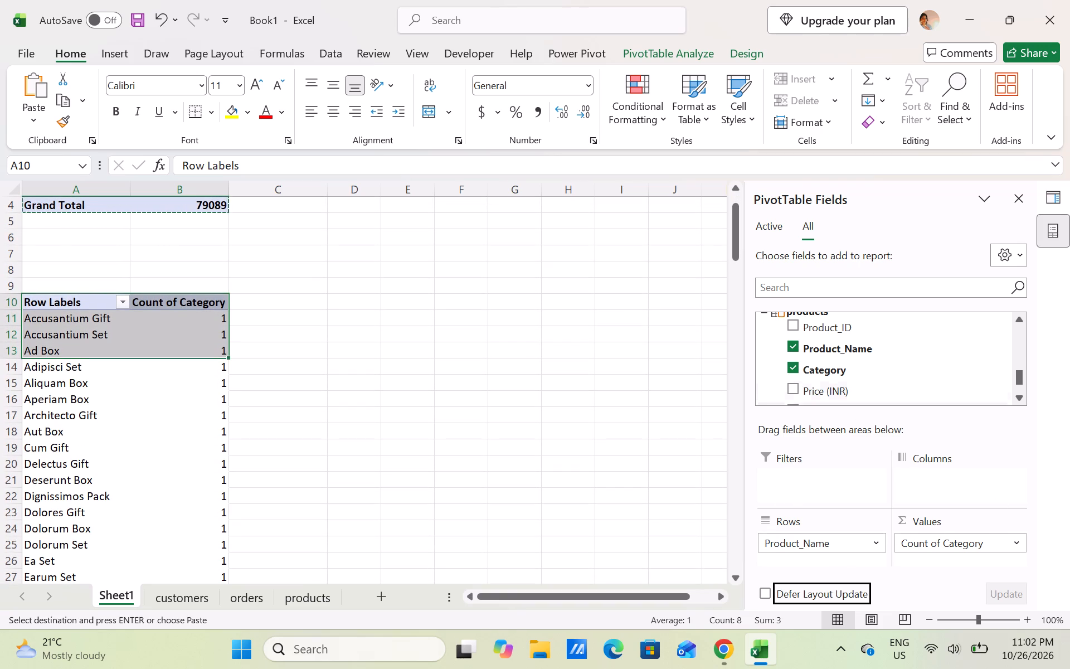
scroll(815, 369, "down", 1)
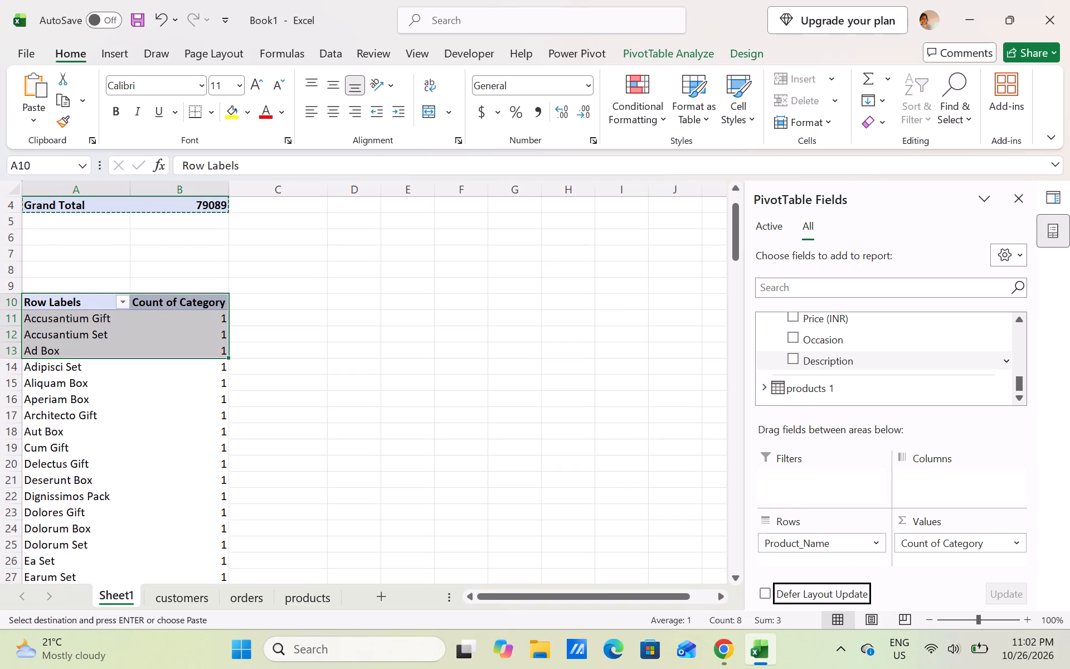
scroll(815, 369, "down", 1)
scroll(792, 361, "up", 3)
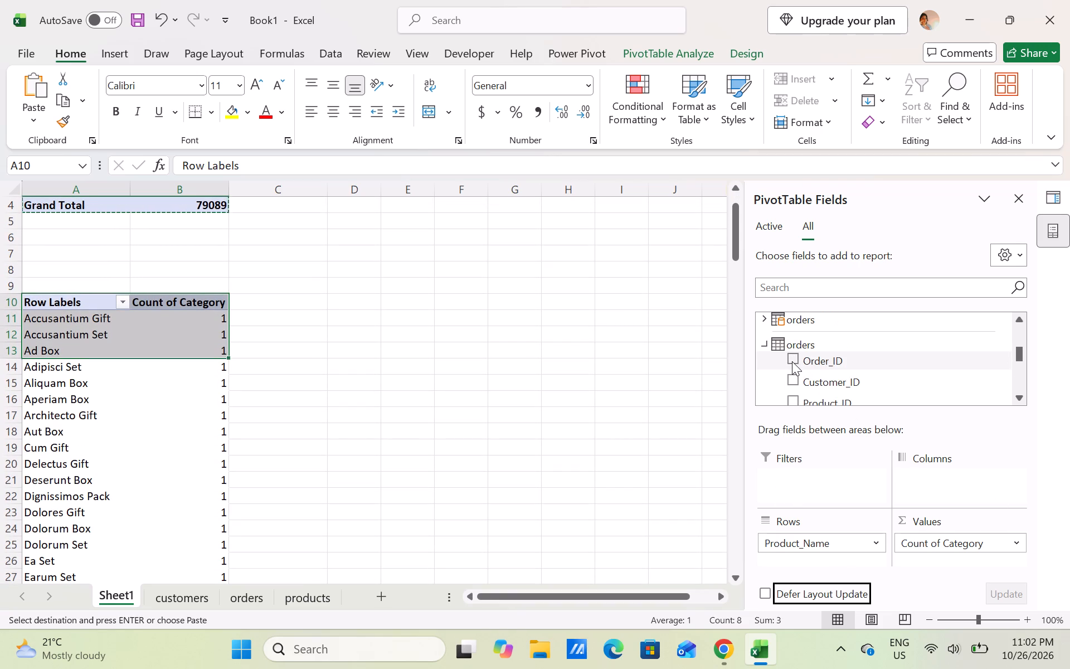
scroll(792, 361, "down", 4)
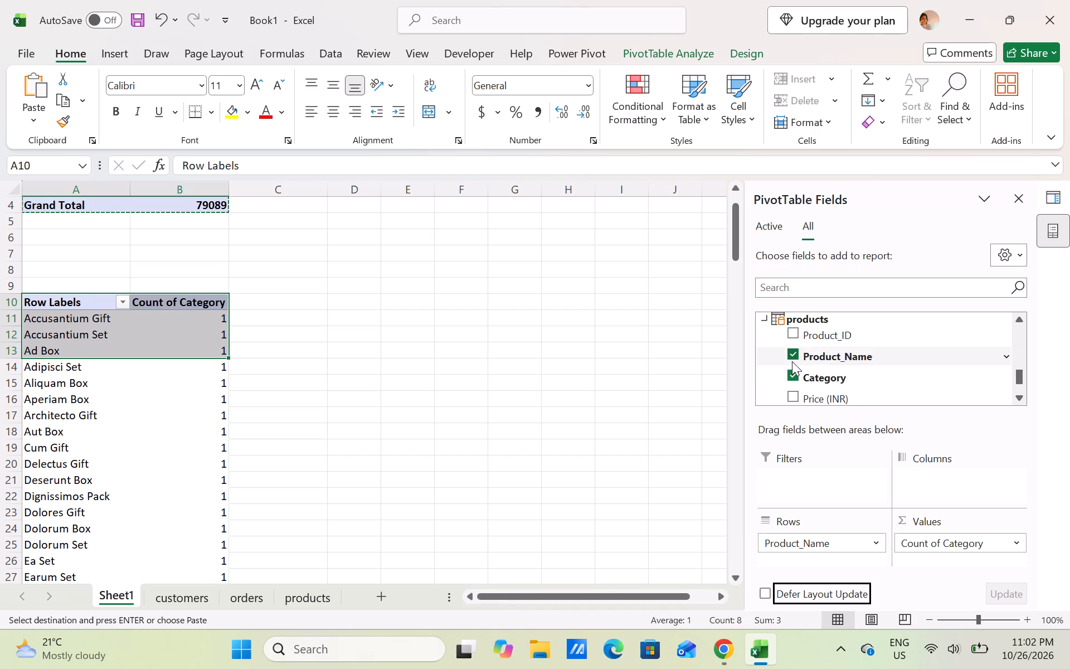
scroll(792, 361, "down", 2)
left_click_drag(818, 355, 946, 533)
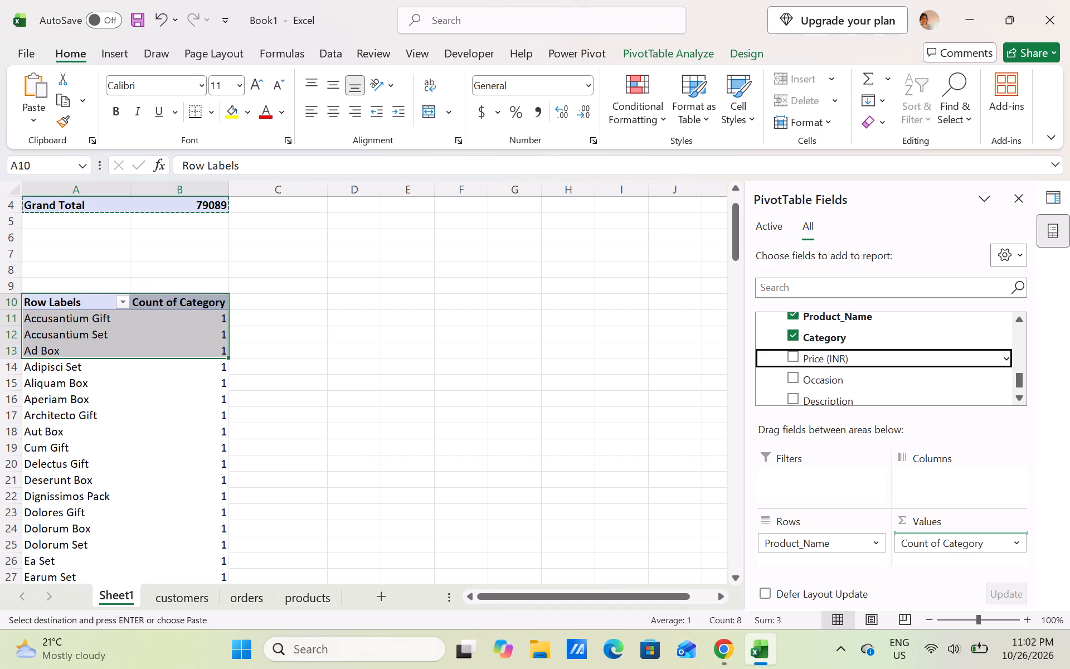
left_click_drag(946, 533, 949, 544)
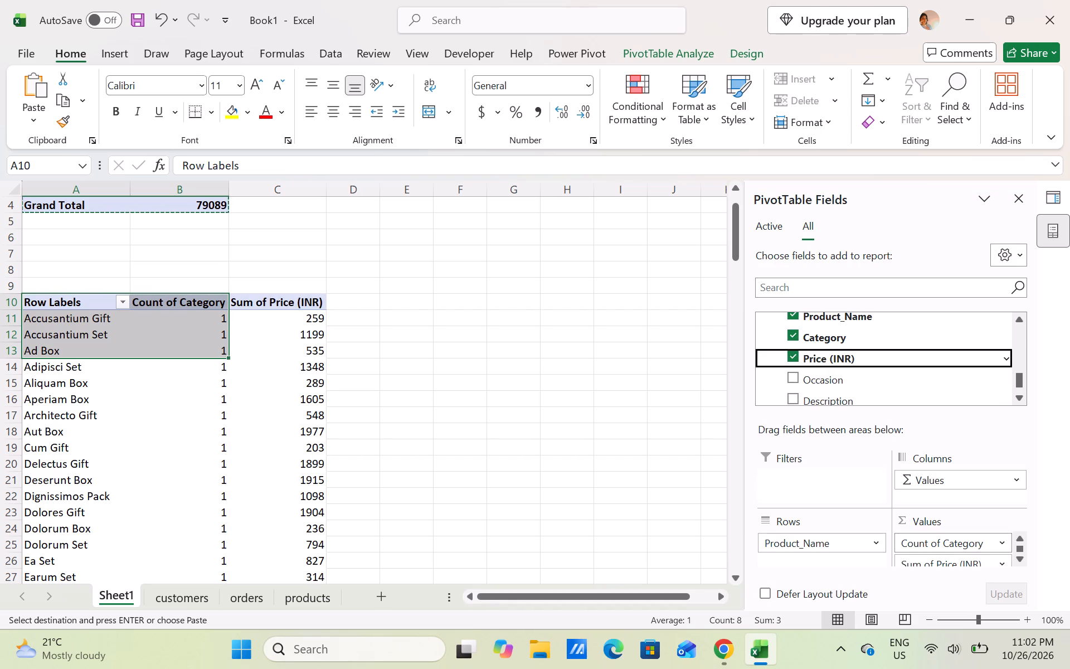
left_click(1006, 545)
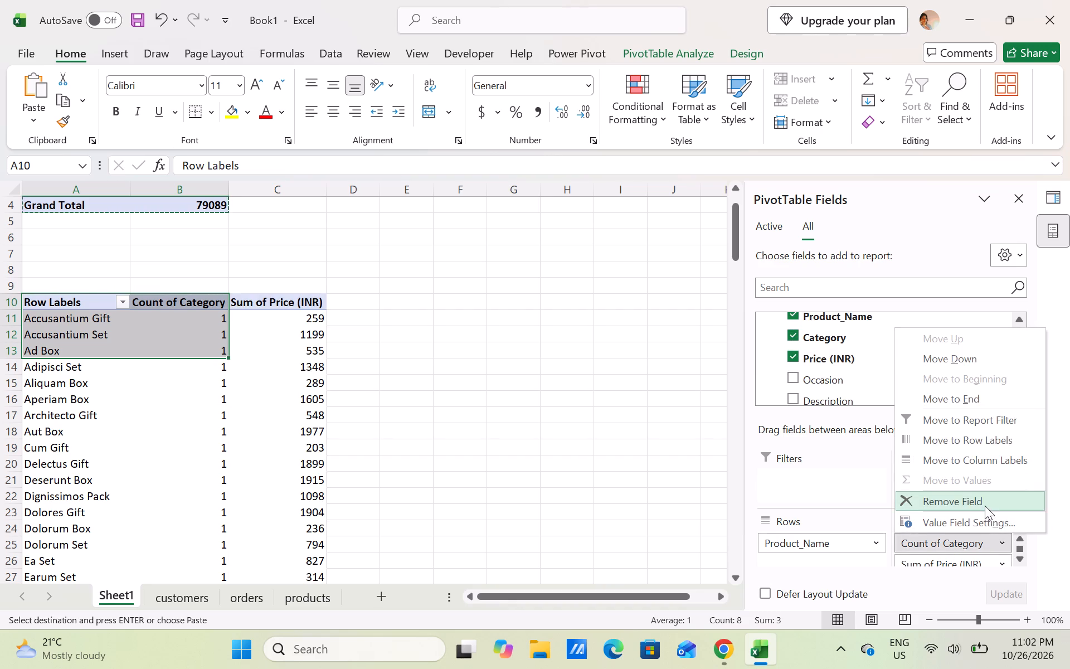
left_click(985, 506)
Review the product price PivotTable on Sheet1 from its first product row down to the Grand Total.
left_click(548, 376)
scroll(548, 376, "down", 2)
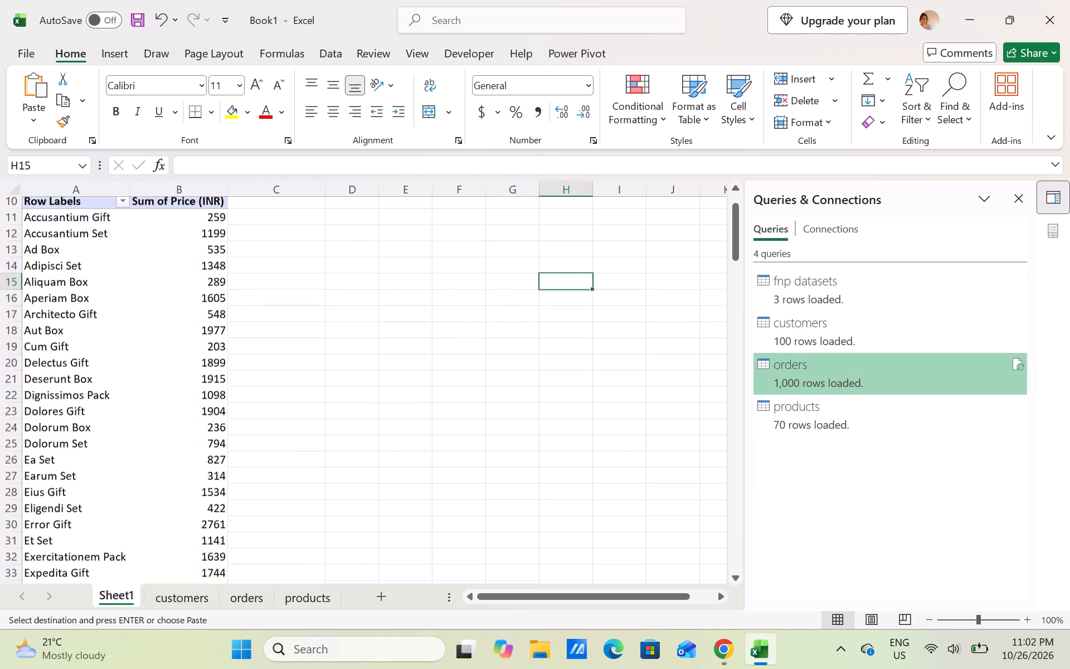
scroll(548, 376, "down", 8)
scroll(548, 376, "up", 2)
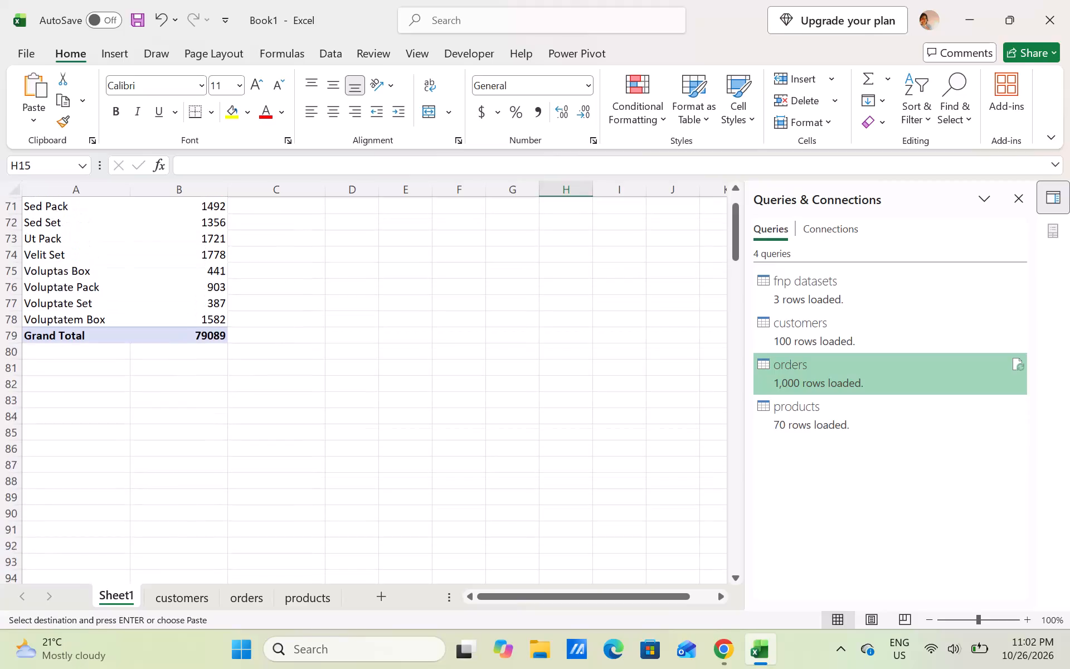
scroll(548, 376, "up", 10)
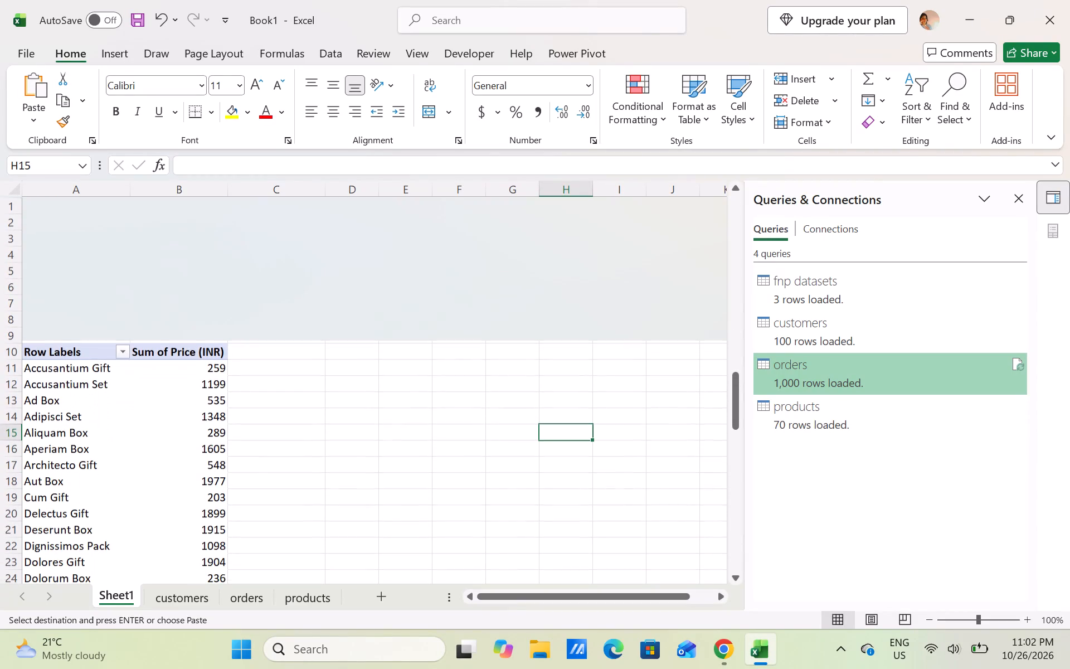
scroll(403, 380, "down", 1)
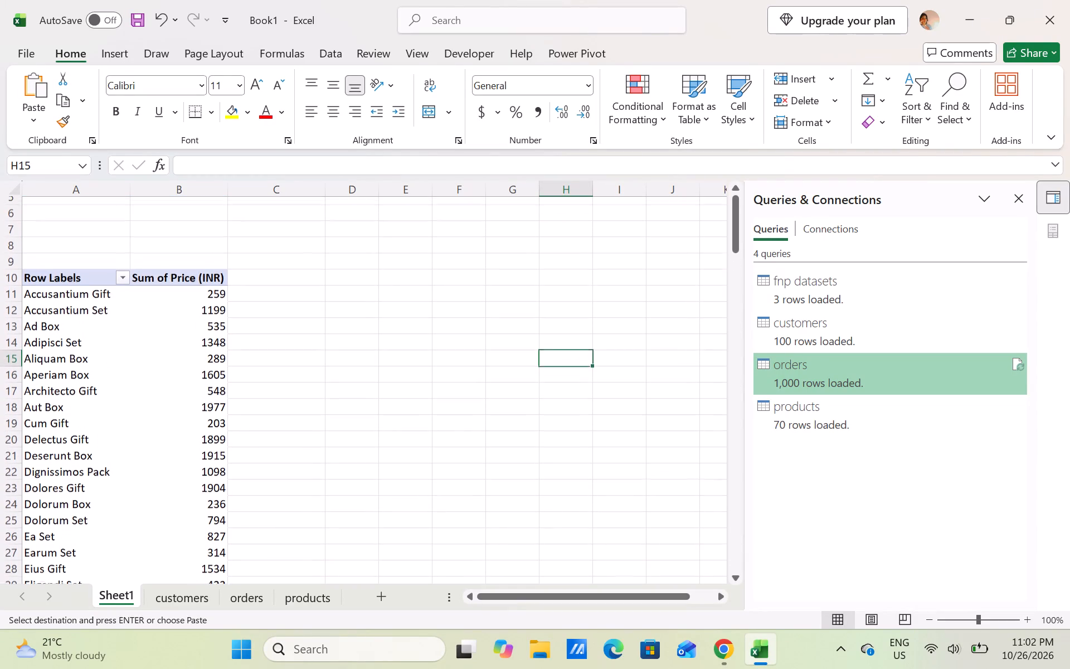
scroll(403, 380, "down", 1)
scroll(203, 391, "down", 1)
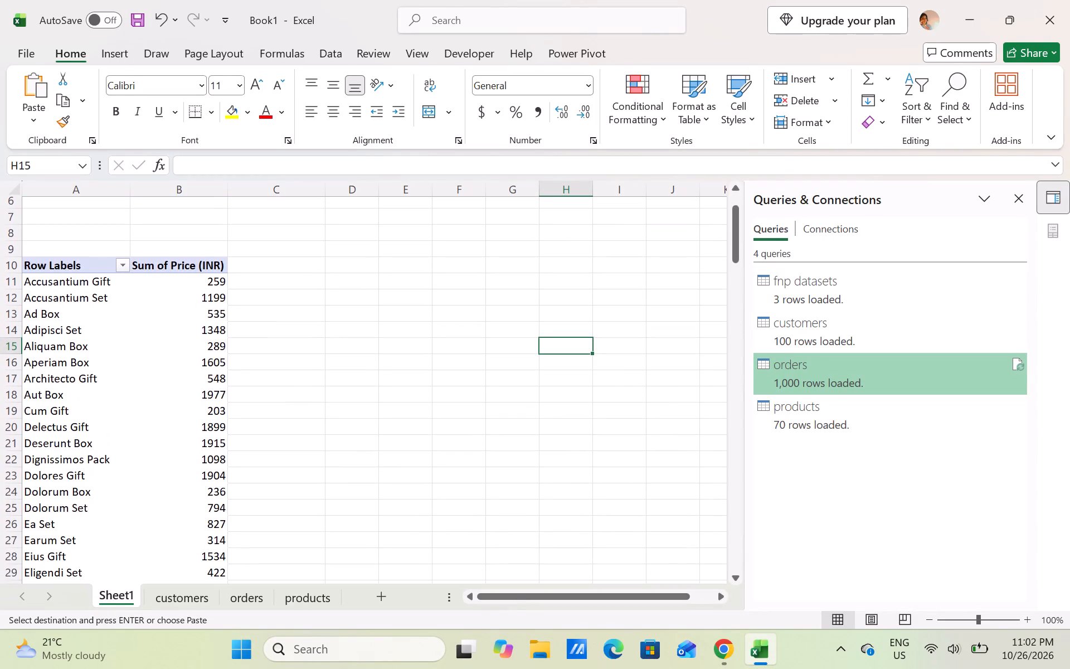
scroll(203, 391, "down", 1)
scroll(147, 407, "down", 2)
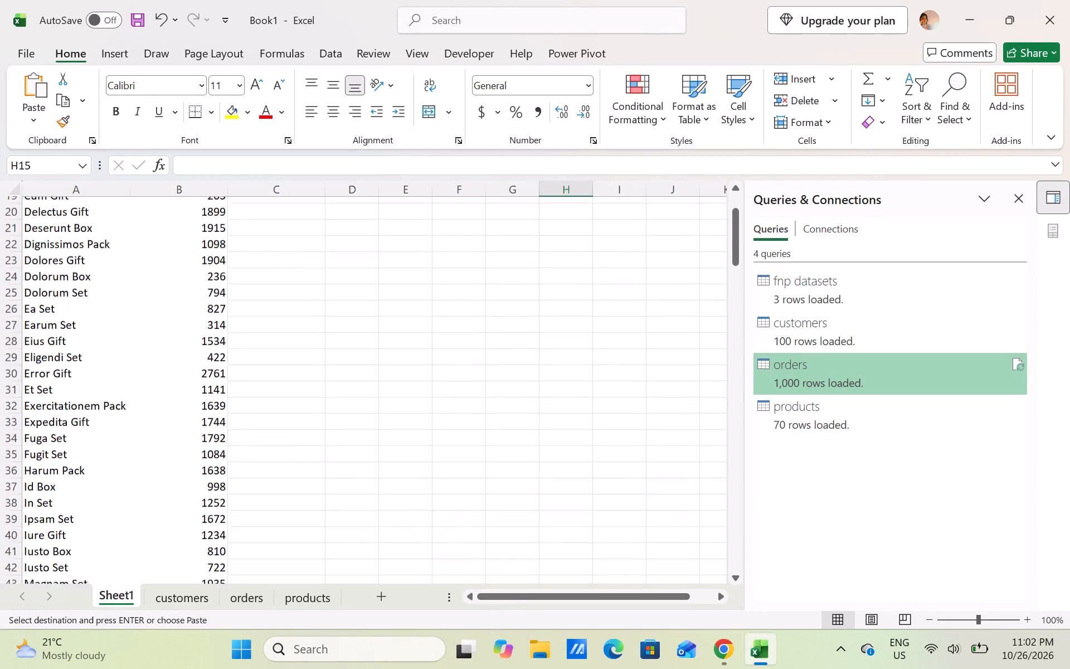
scroll(147, 407, "down", 5)
scroll(147, 407, "up", 3)
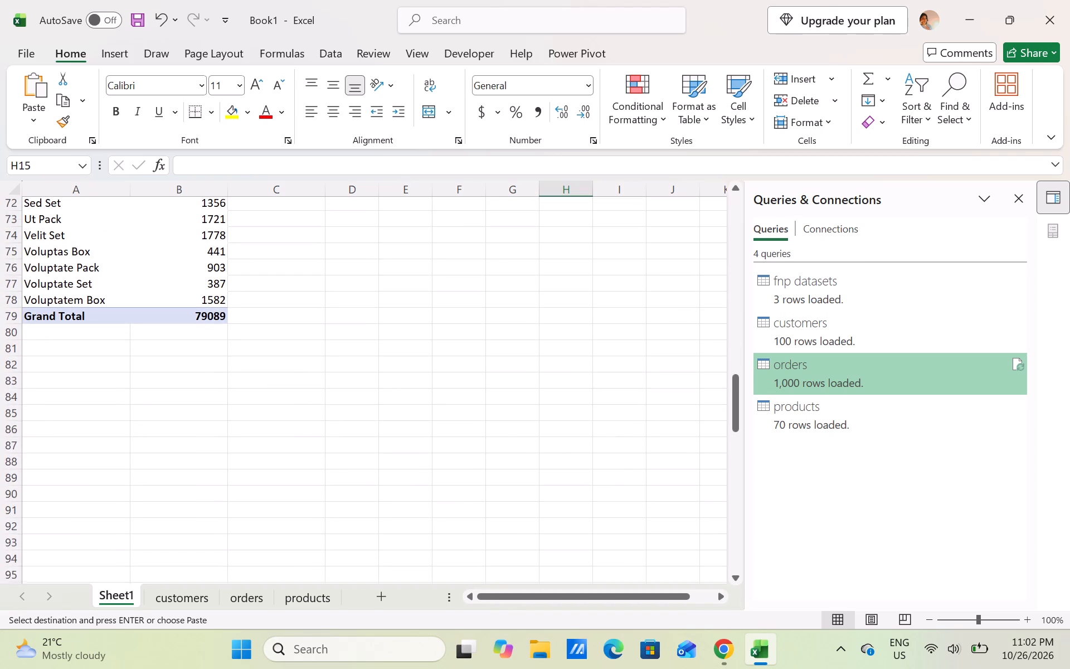
scroll(147, 407, "up", 3)
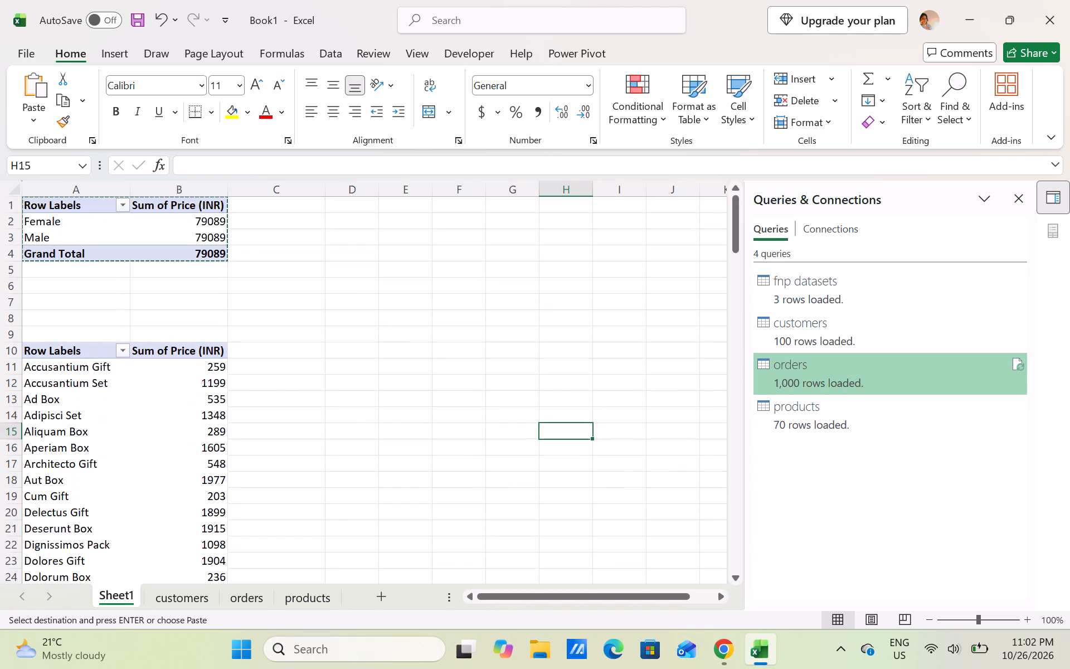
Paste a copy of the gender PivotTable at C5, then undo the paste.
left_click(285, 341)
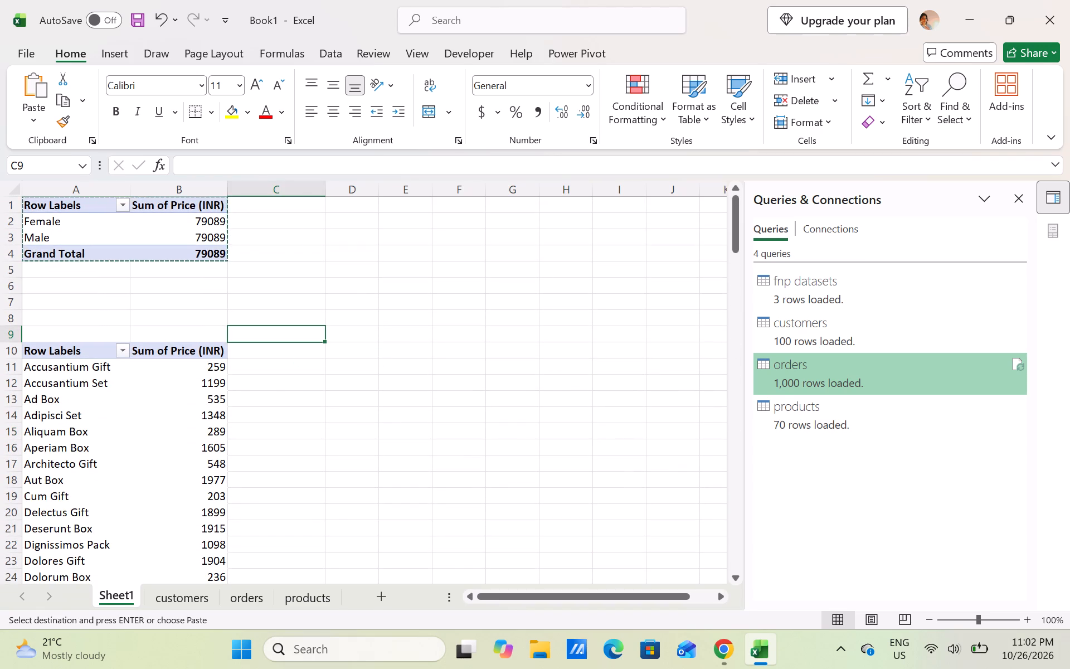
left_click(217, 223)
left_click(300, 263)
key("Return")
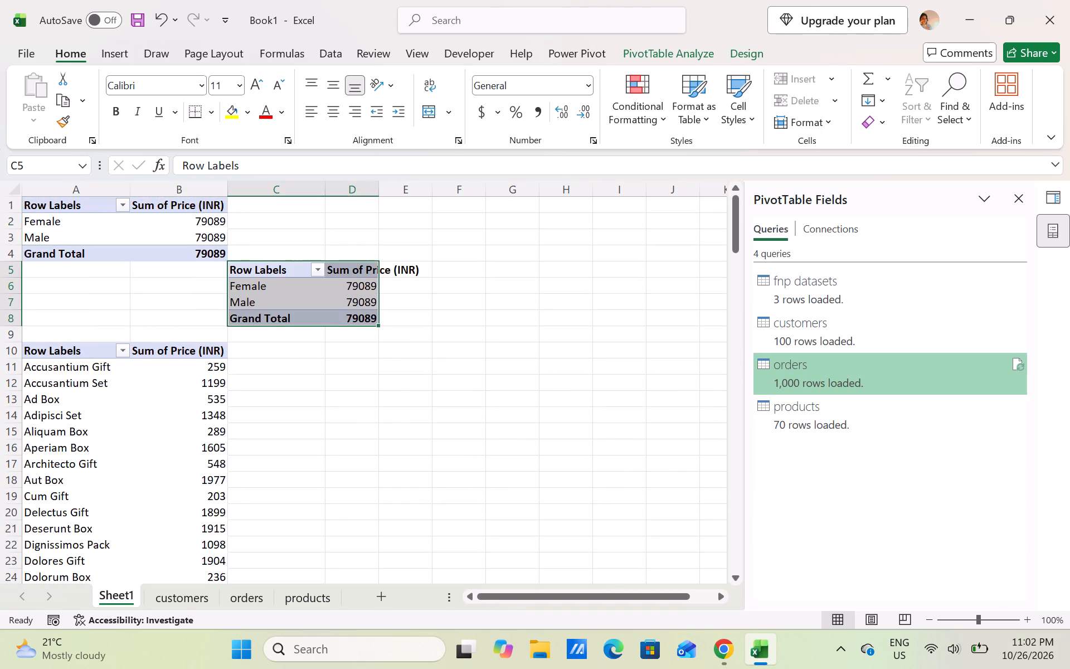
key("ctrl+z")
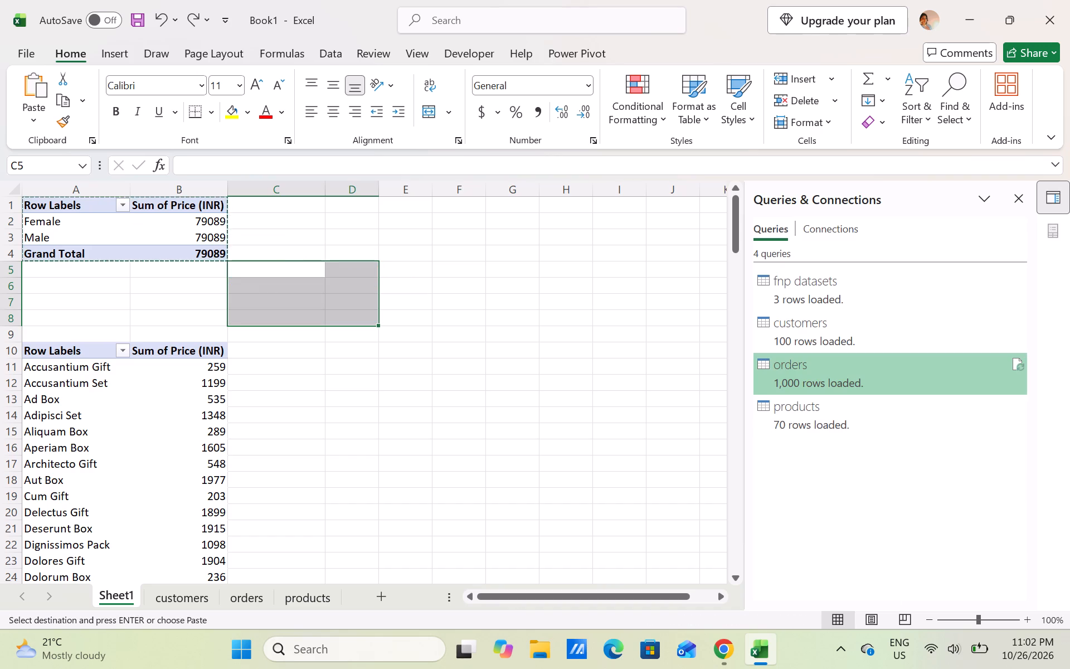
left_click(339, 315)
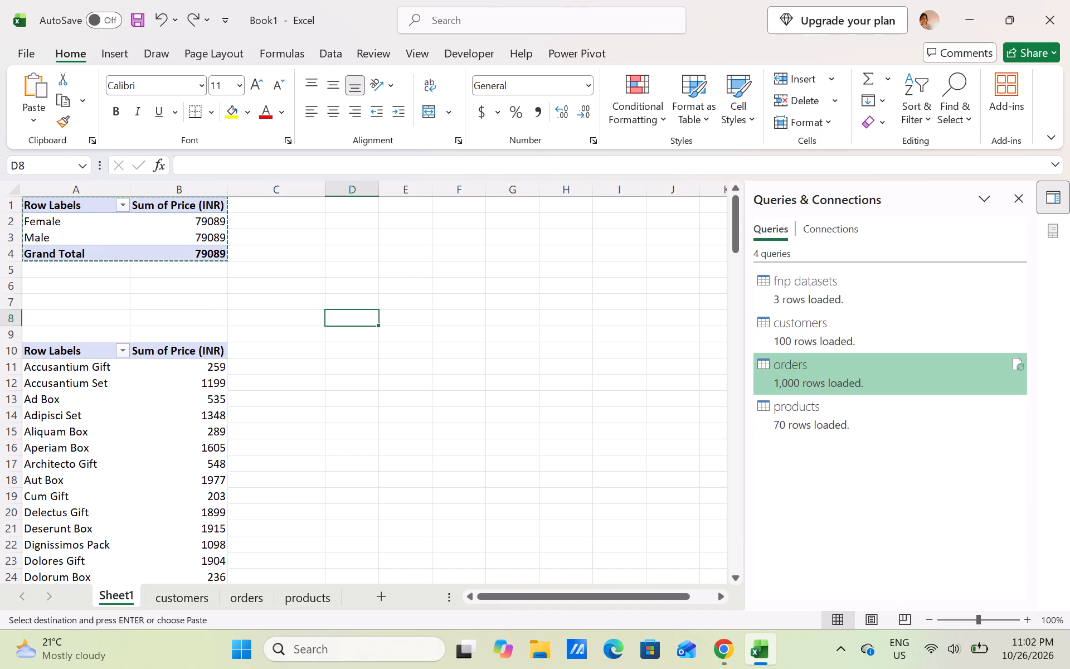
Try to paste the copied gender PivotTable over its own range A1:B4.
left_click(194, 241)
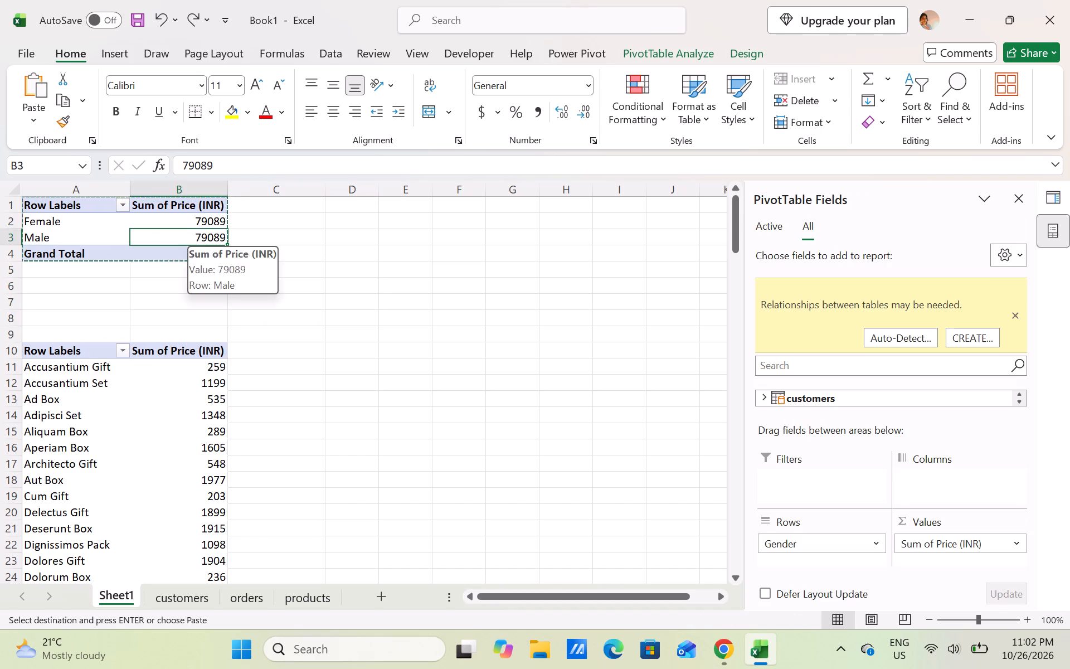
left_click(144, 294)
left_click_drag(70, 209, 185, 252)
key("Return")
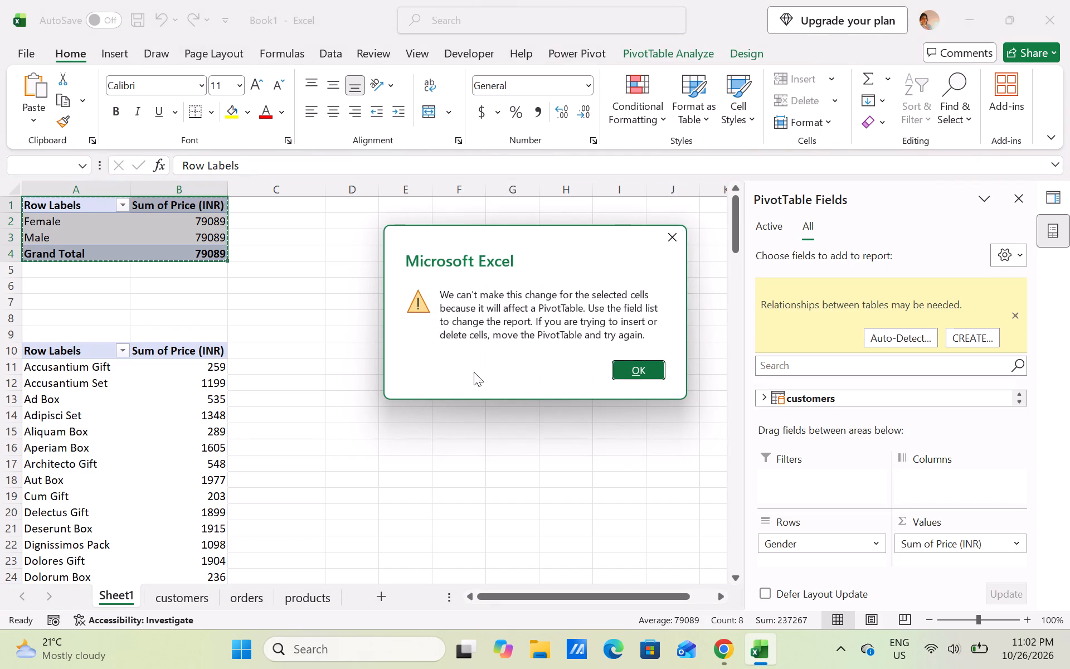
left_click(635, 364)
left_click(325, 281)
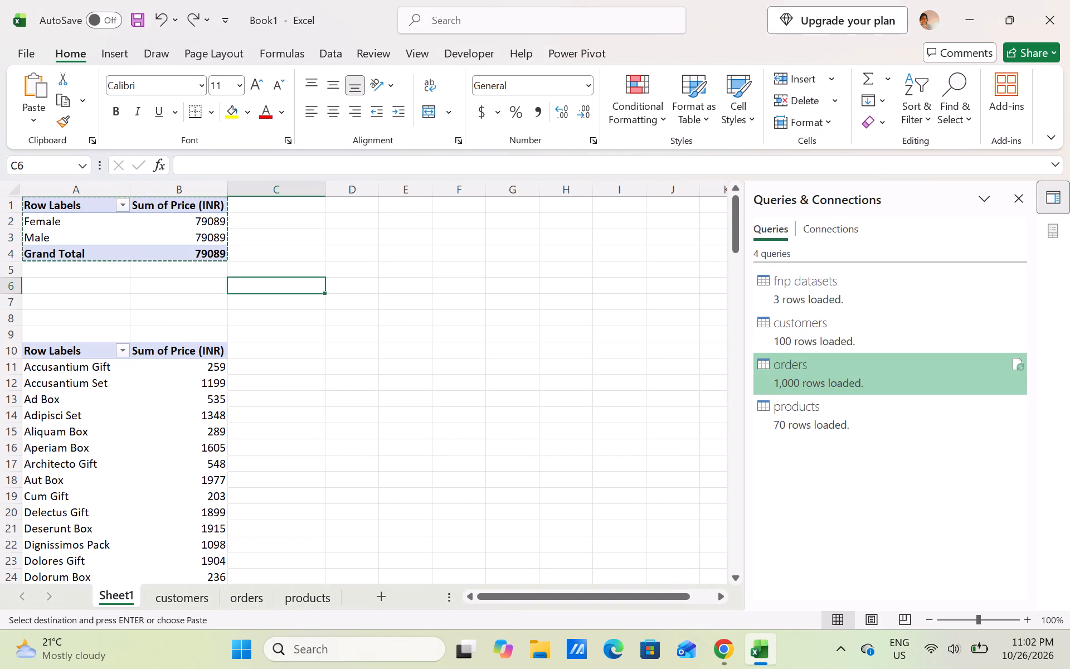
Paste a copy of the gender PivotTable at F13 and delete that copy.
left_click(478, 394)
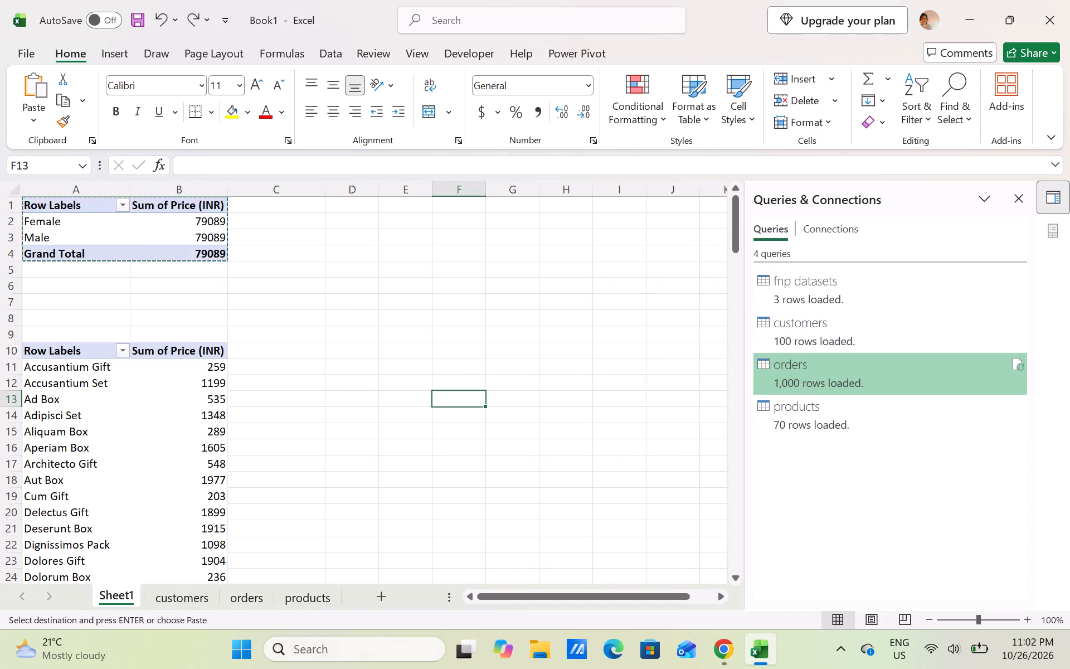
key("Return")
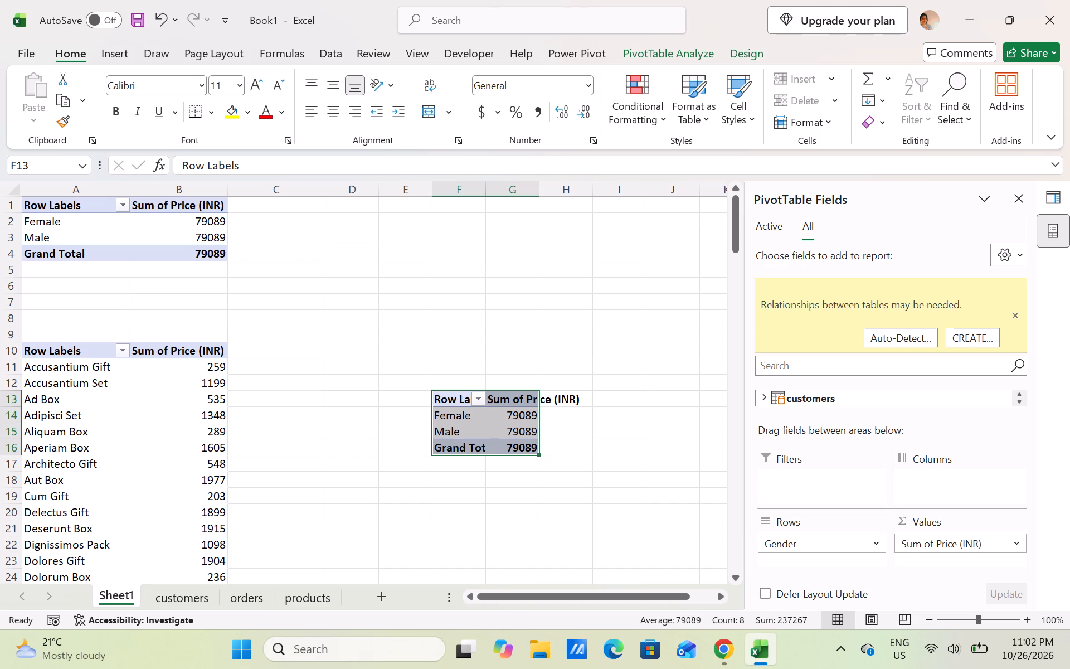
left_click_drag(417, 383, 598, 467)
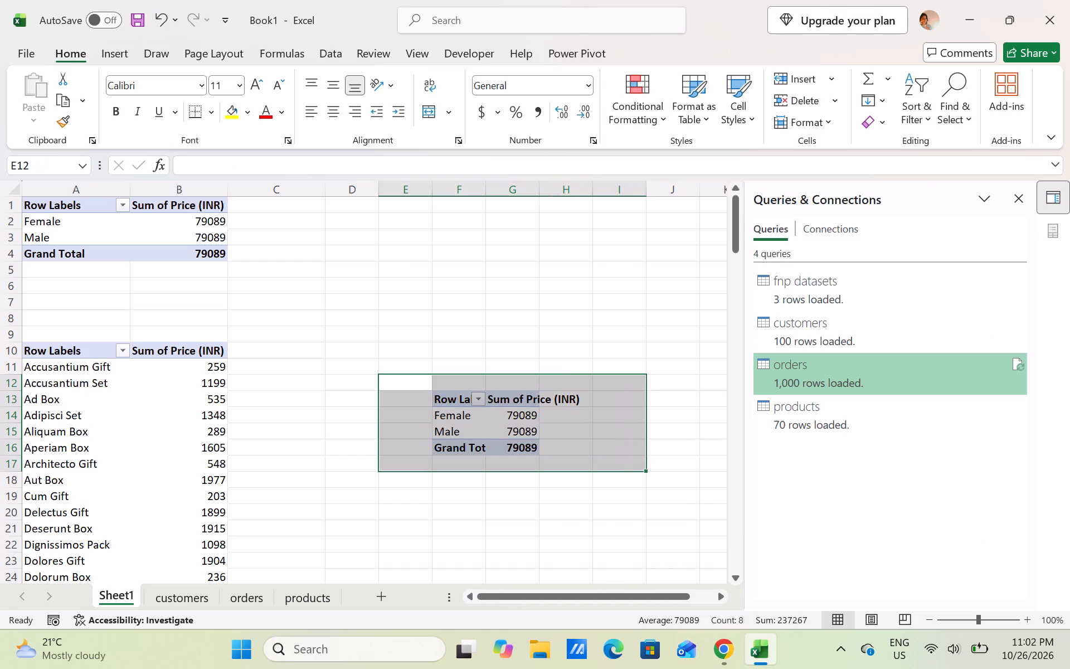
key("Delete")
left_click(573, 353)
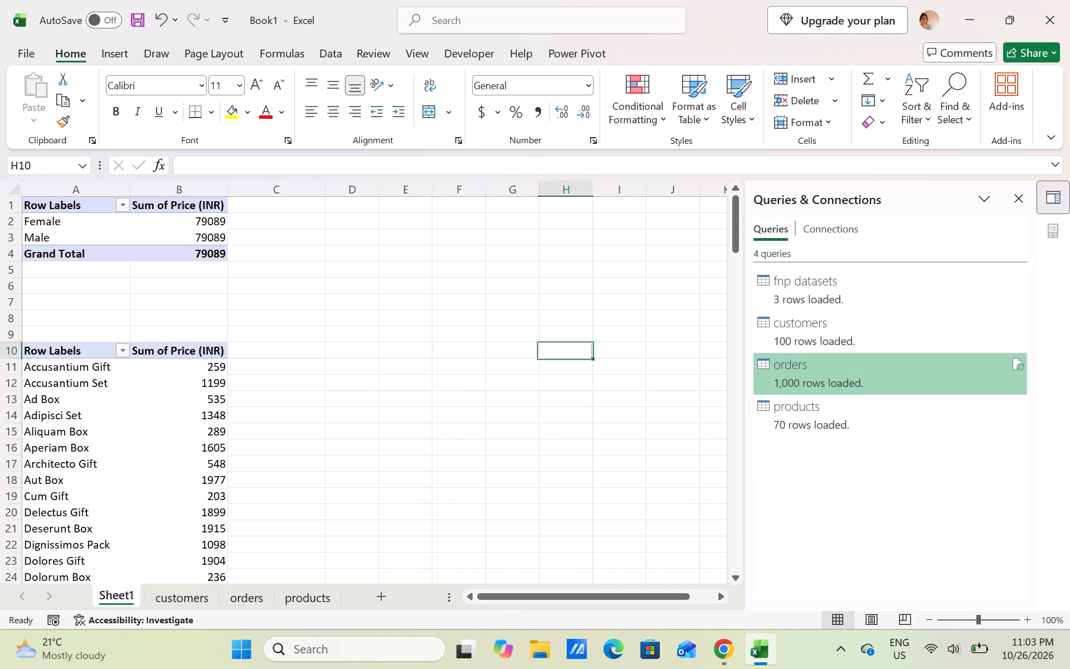
Examine the product price PivotTable on Sheet1 and the fields available to it in the customers and products 1 tables.
scroll(442, 427, "down", 8)
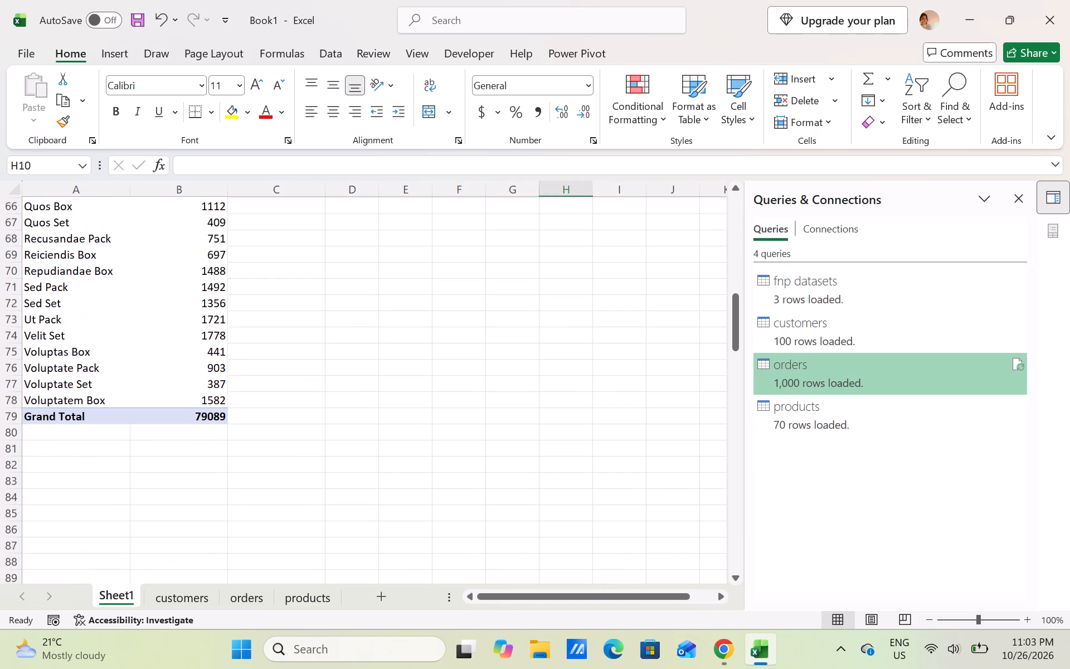
scroll(442, 427, "down", 1)
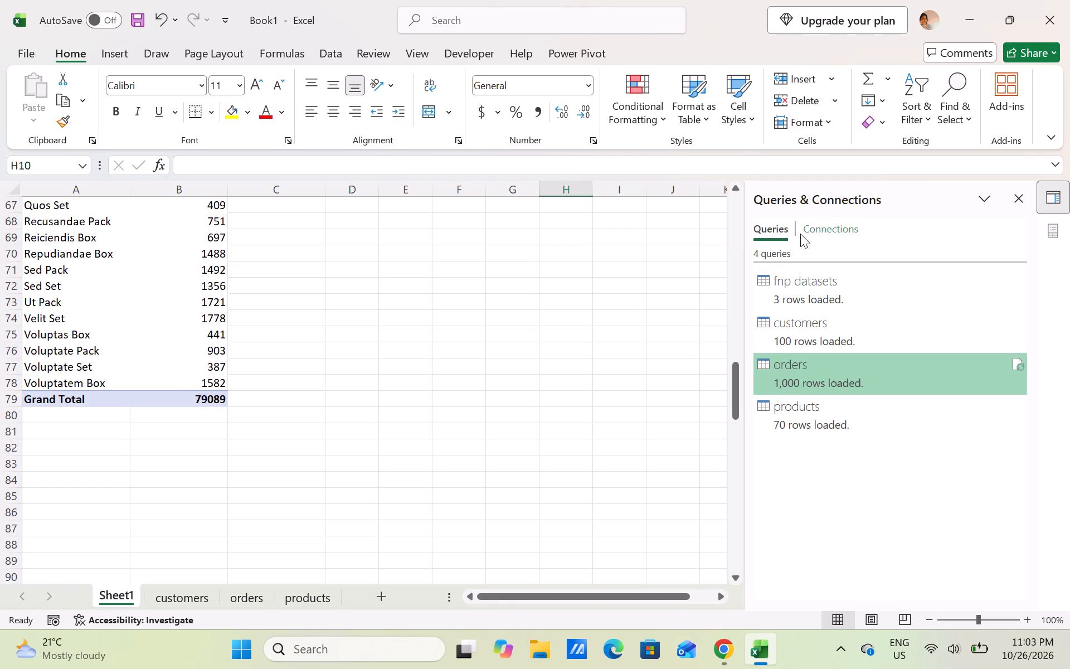
scroll(366, 358, "up", 9)
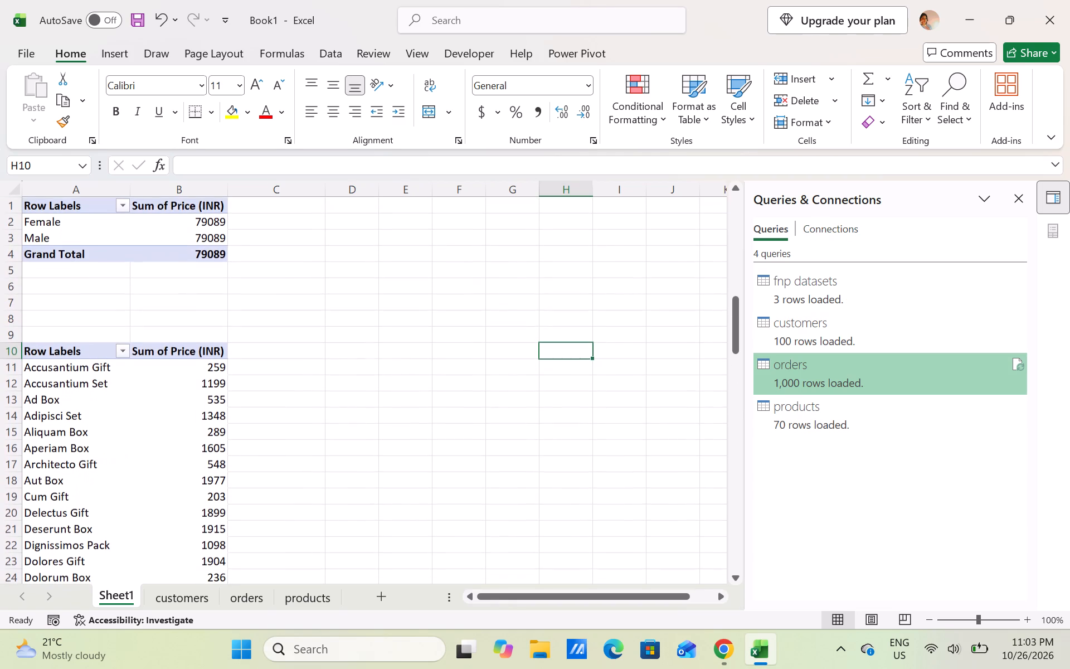
left_click(74, 351)
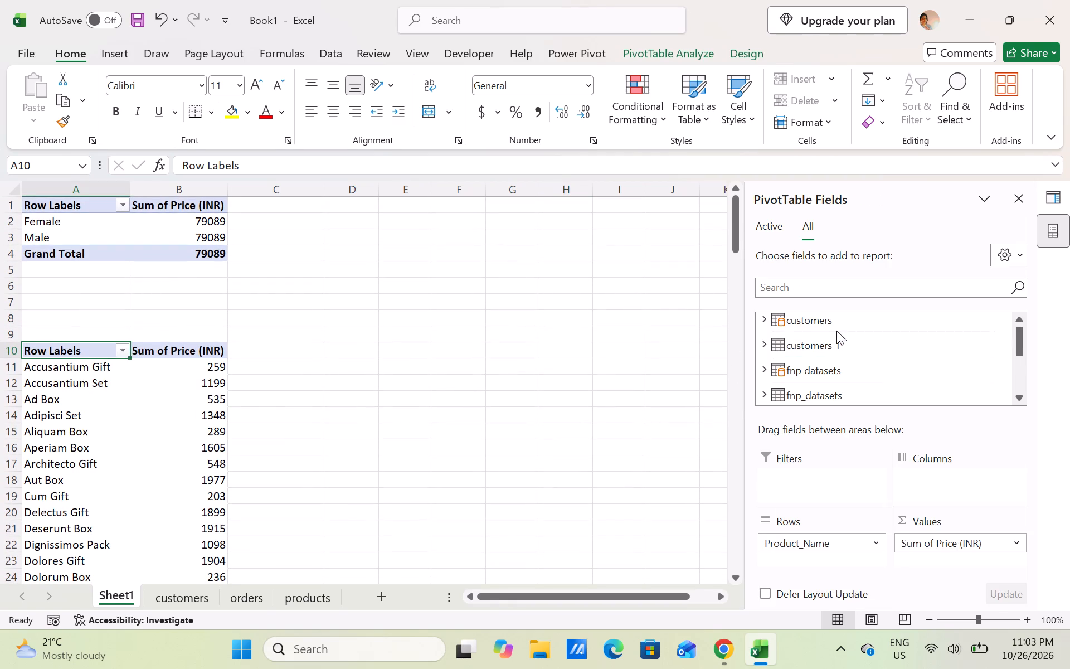
scroll(801, 347, "up", 1)
left_click(766, 319)
scroll(800, 362, "down", 2)
scroll(800, 362, "up", 1)
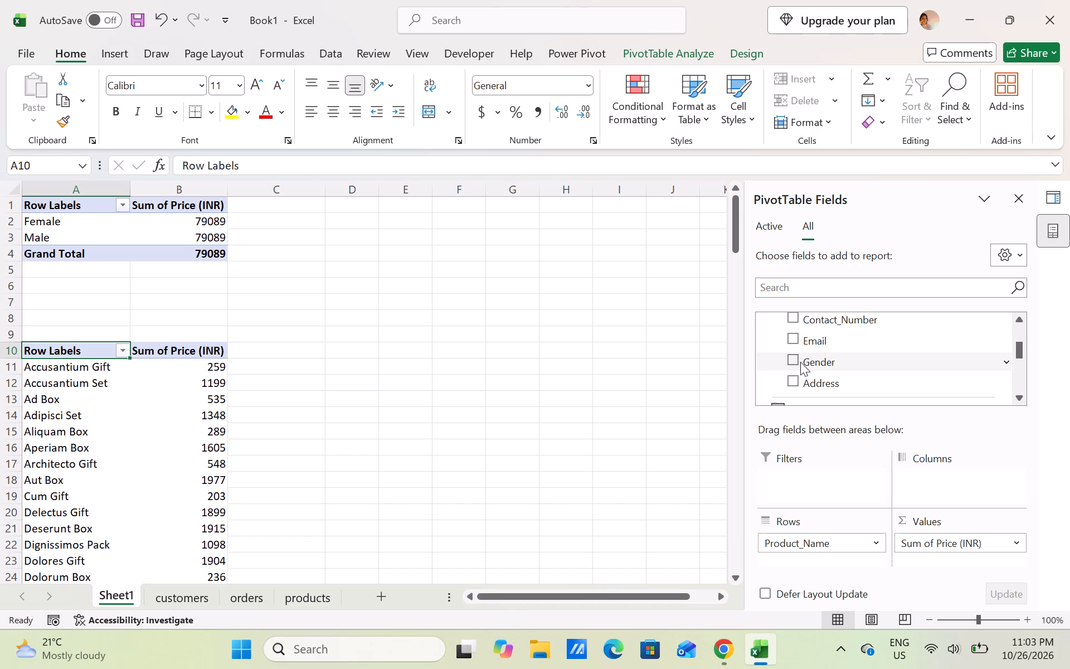
scroll(800, 362, "up", 1)
left_click(764, 314)
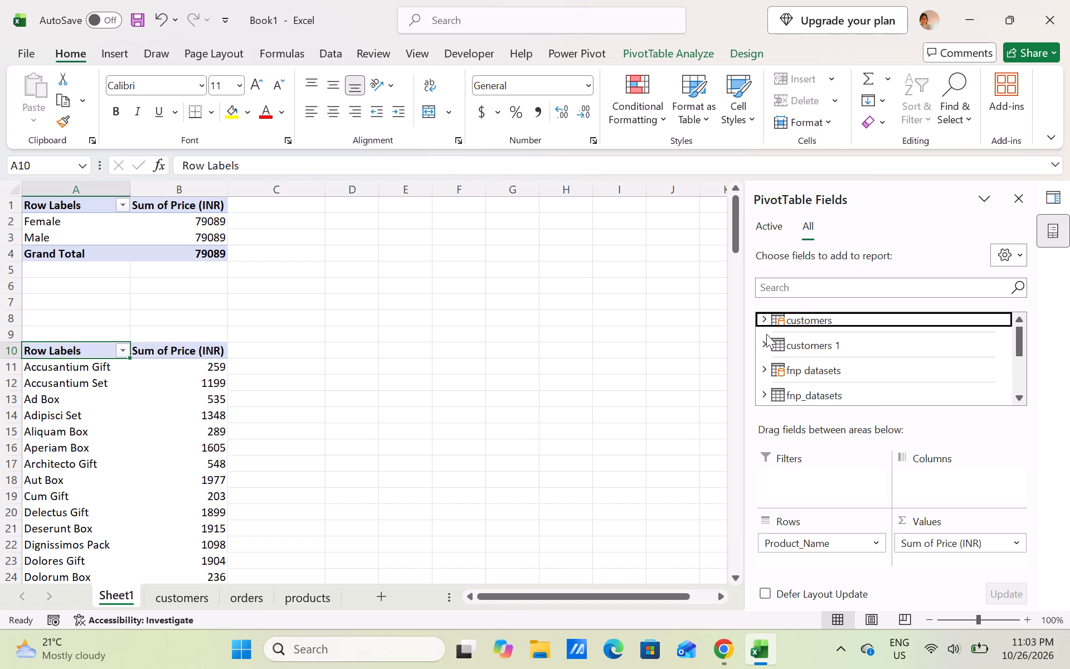
scroll(763, 354, "down", 2)
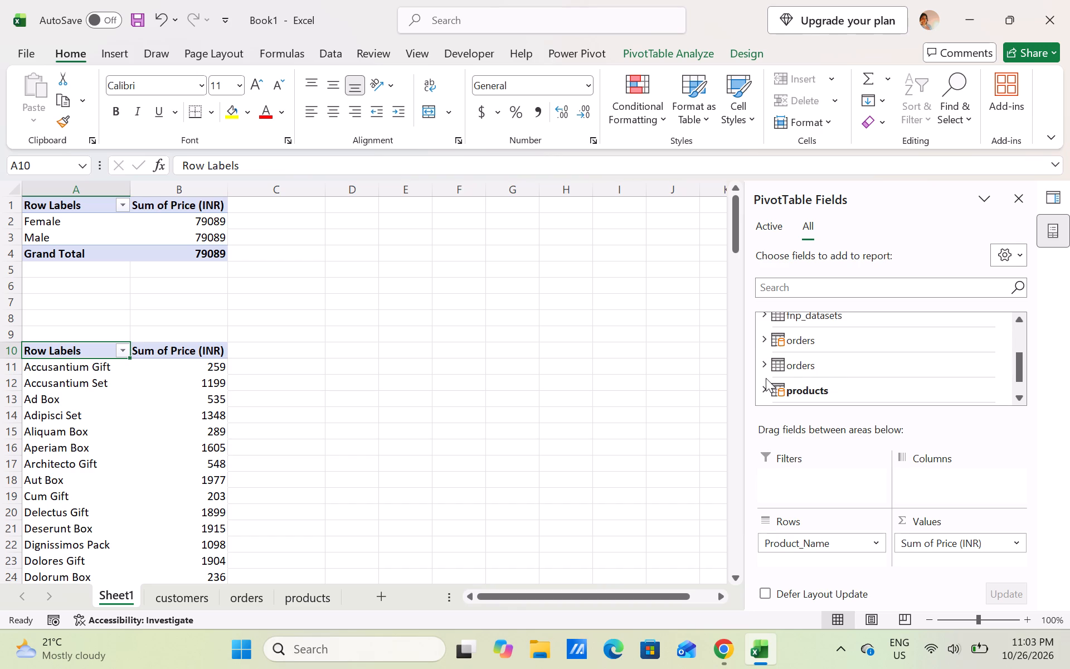
scroll(766, 378, "down", 1)
left_click(764, 384)
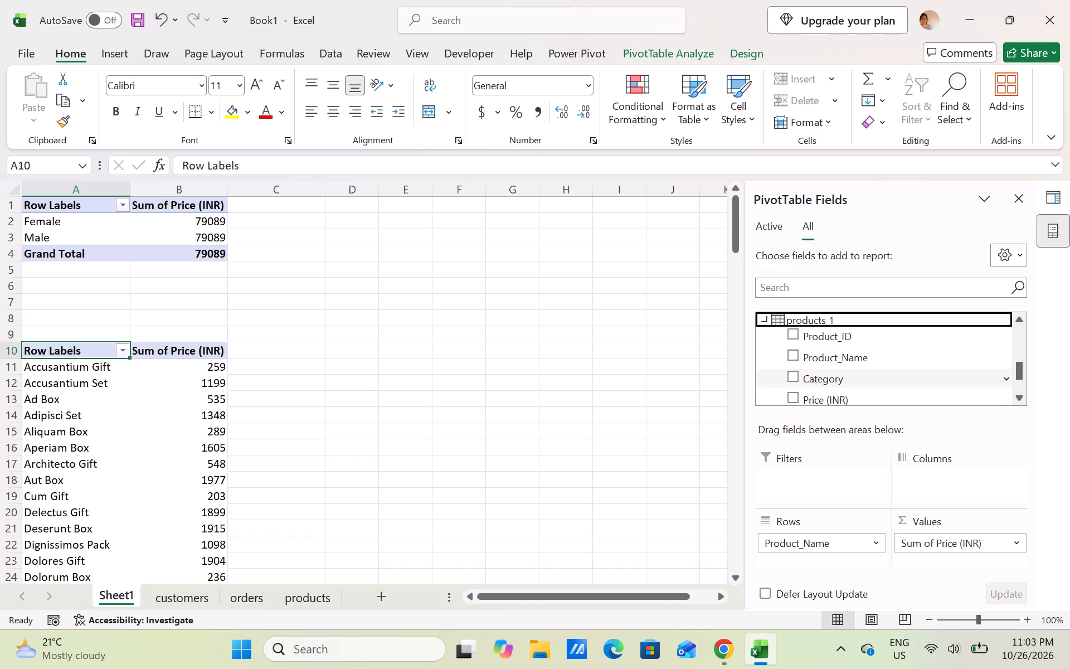
scroll(764, 384, "down", 2)
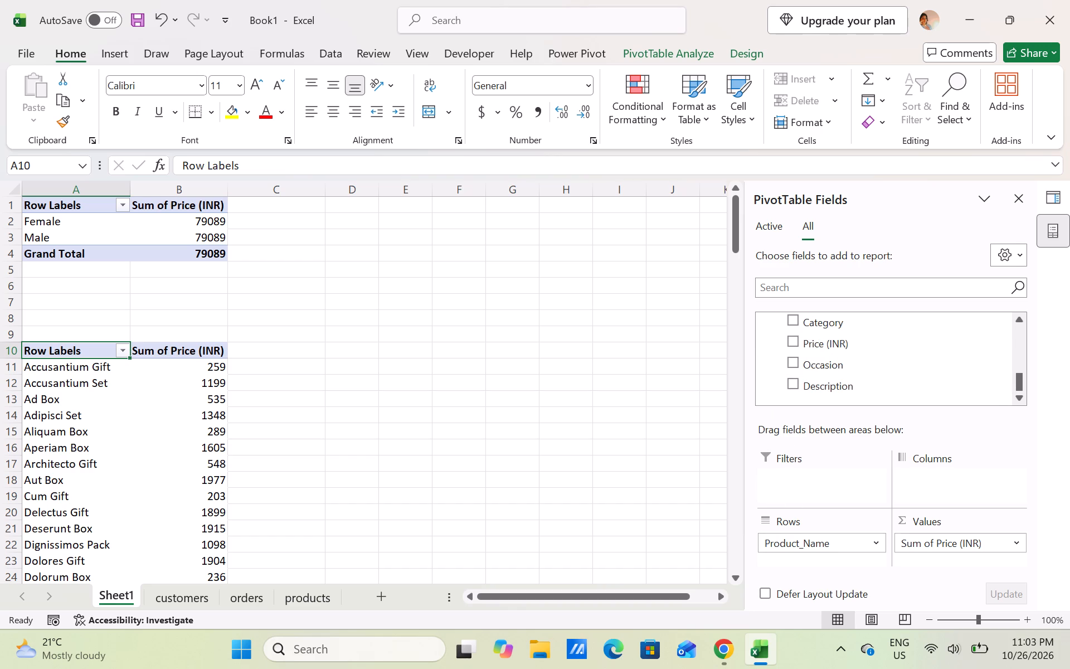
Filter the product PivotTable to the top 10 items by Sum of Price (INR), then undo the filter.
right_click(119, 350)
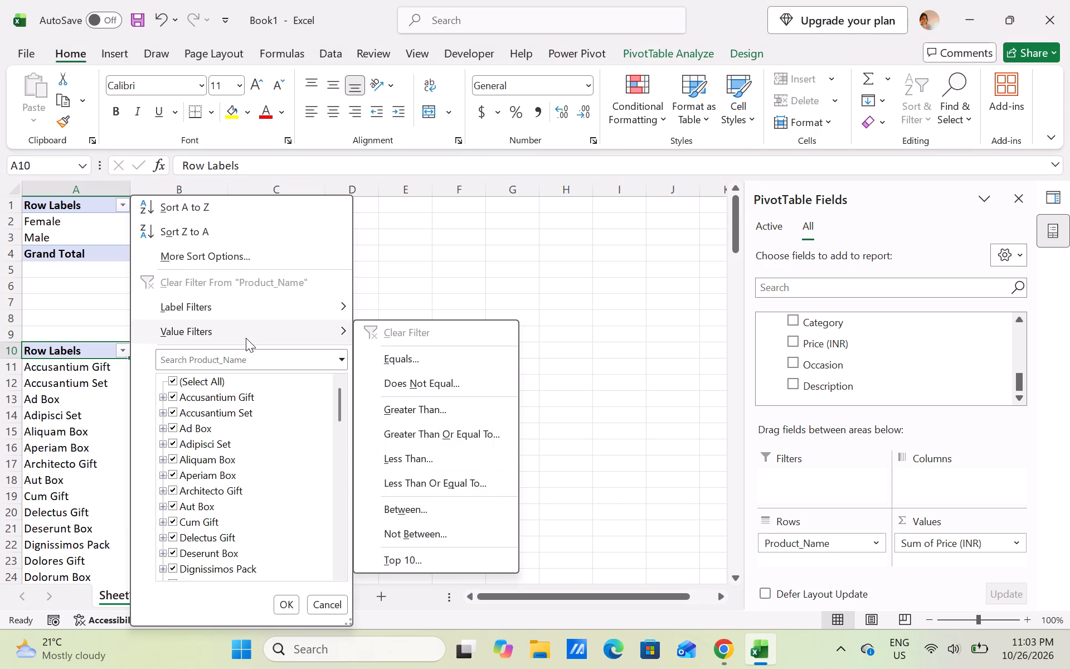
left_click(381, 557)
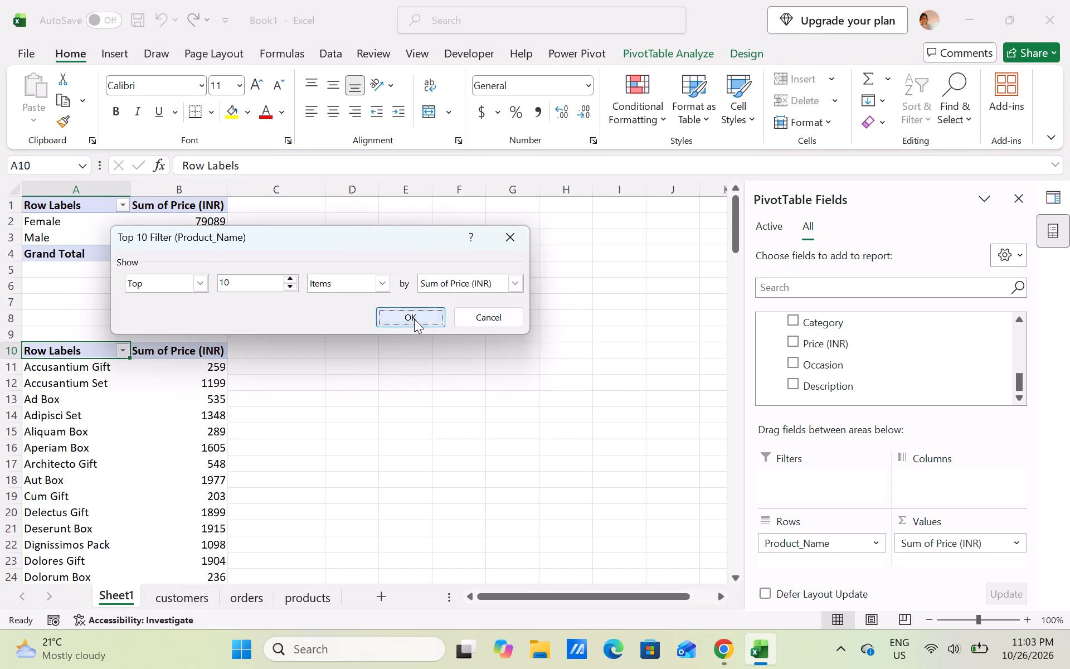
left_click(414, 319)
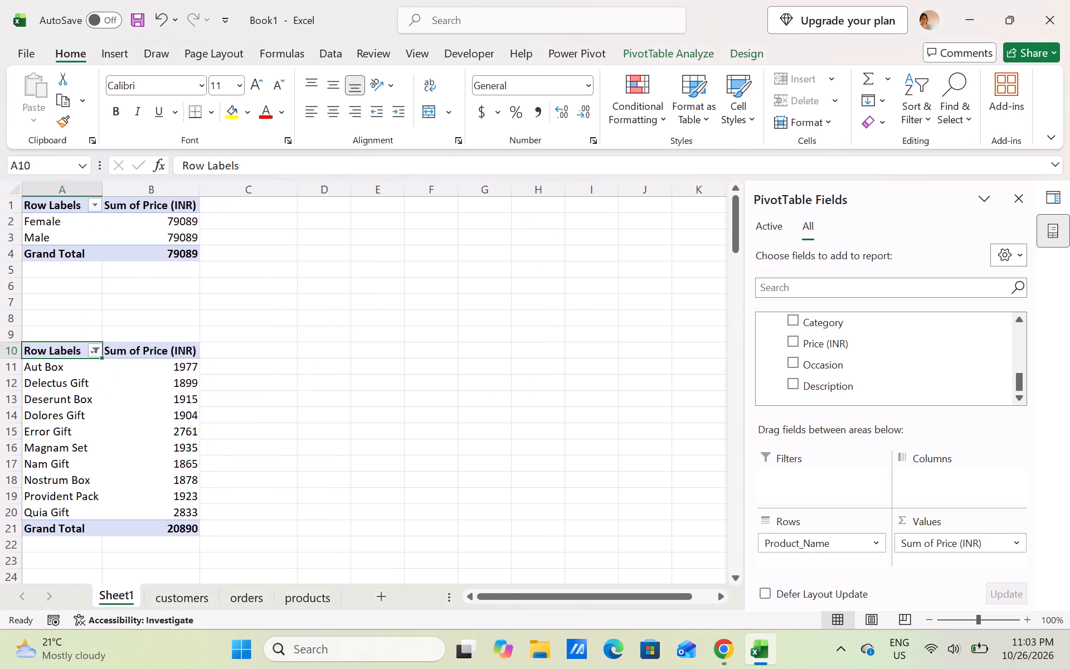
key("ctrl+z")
Review the full product PivotTable on Sheet1 and the tables on the customers, orders and products sheets.
scroll(342, 471, "down", 2)
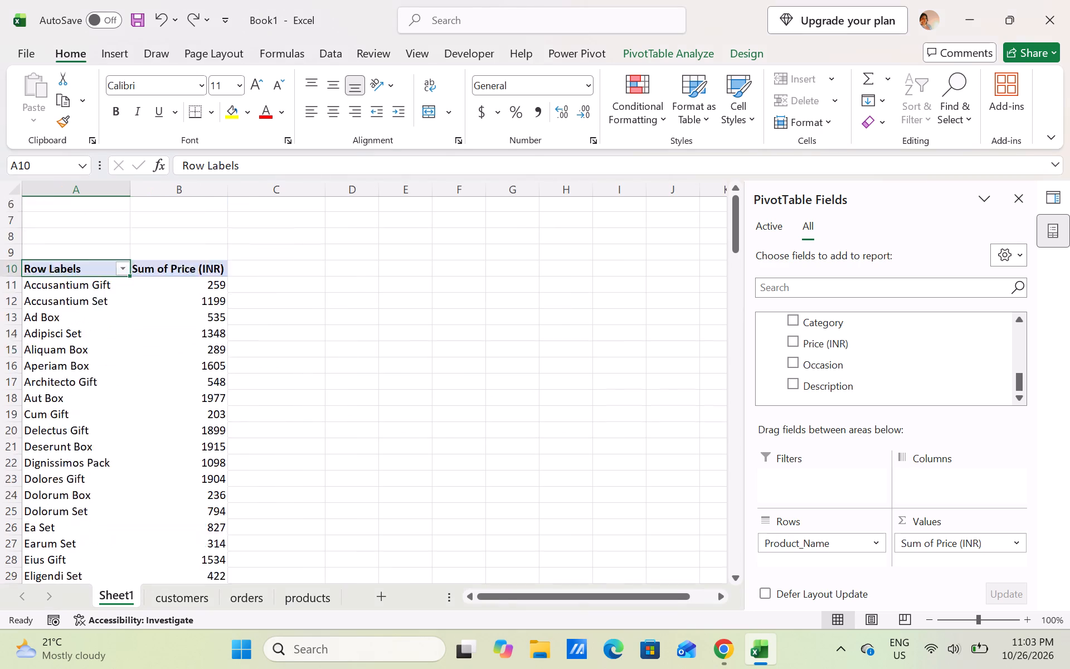
scroll(342, 471, "down", 7)
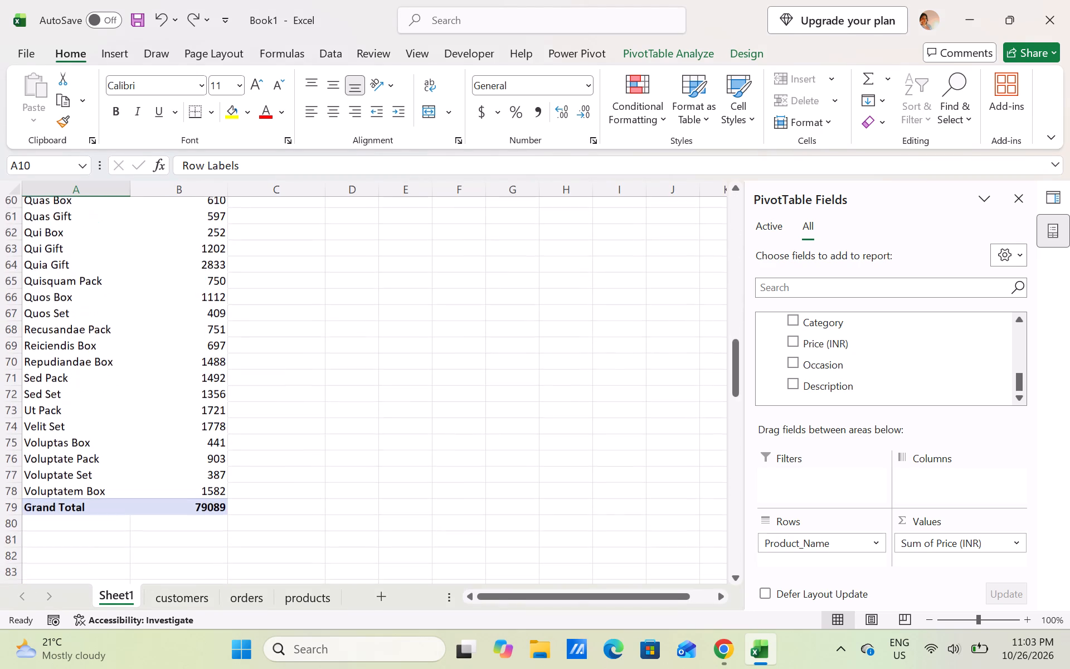
scroll(342, 471, "down", 1)
scroll(342, 471, "up", 8)
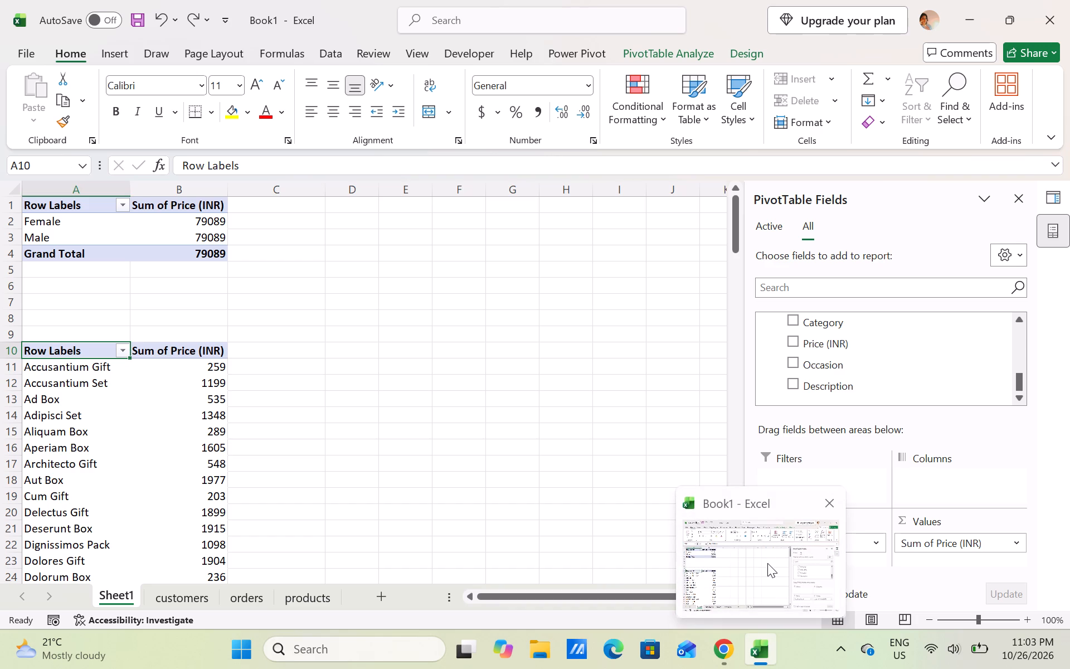
left_click(767, 563)
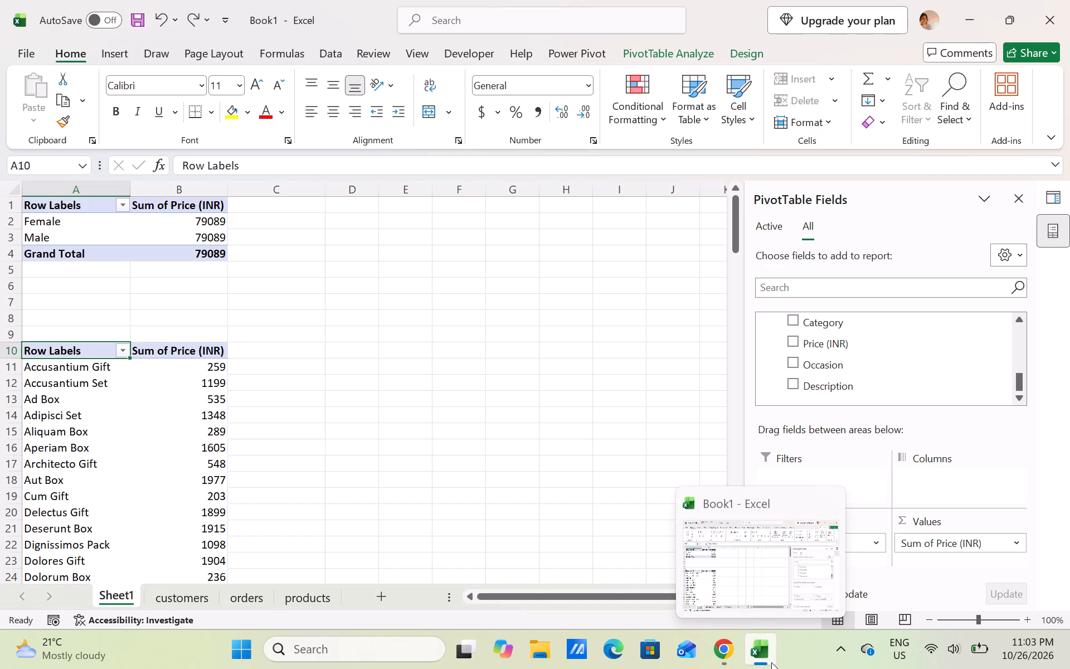
left_click(188, 604)
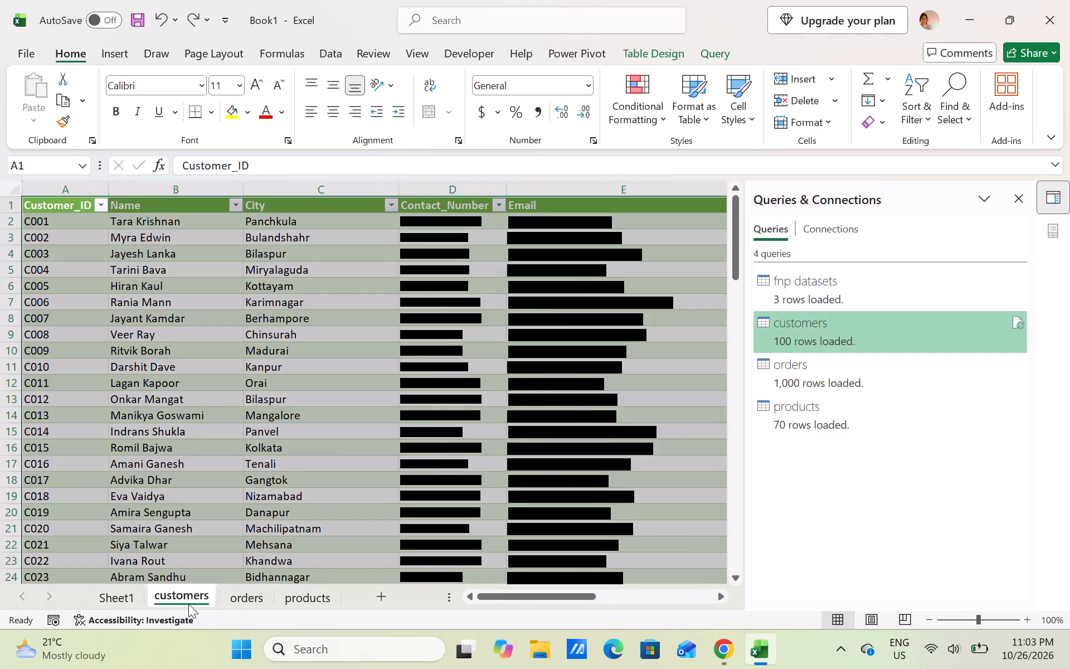
left_click(242, 602)
scroll(458, 468, "left", 2)
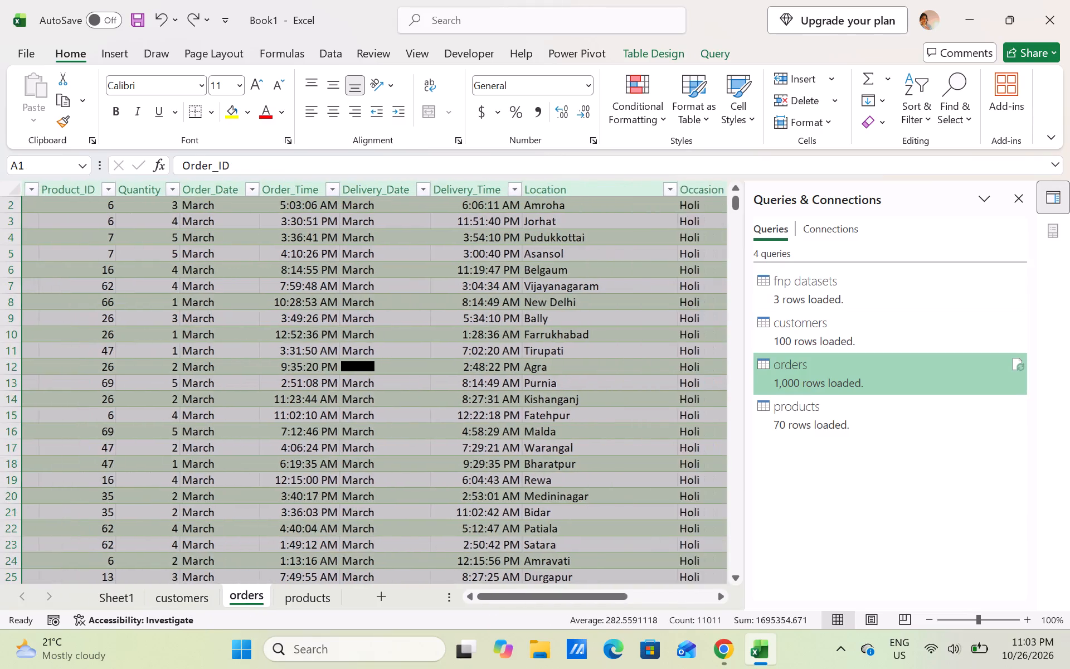
scroll(458, 468, "left", 2)
scroll(458, 468, "right", 2)
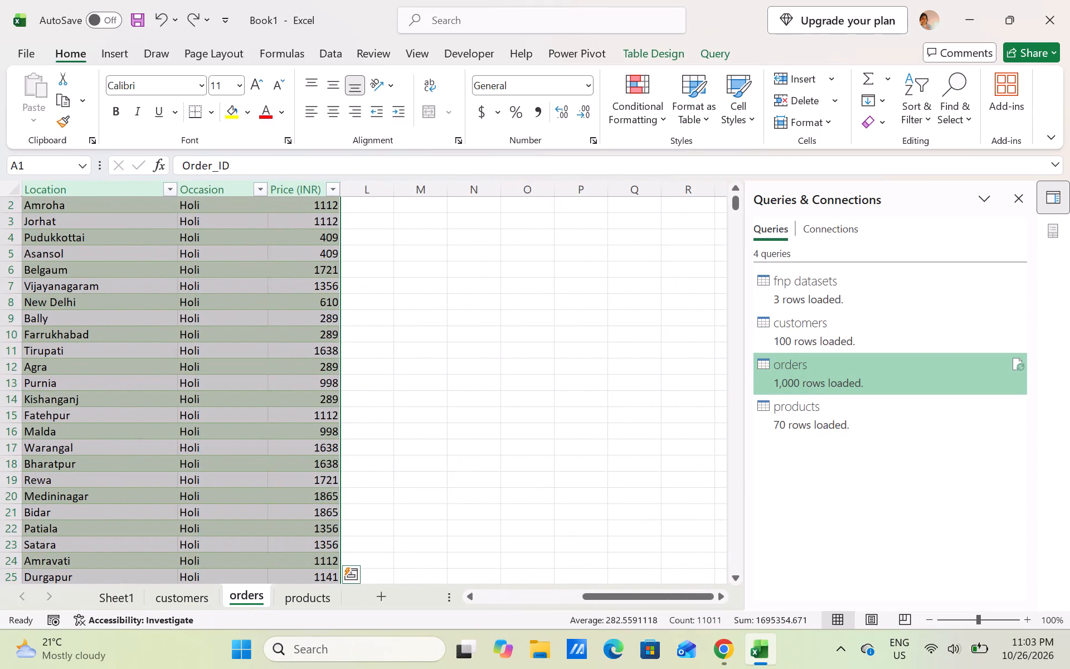
left_click(369, 193)
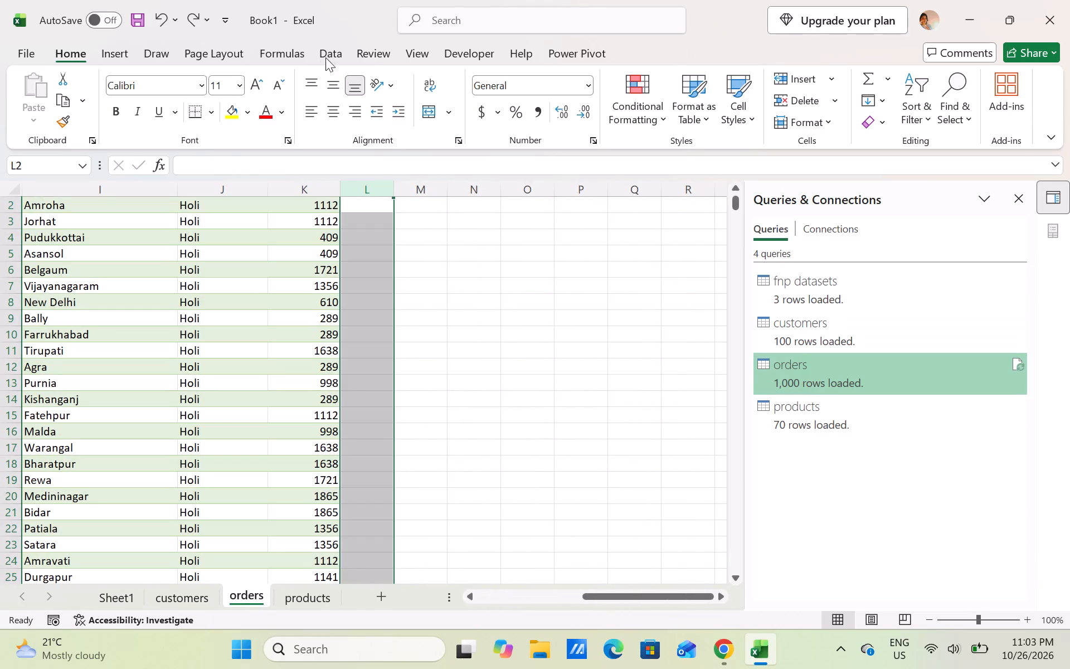
left_click(339, 53)
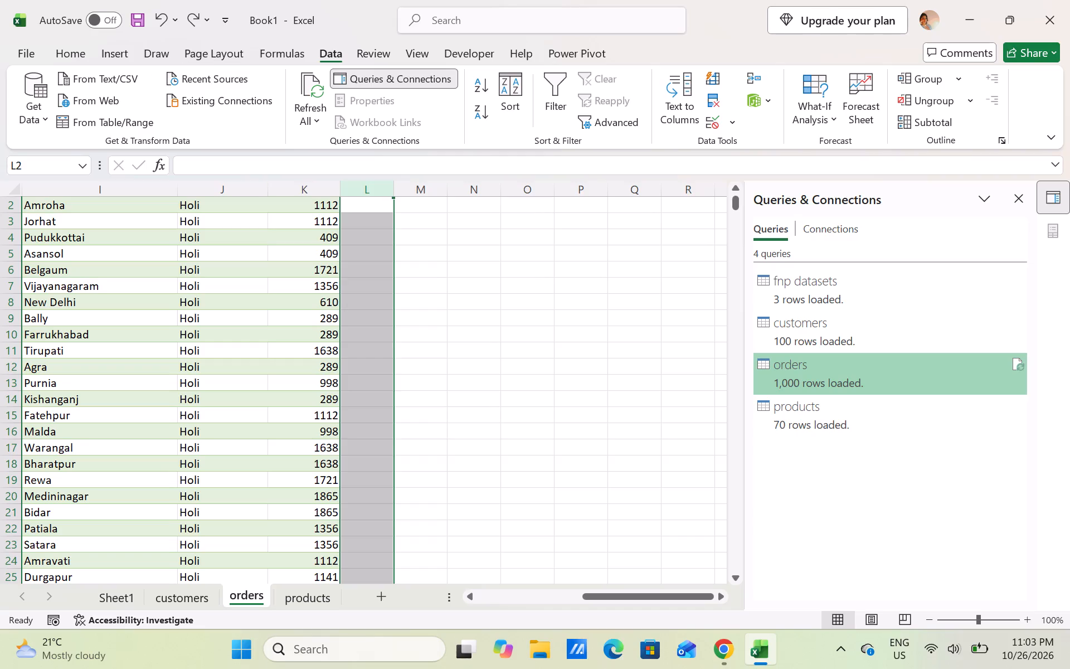
scroll(304, 313, "right", 2)
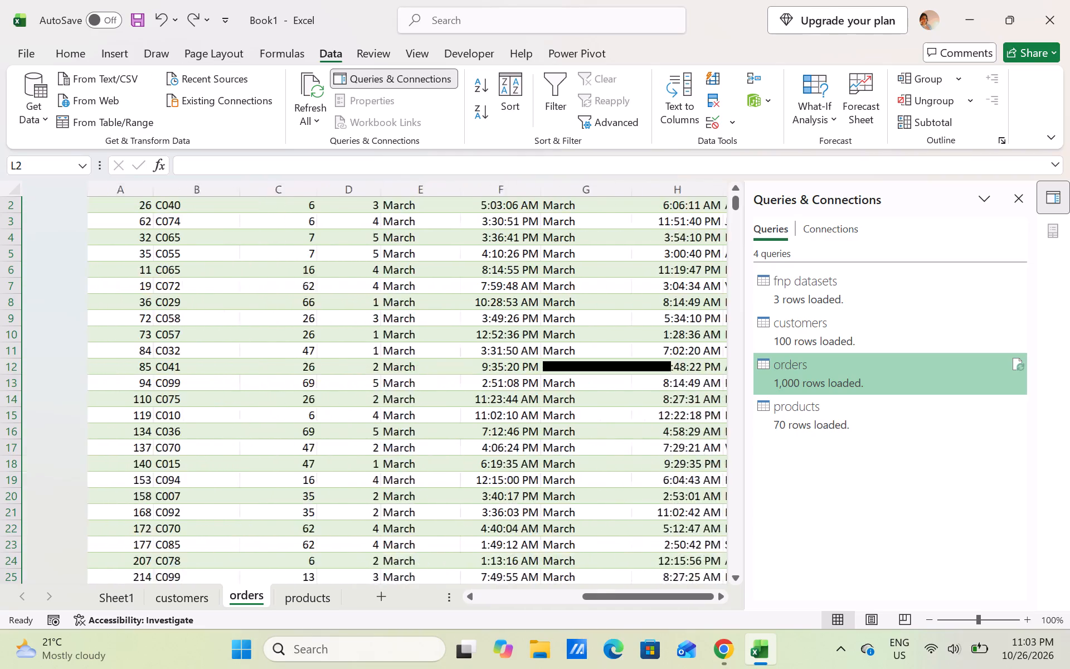
scroll(304, 313, "right", 3)
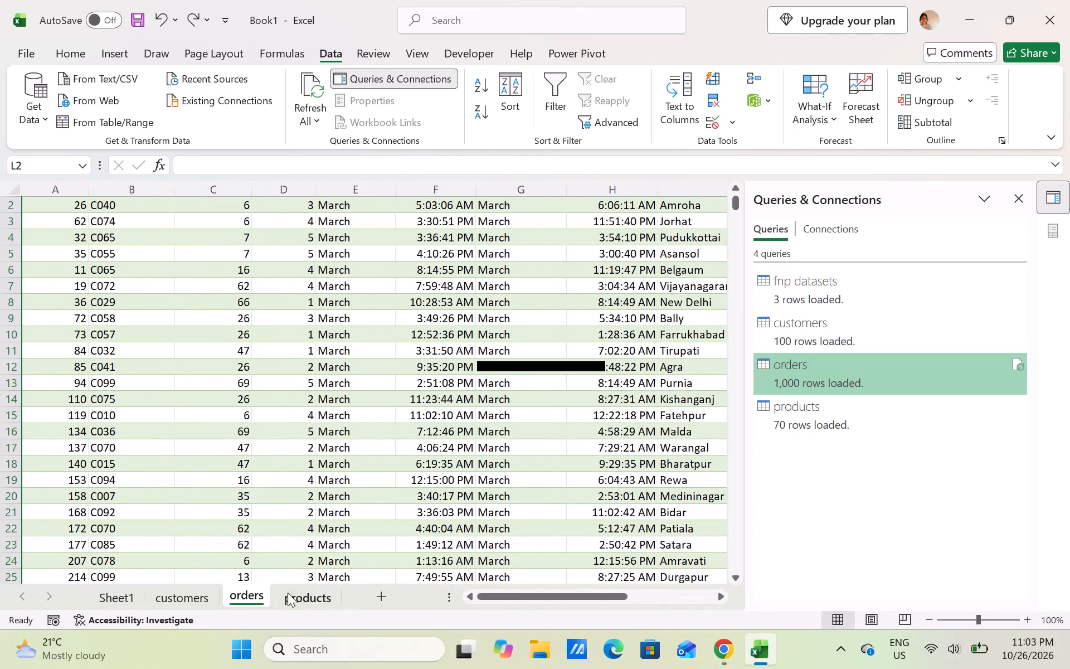
left_click(122, 592)
left_click(169, 593)
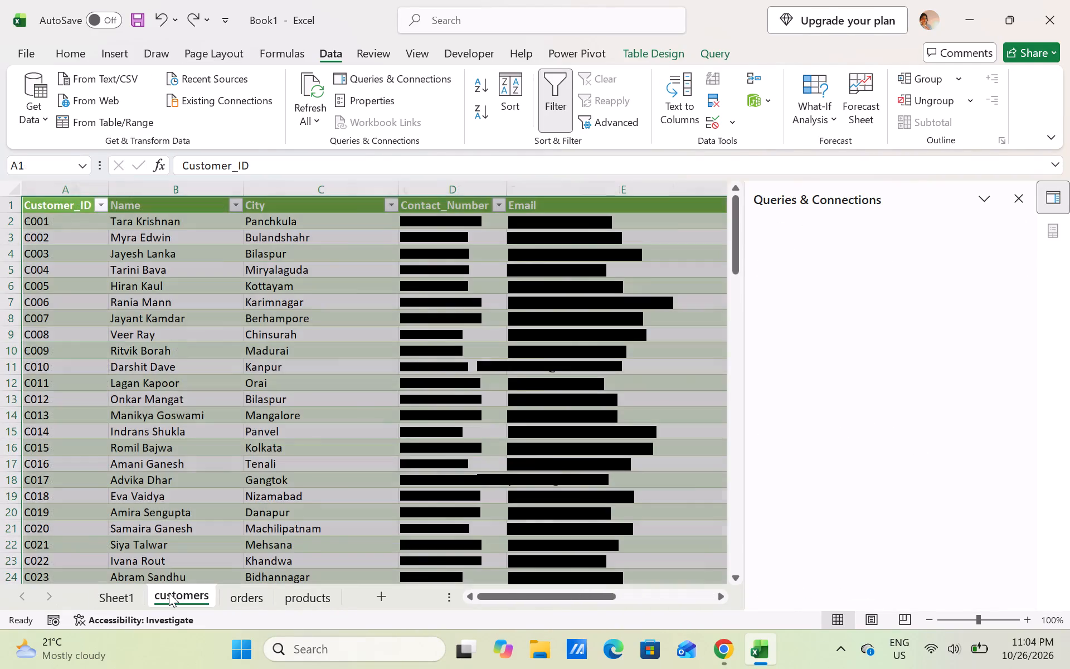
left_click(247, 595)
left_click(297, 608)
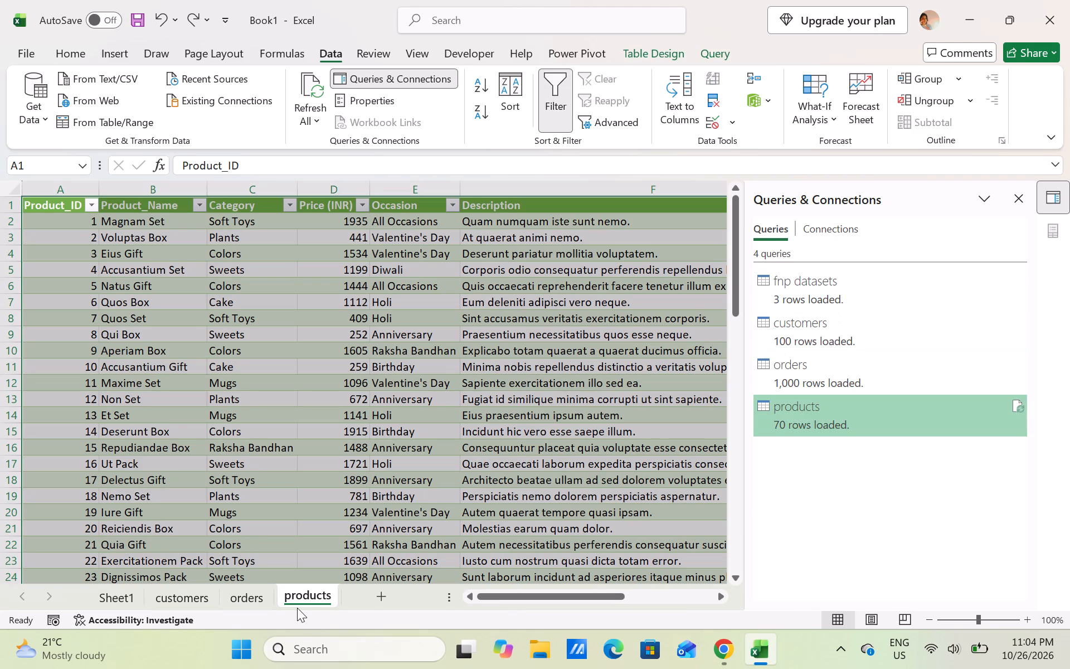
Close the Book1 workbook without saving its changes and close the Chrome window.
left_click(1069, 0)
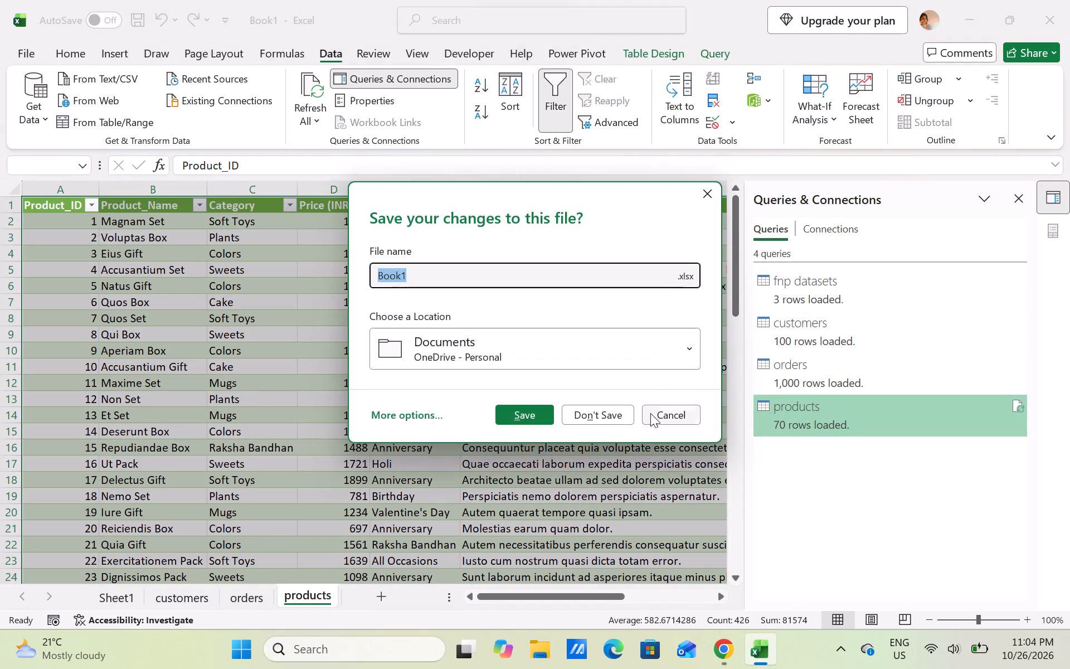
left_click(615, 414)
left_click(1069, 0)
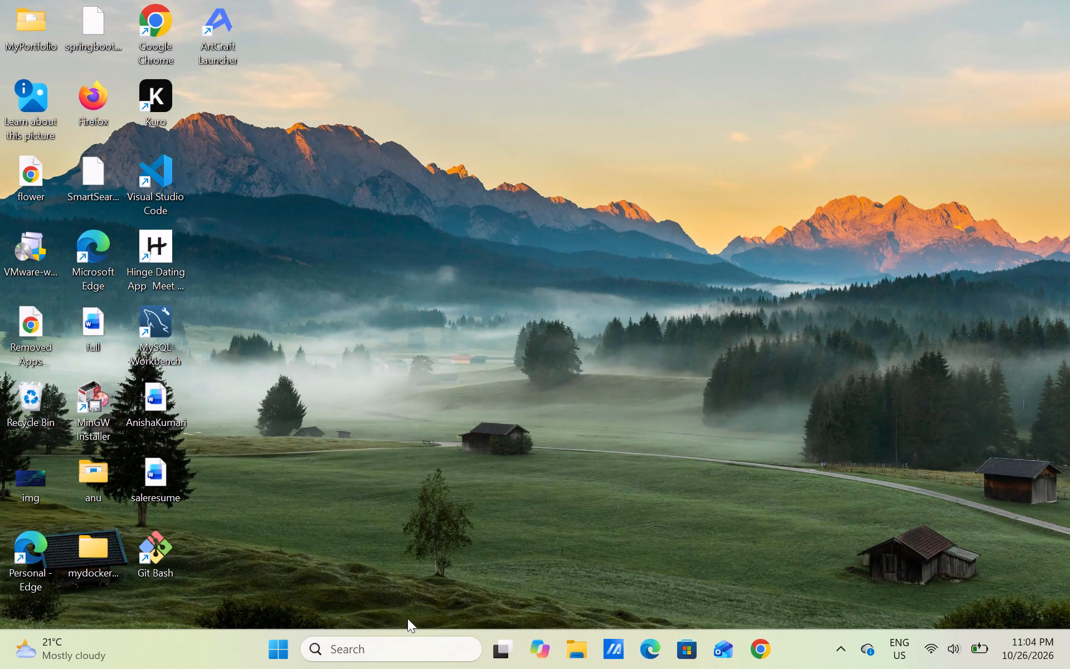
Search for Excel from the desktop, launch it and create a new blank workbook.
left_click(392, 646)
type("exc")
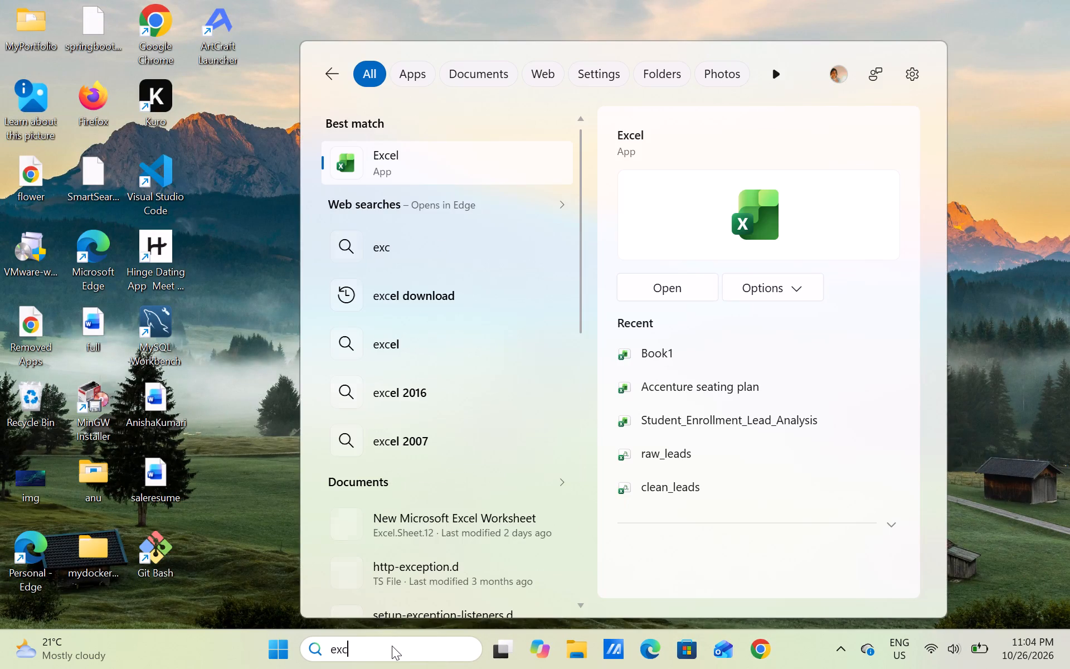
key("Return")
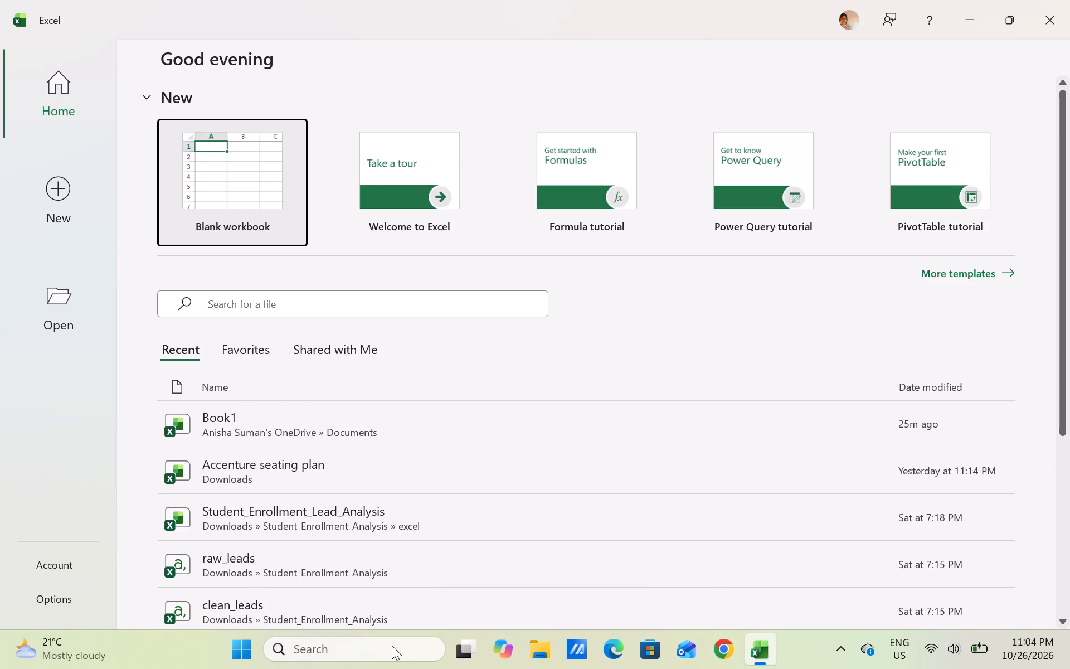
left_click(239, 212)
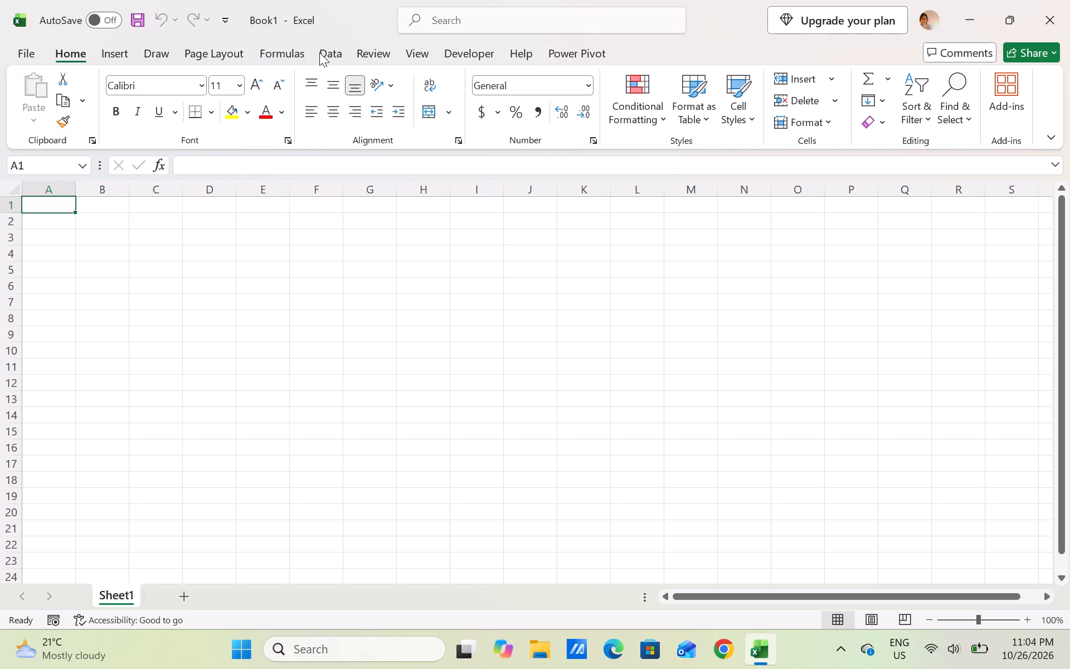
Import the fnp datasets folder from Downloads as a data source and open it for transformation in the Power Query Editor.
left_click(342, 59)
left_click(42, 83)
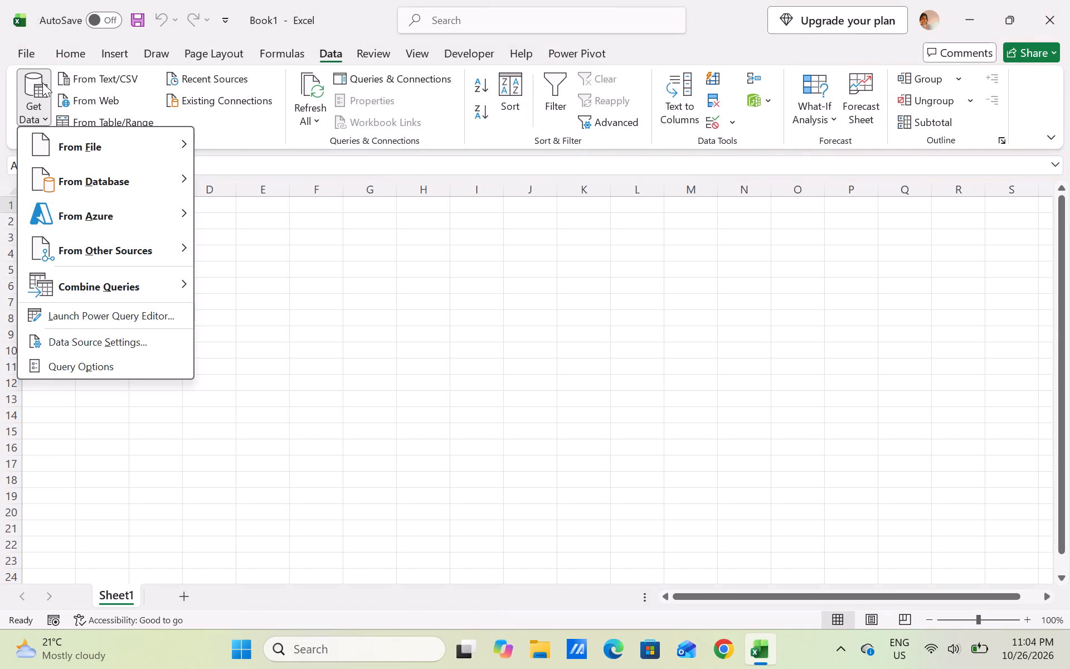
left_click(163, 148)
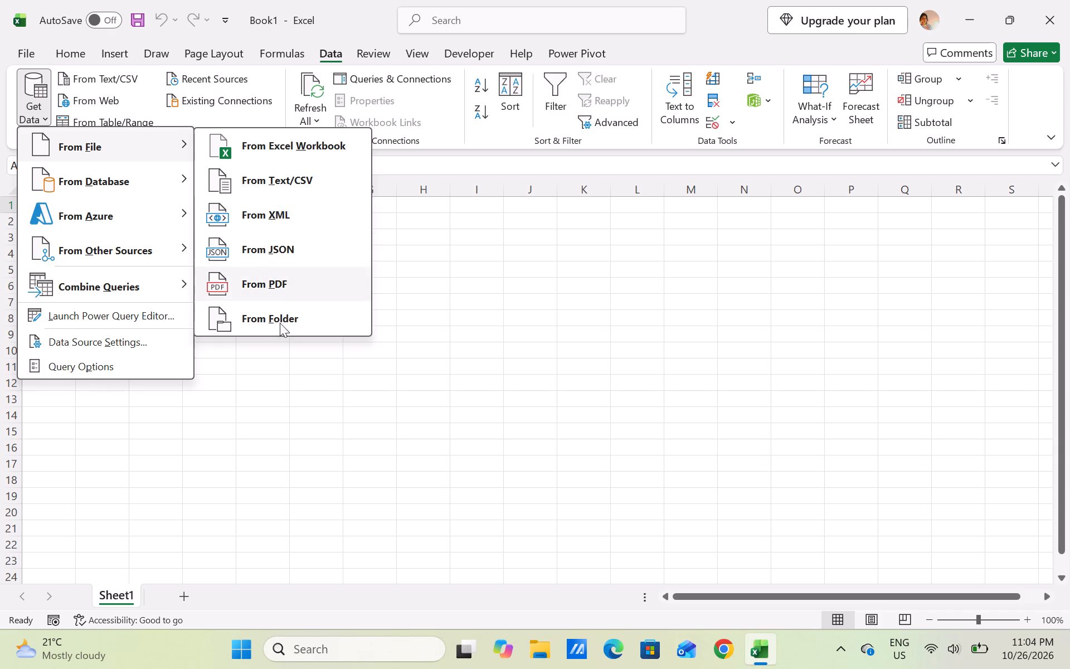
left_click(294, 314)
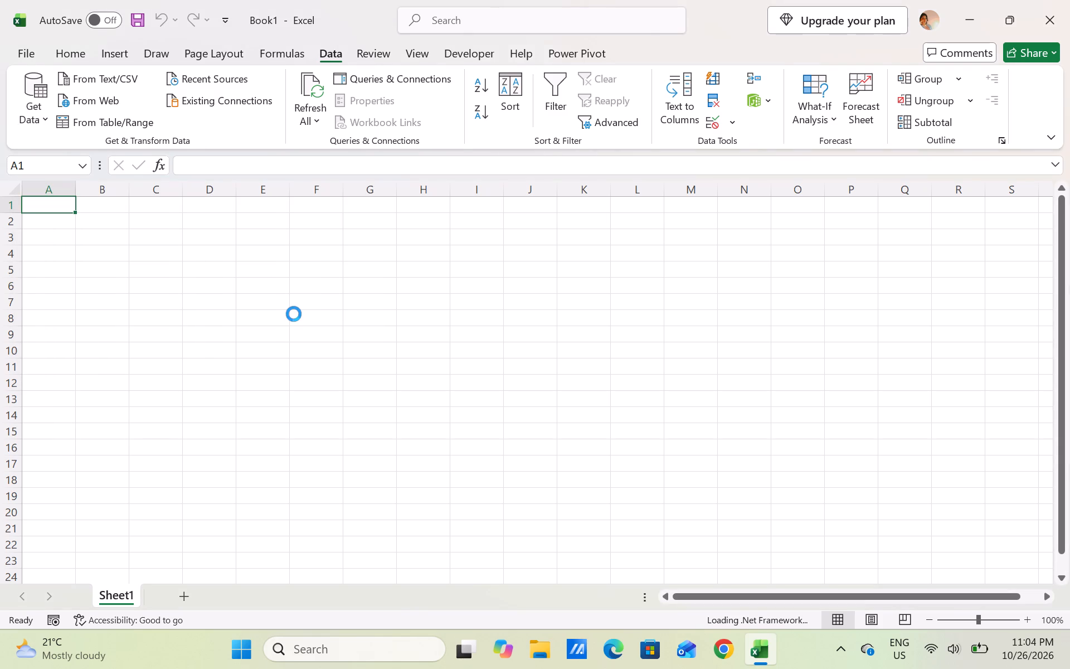
left_click(88, 166)
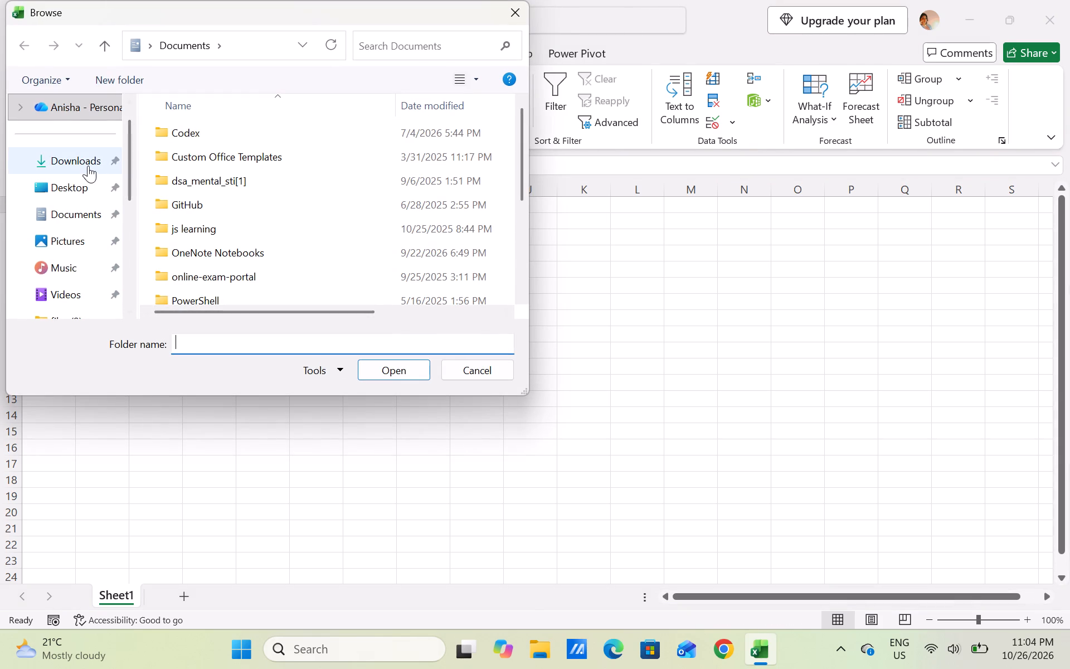
left_click(223, 152)
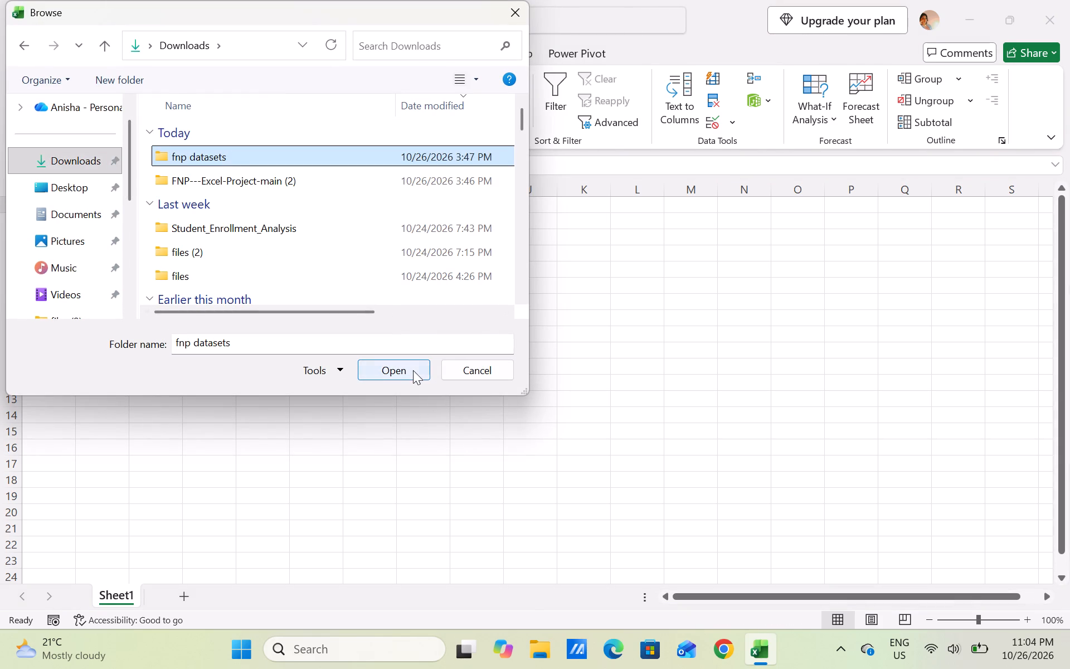
left_click(413, 370)
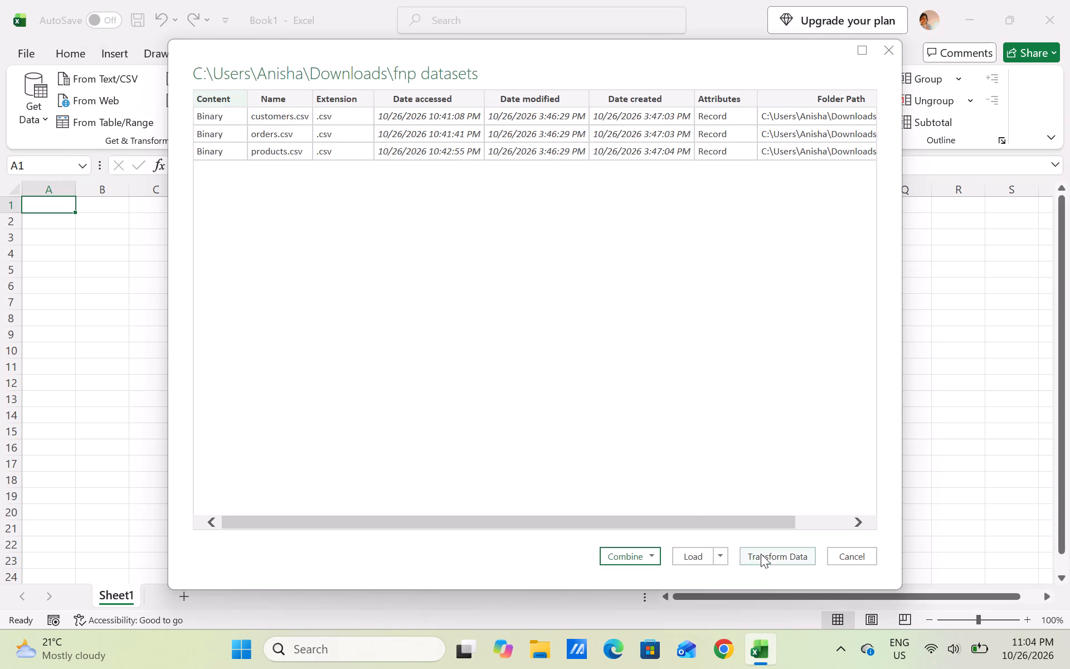
left_click(762, 554)
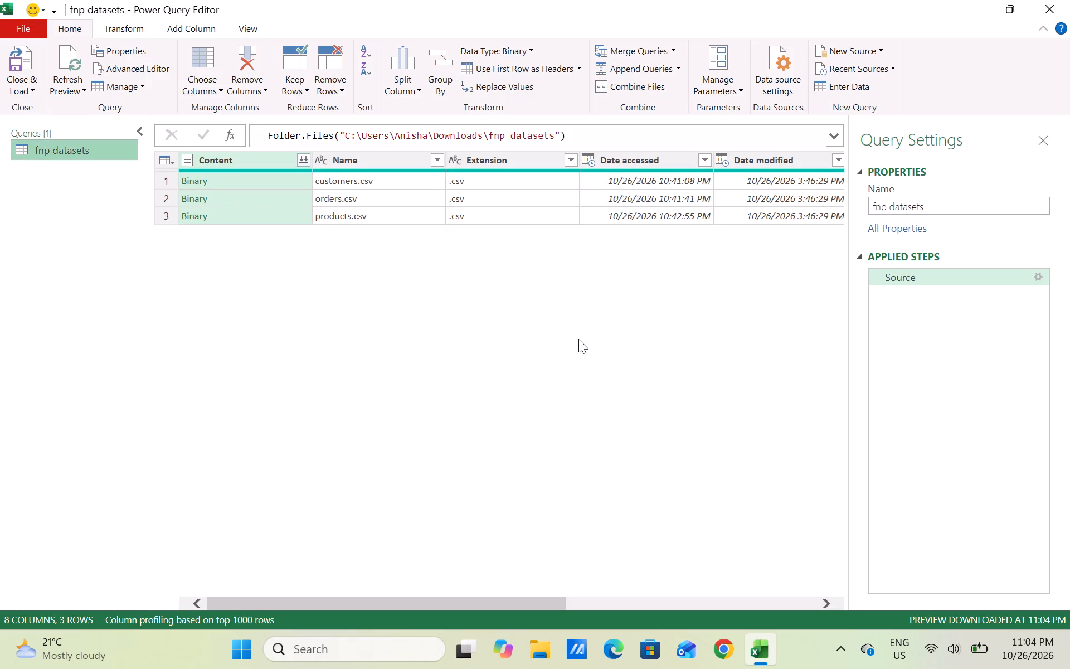
Add the customers.csv binary as a new query and name it customers.
right_click(235, 173)
left_click(283, 219)
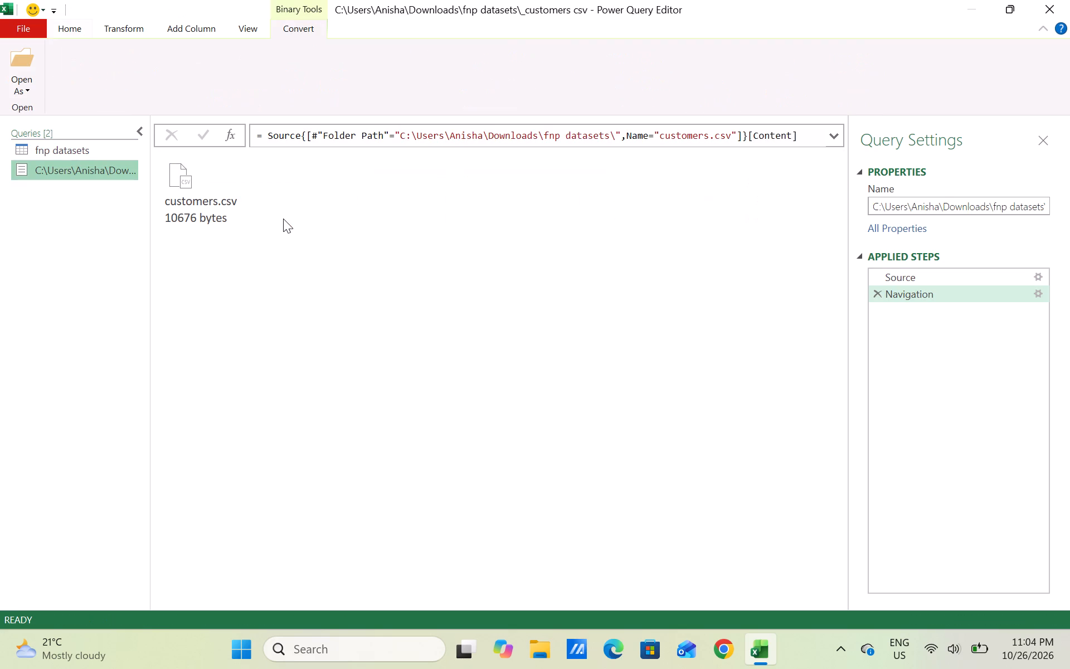
left_click(179, 193)
left_click(971, 213)
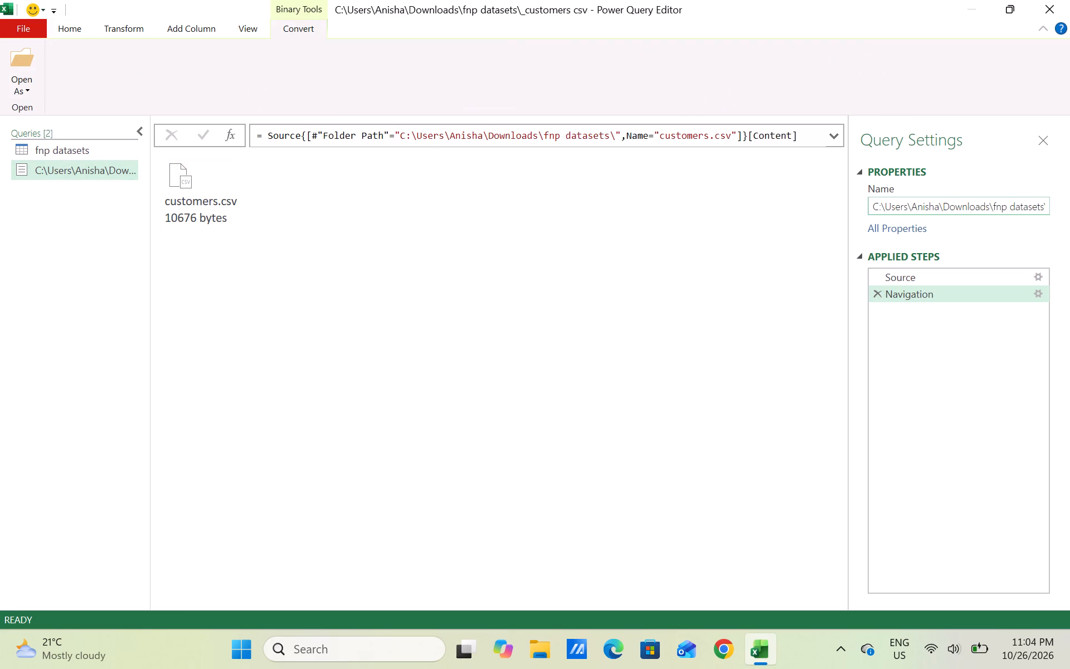
key("ctrl+a")
key("BackSpace")
type("customers")
key("Return")
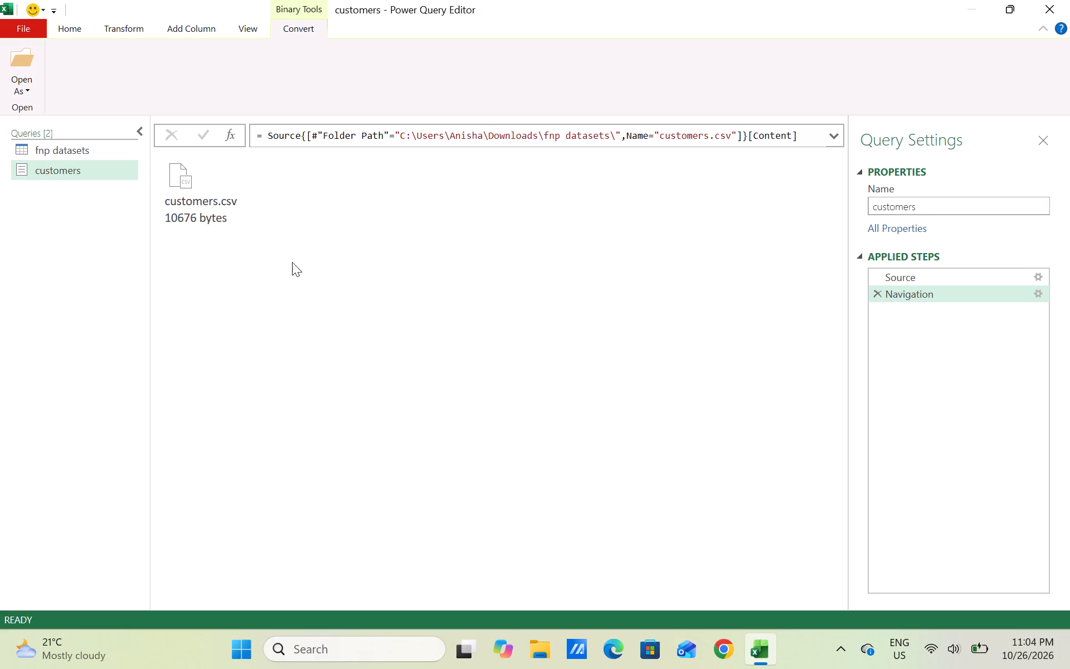
Add the orders.csv binary from fnp datasets as a new query, expand the file into its table and name the query orders.
left_click(116, 149)
right_click(274, 198)
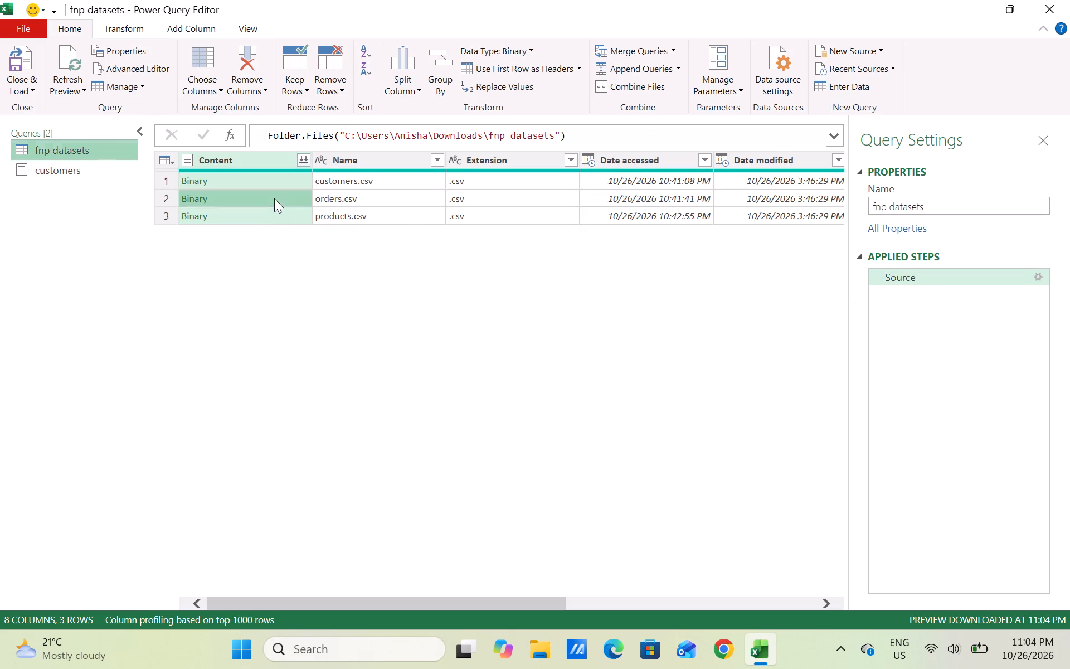
left_click(307, 243)
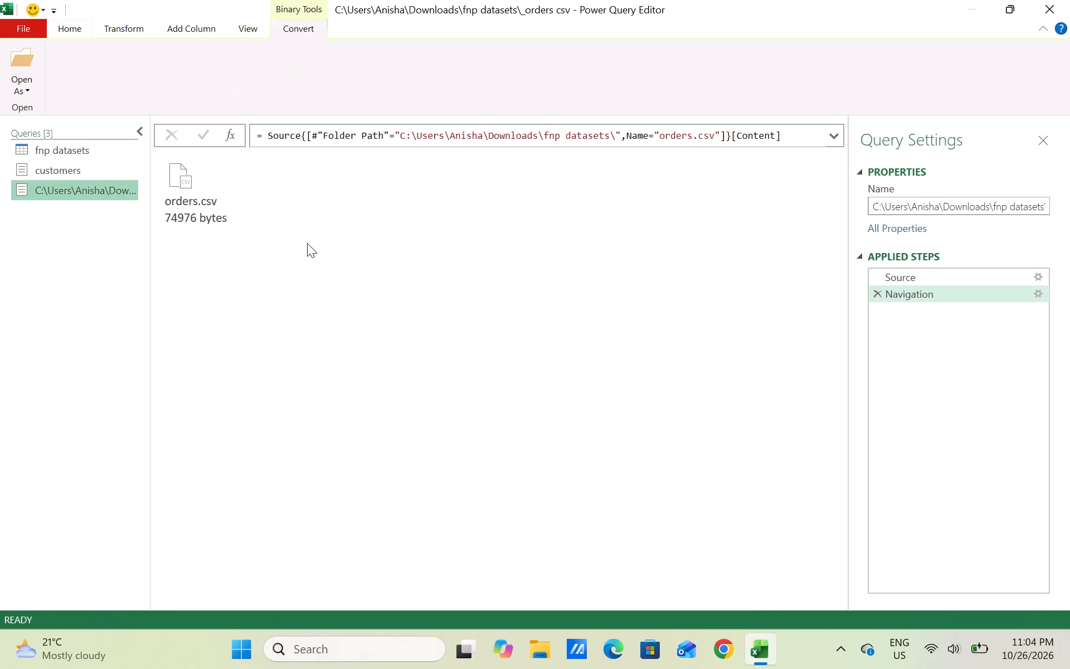
double_click(181, 204)
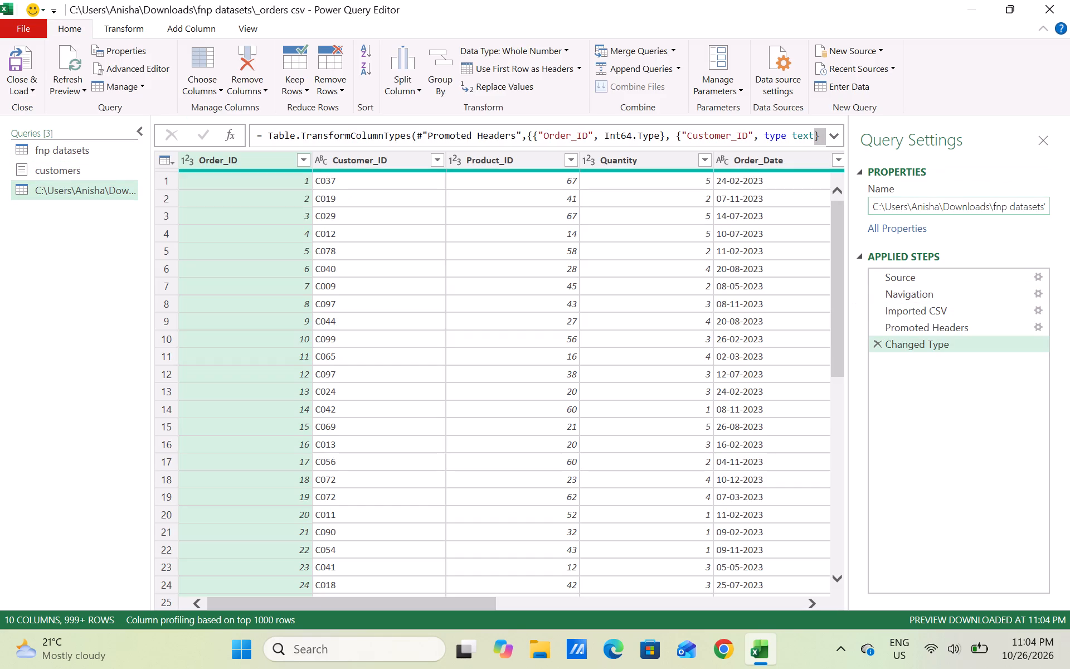
left_click(929, 206)
key("ctrl+a")
key("BackSpace")
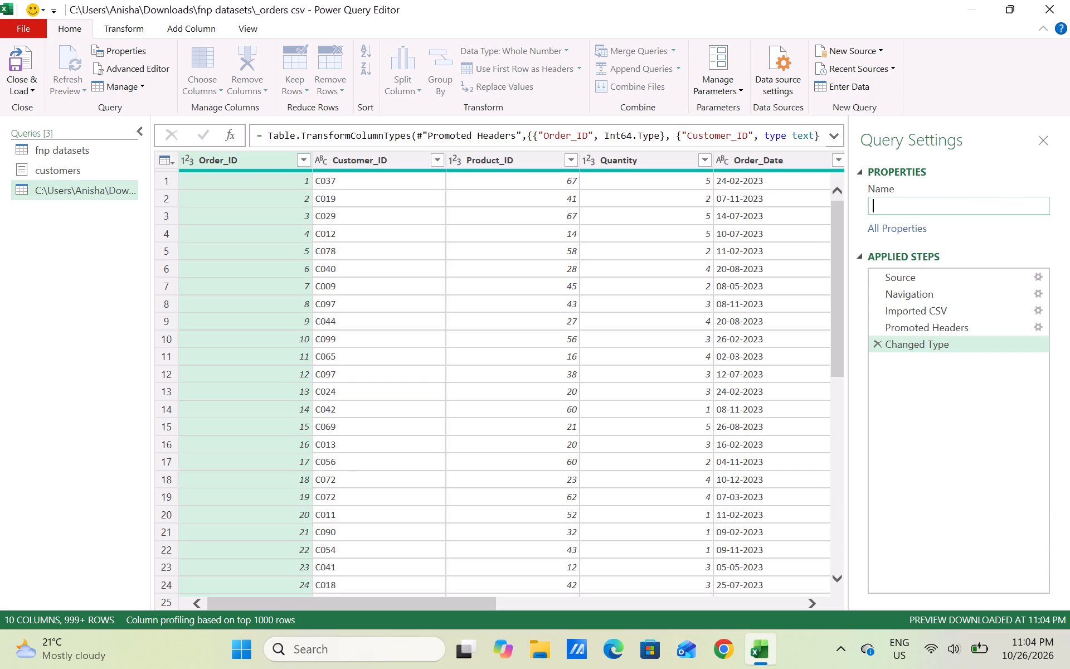
type("orders")
key("Return")
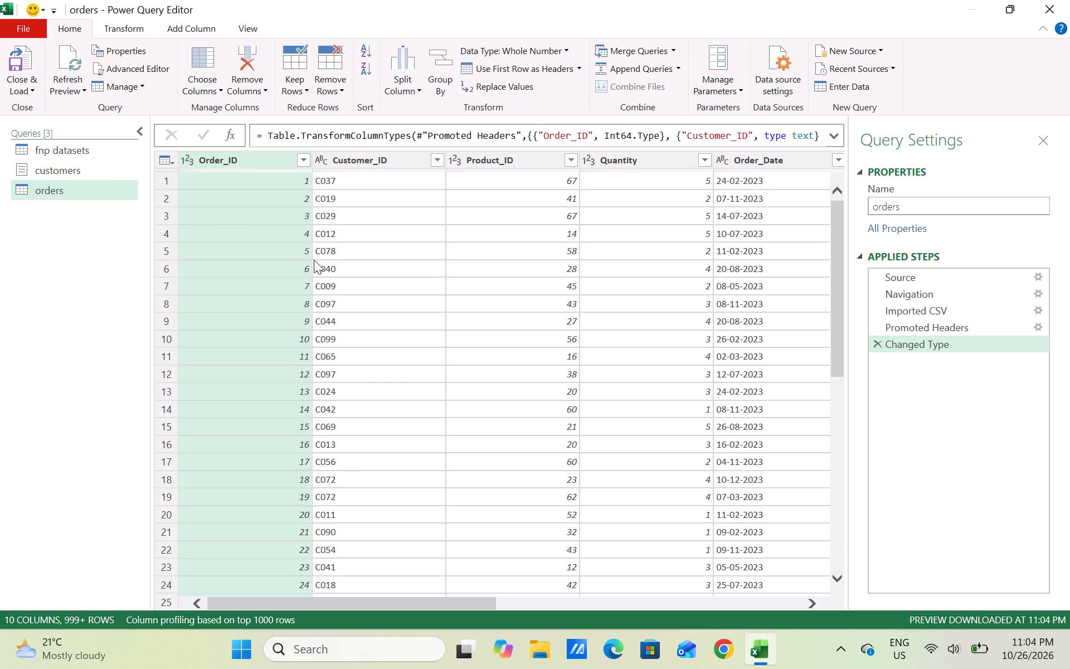
Add the products.csv binary from fnp datasets as a new query and name it products.
left_click(109, 157)
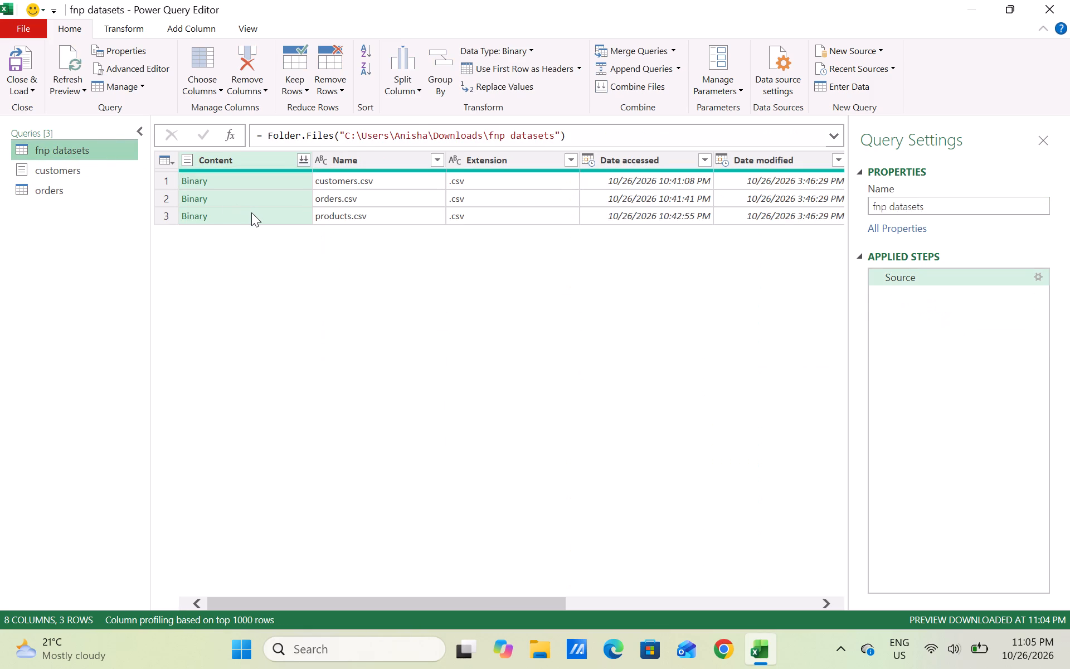
right_click(251, 212)
left_click(283, 259)
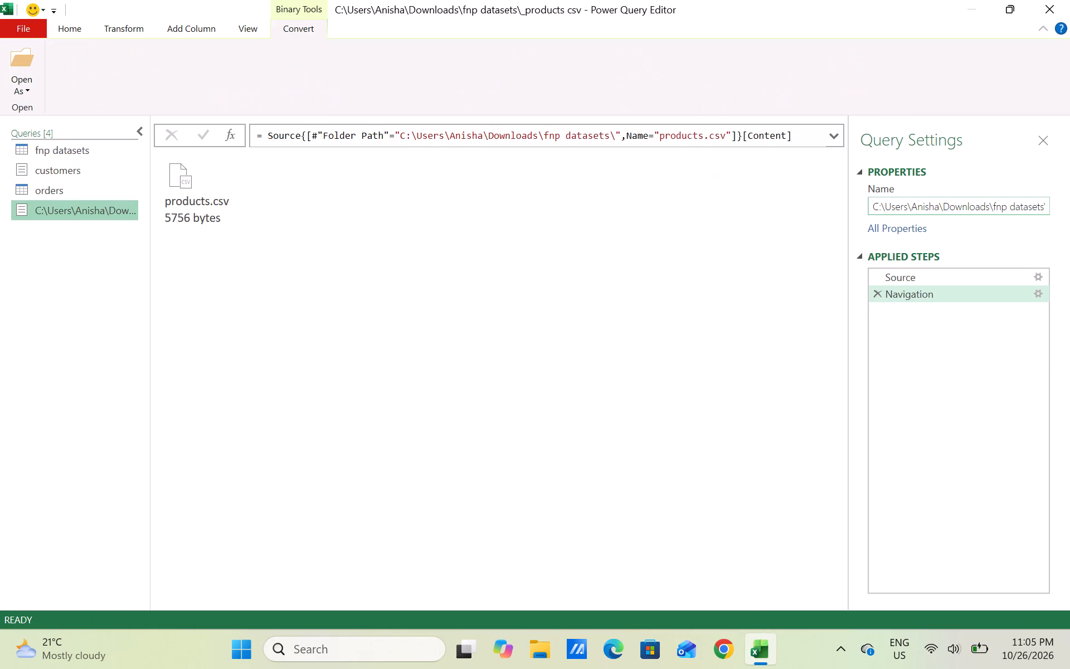
left_click(883, 198)
key("ctrl+a")
key("BackSpace")
type("products")
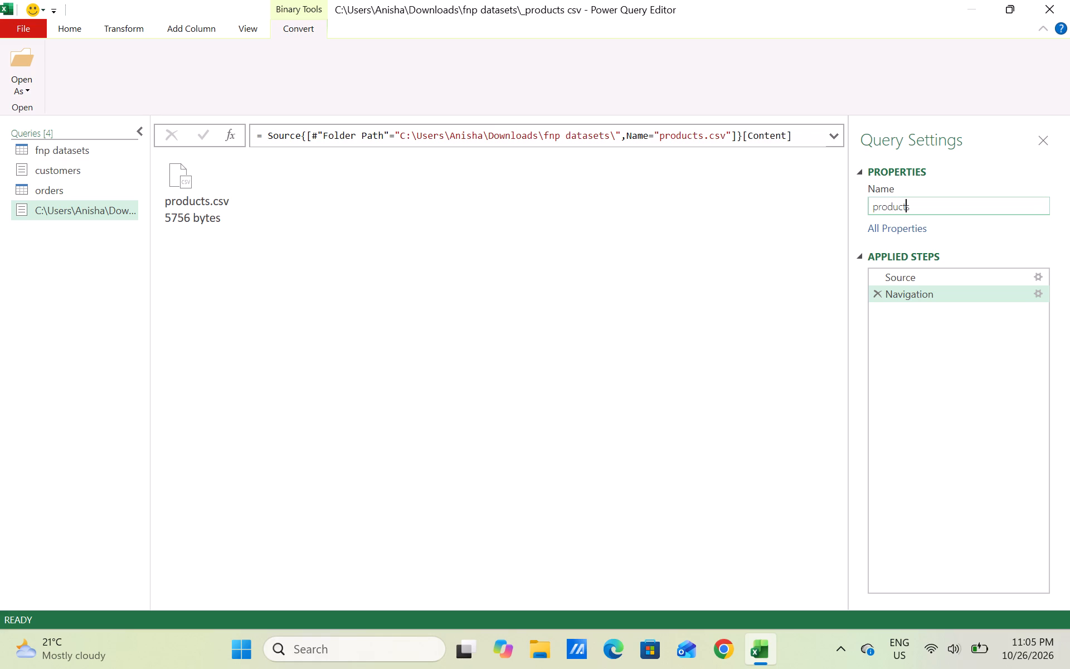
key("Return")
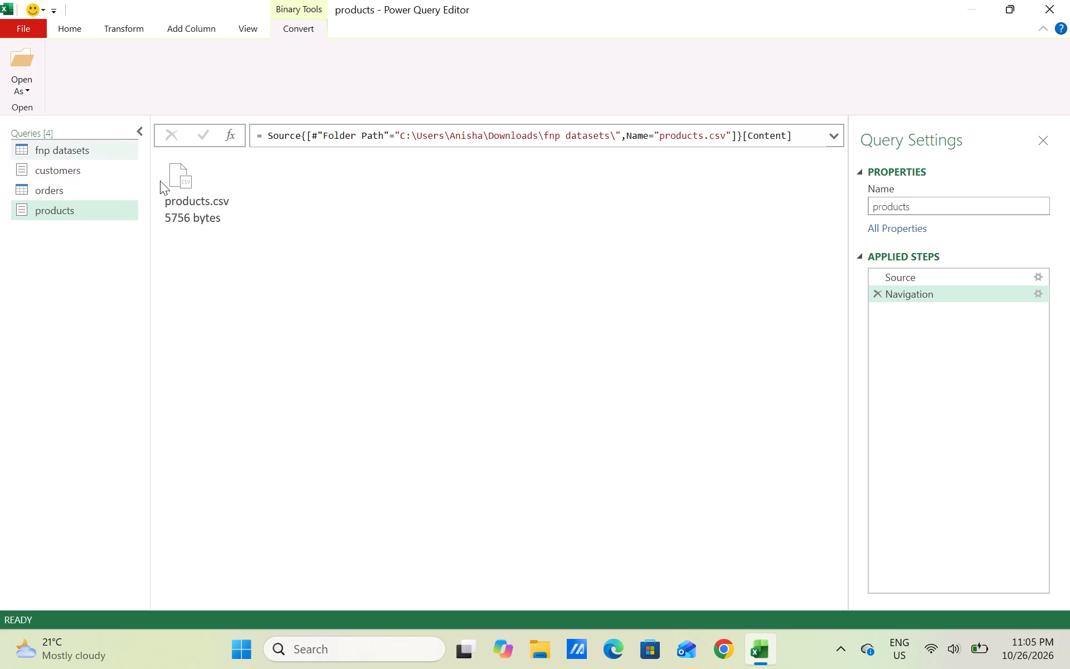
Display the orders query table for review.
left_click(85, 185)
double_click(85, 185)
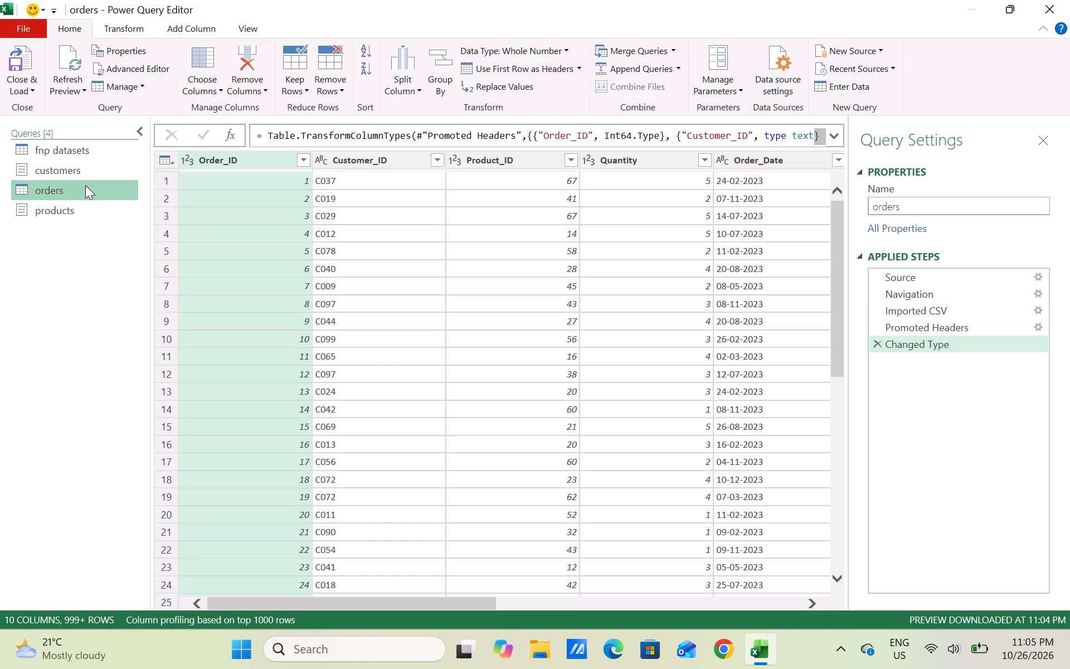
left_click(432, 273)
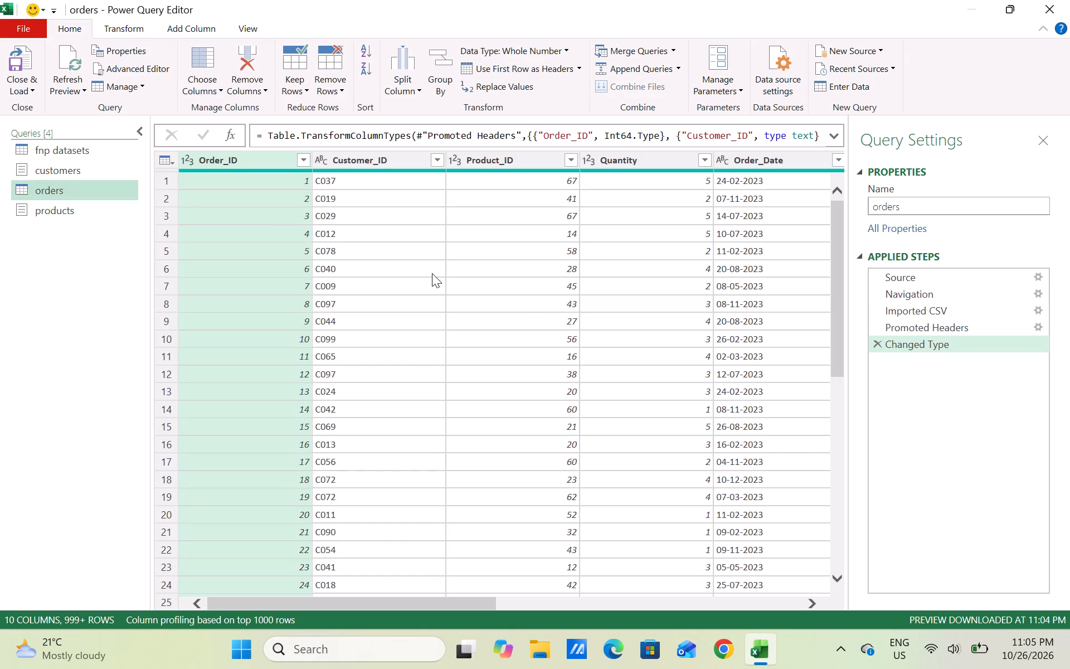
Switch to Chrome, open the WsCube Tech Excel full project video on YouTube and seek to the Data profiling part at 12:57.
left_click(718, 652)
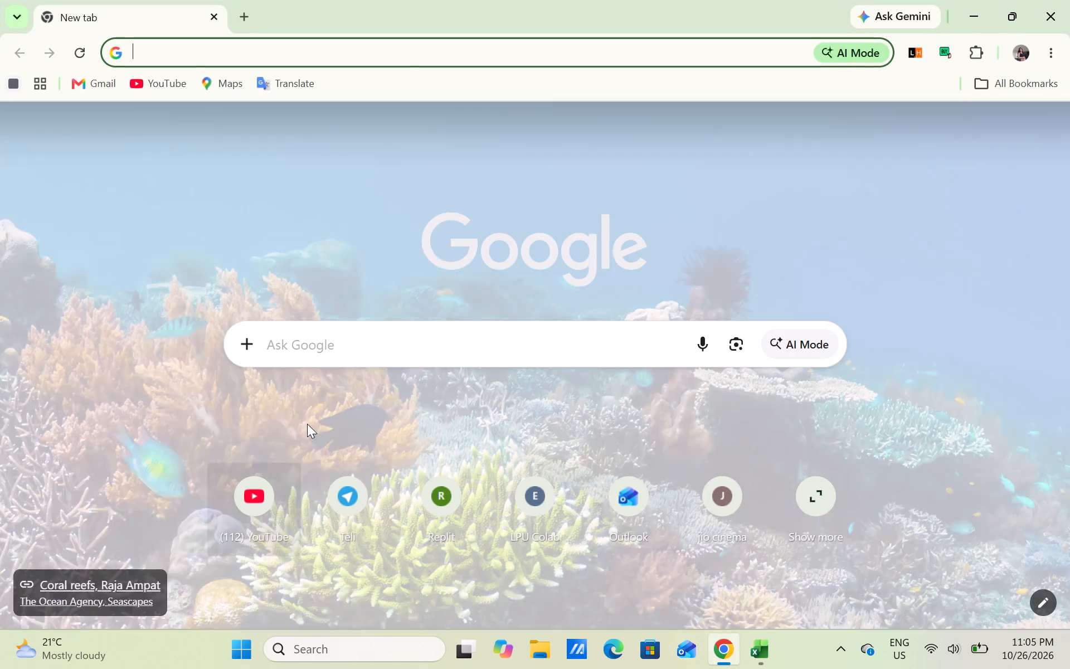
left_click(253, 511)
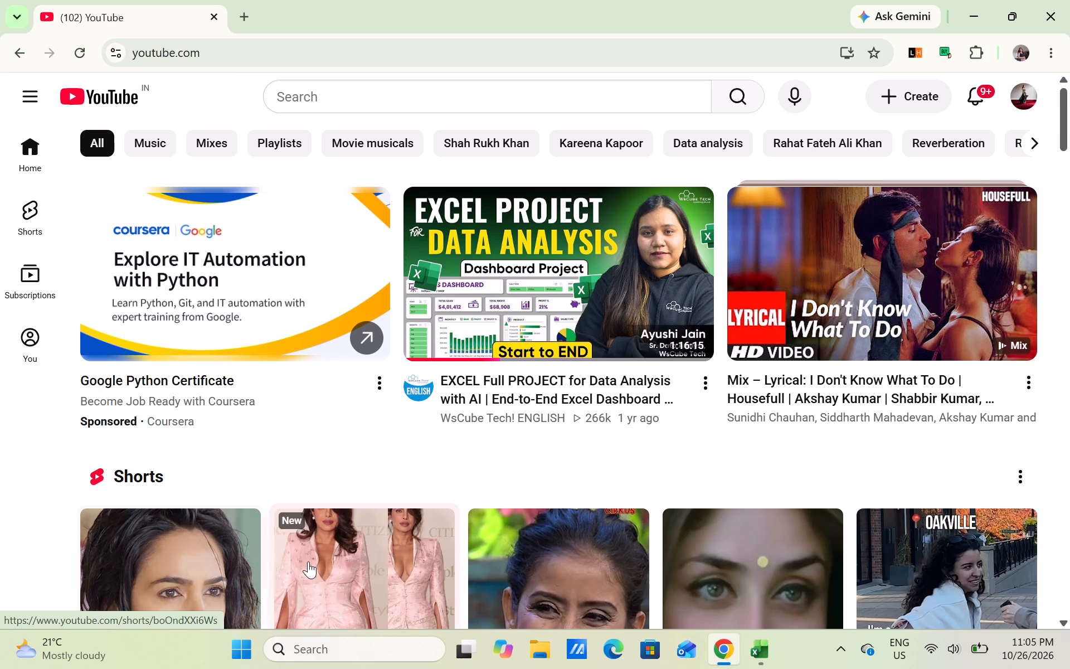
left_click(572, 265)
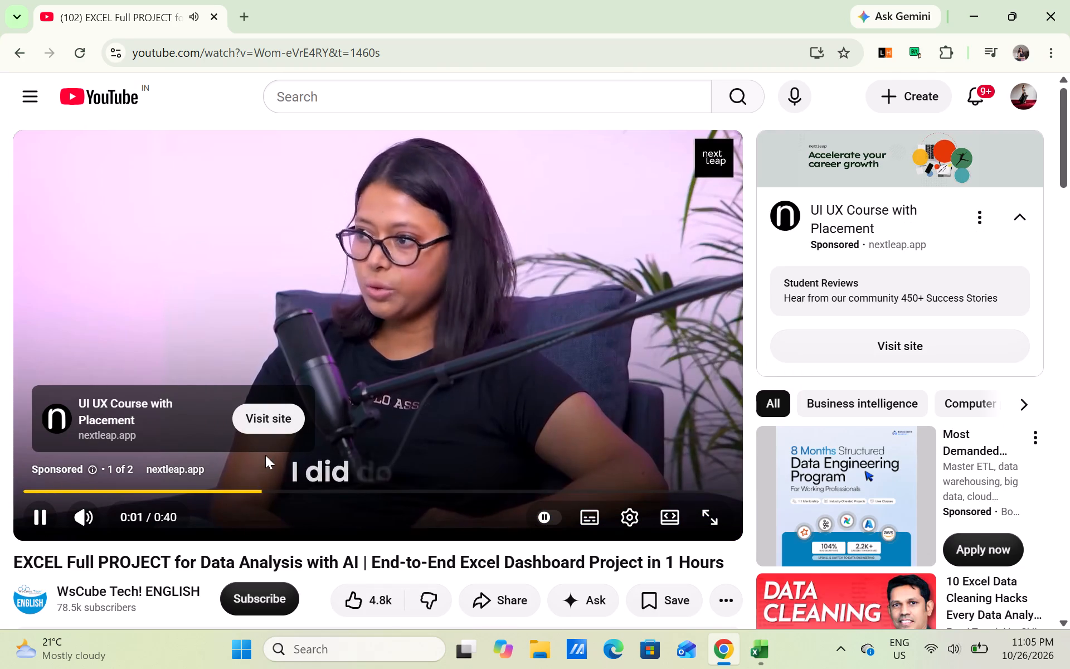
left_click(85, 55)
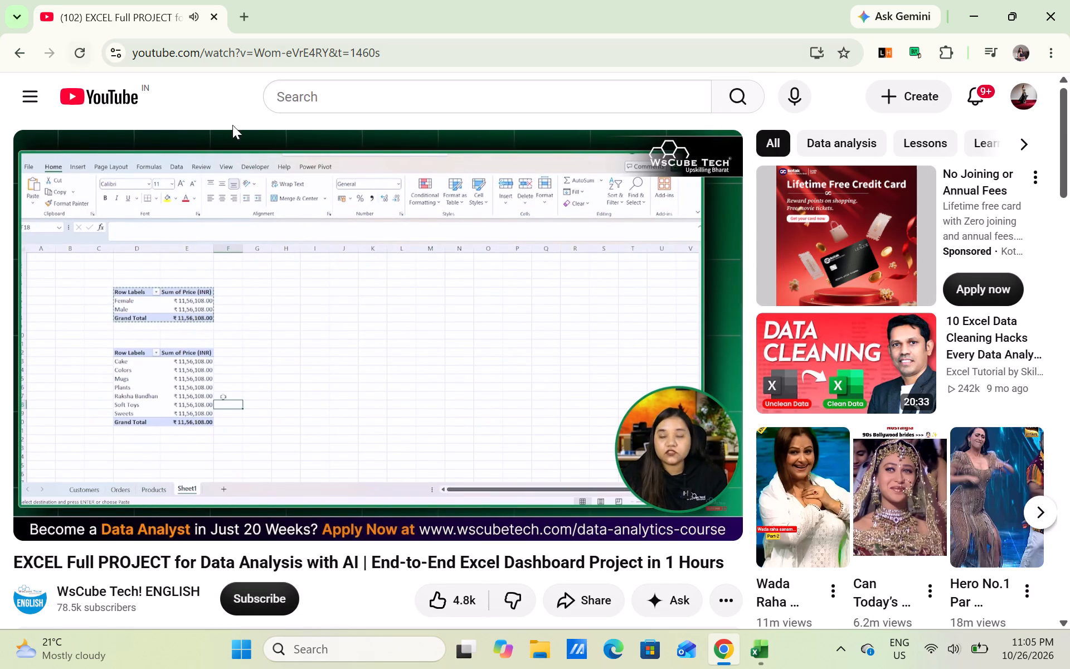
left_click(129, 492)
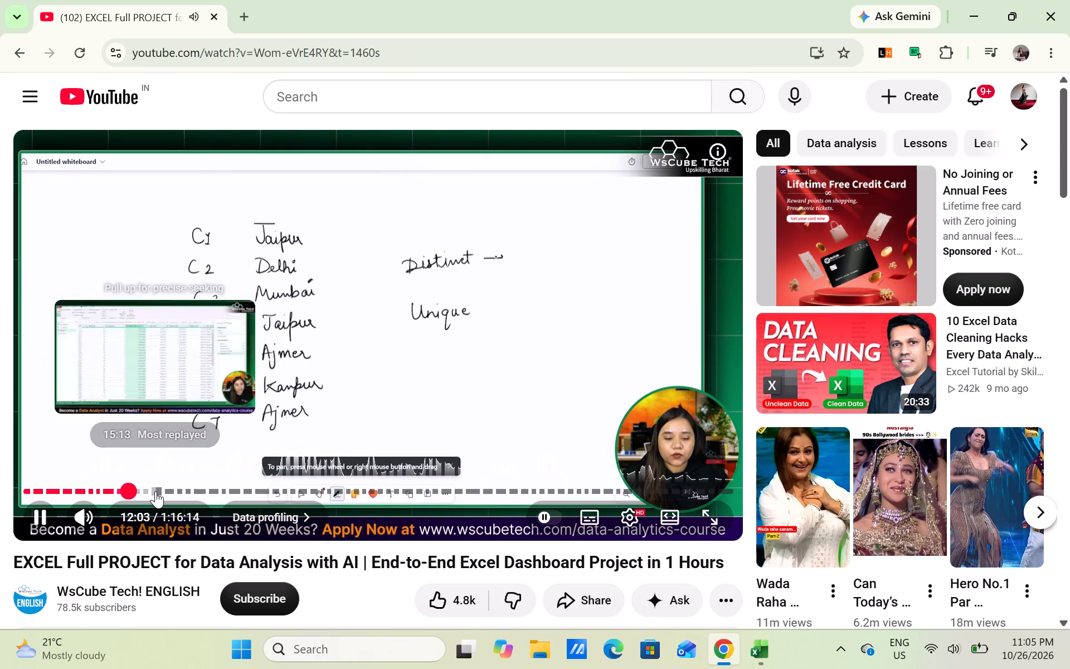
left_click(155, 491)
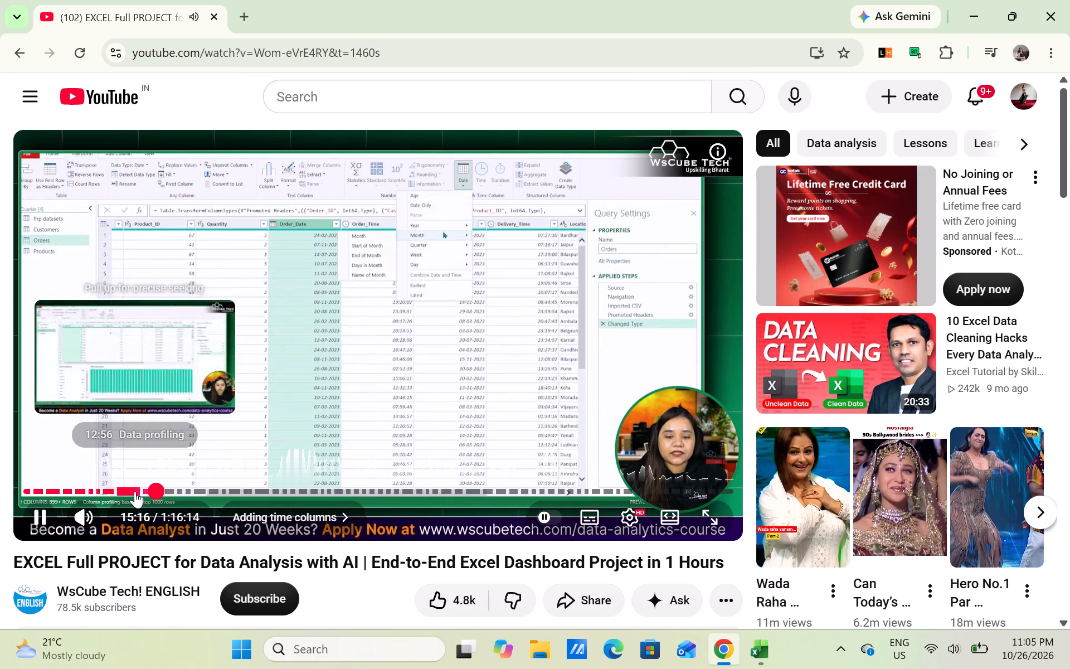
left_click(135, 491)
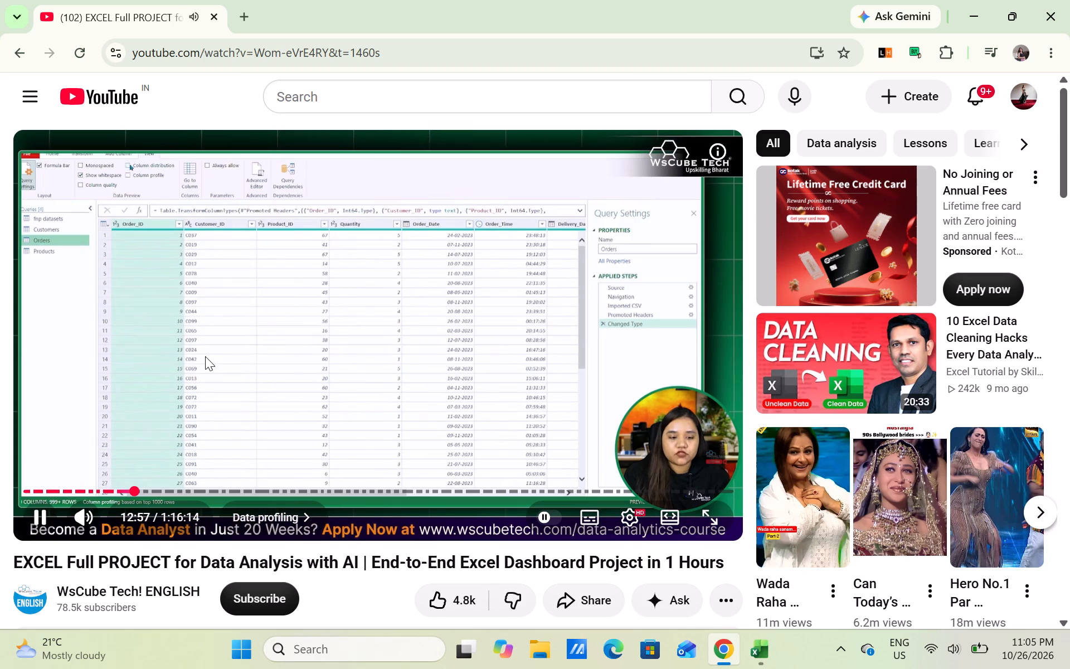
Watch the Data profiling part of the tutorial in full screen, skipping ahead through the column profile demonstration.
left_click(205, 356)
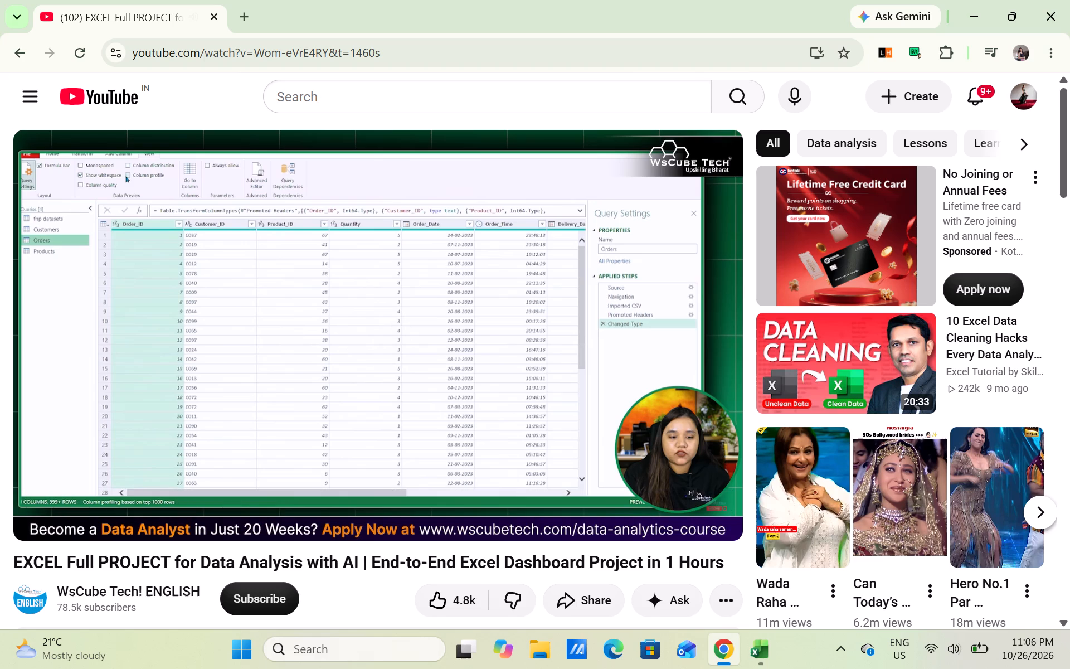
key("space")
type("f")
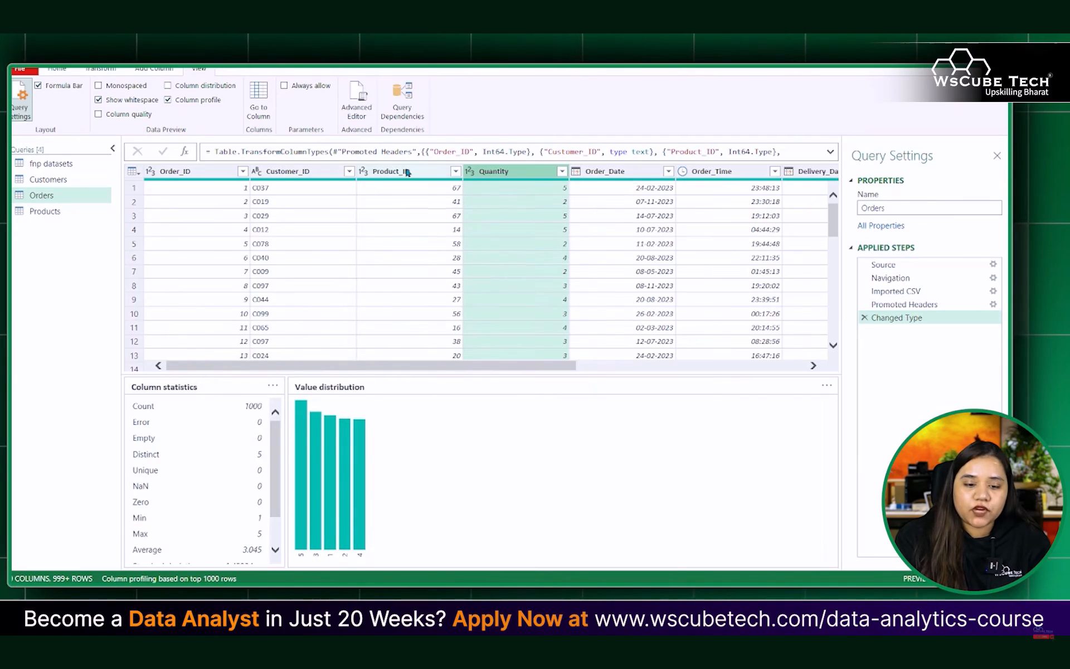
key("Right")
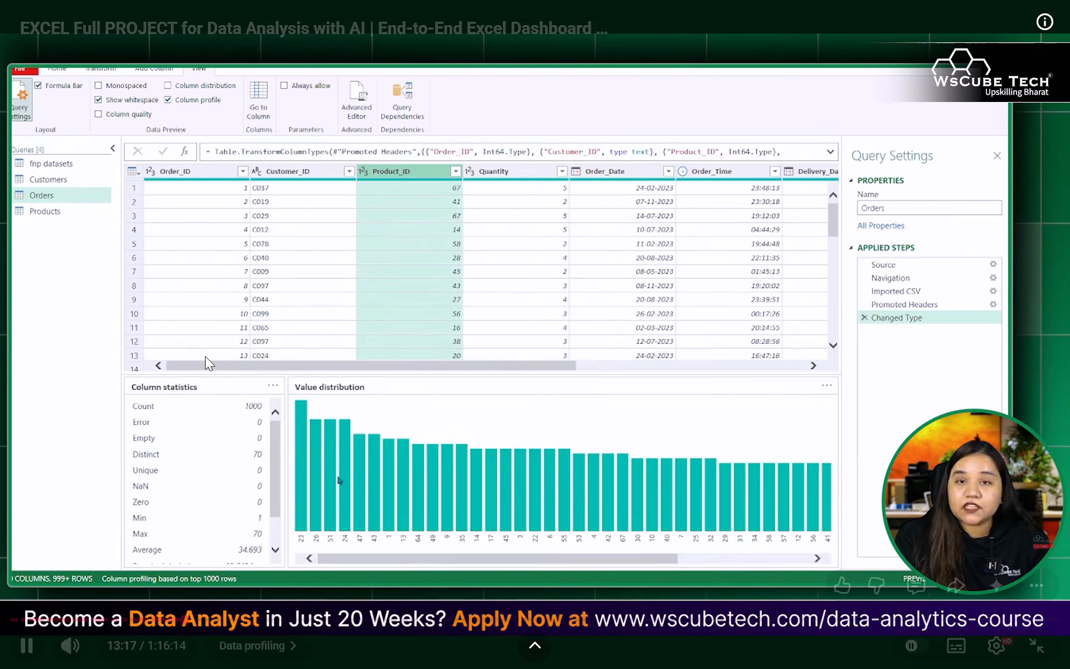
key("Right")
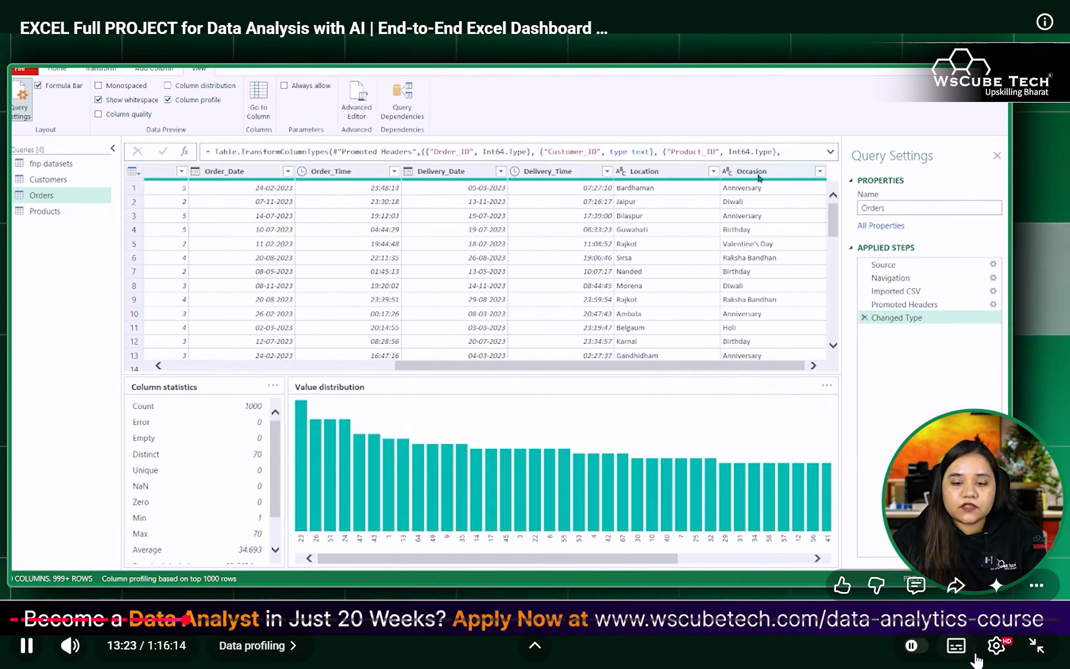
Set the tutorial video's playback speed to 1.5.
left_click(995, 649)
left_click(971, 551)
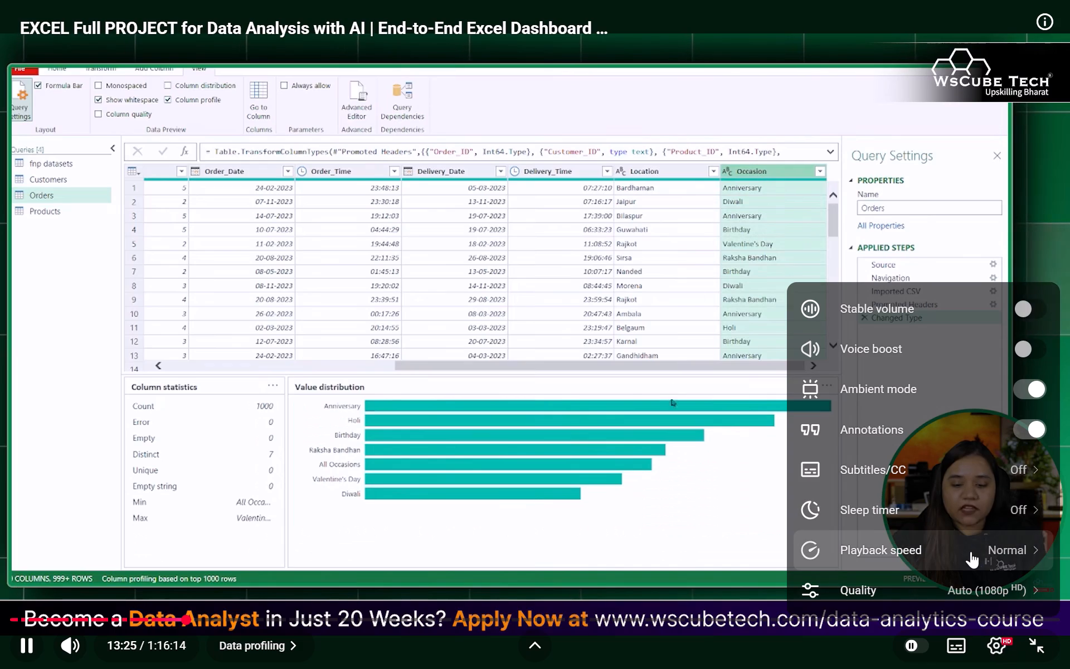
left_click(923, 566)
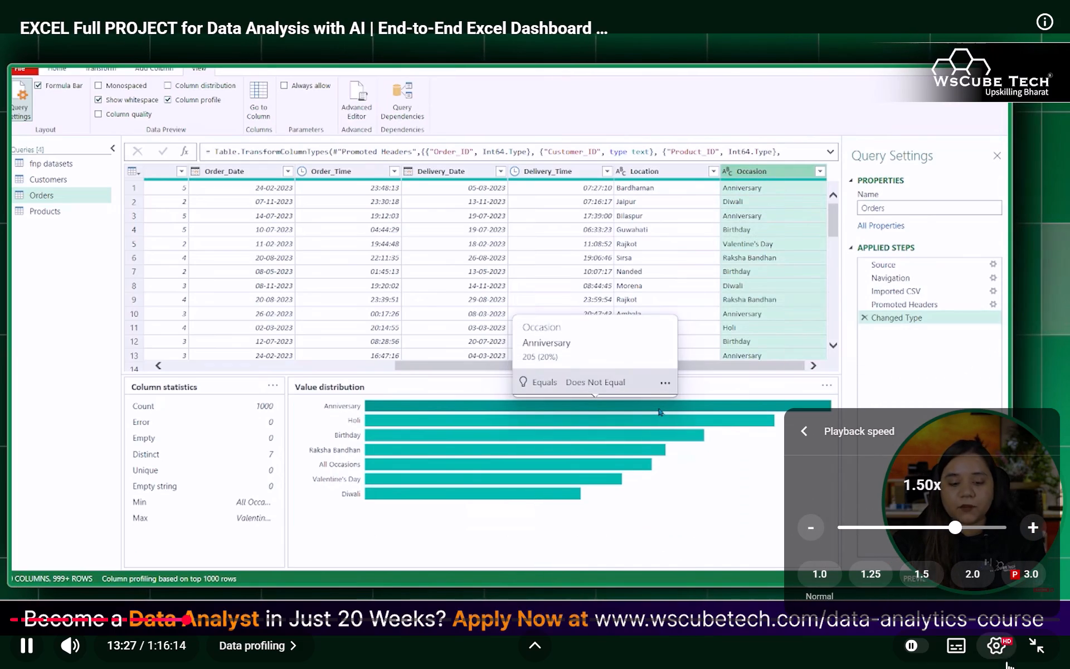
left_click(1001, 652)
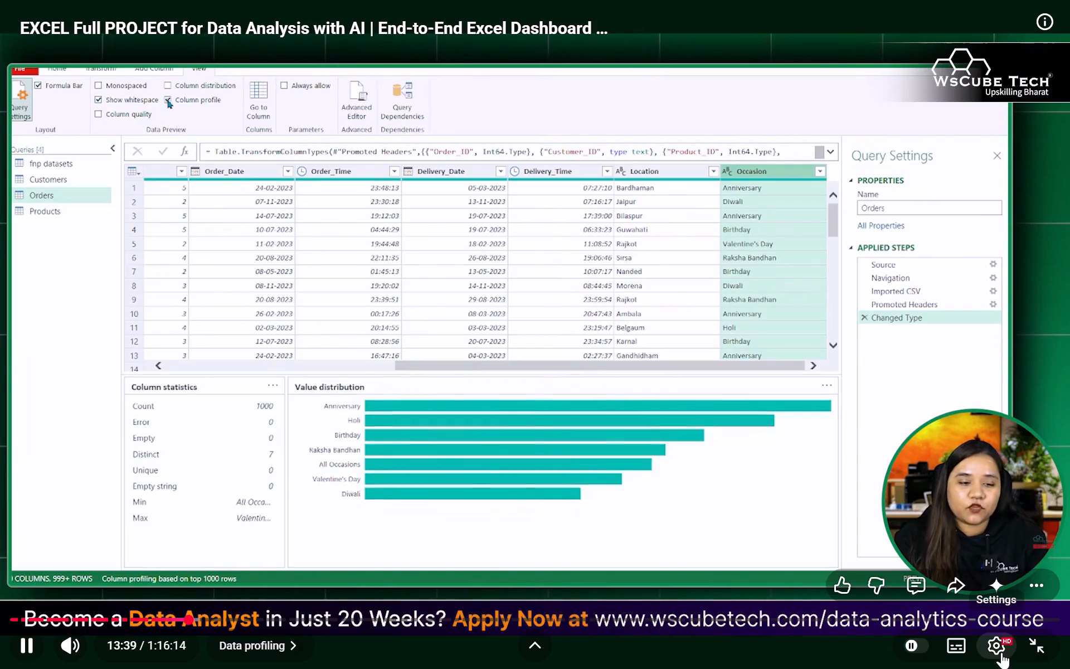
Leave the tutorial's full screen at the Data cleaning part and snap Chrome to half the screen beside the Power Query Editor.
key("Right")
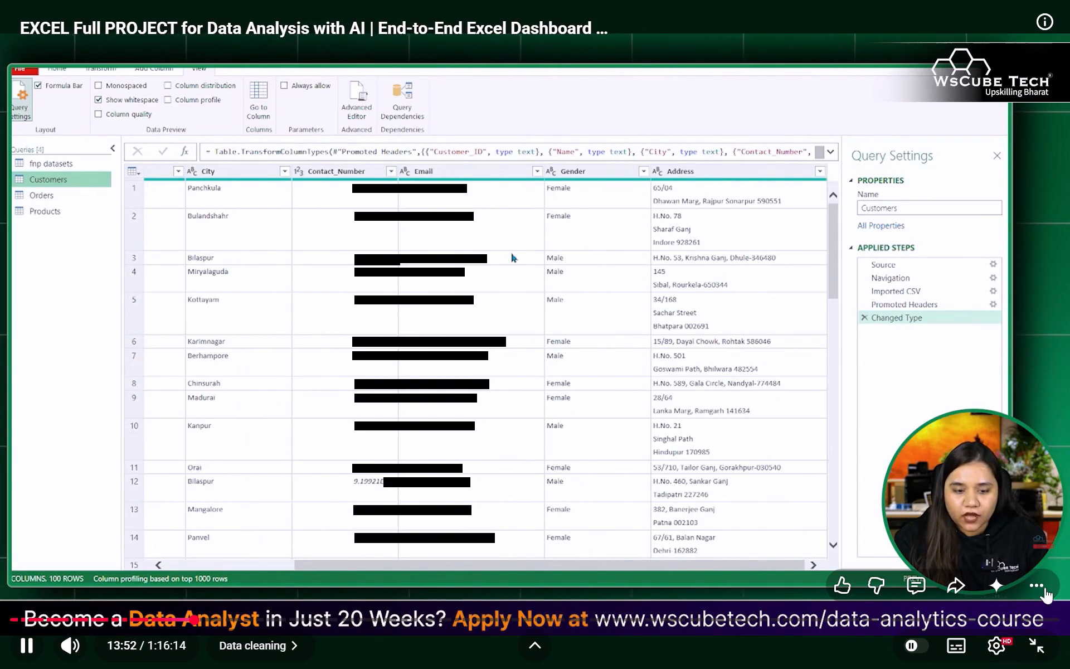
key("Escape")
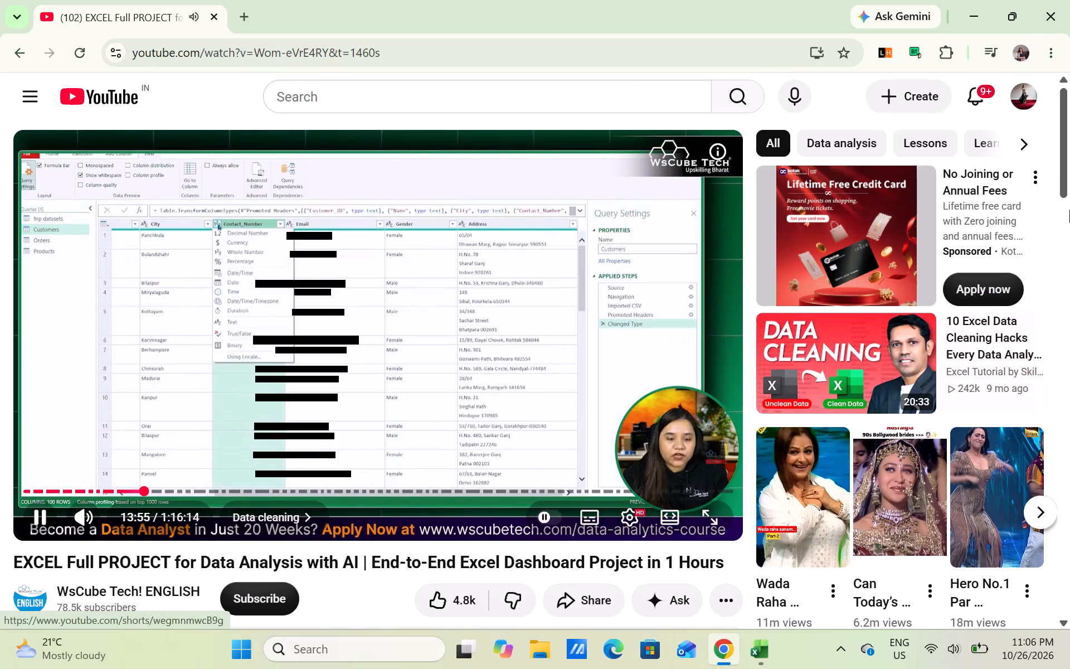
left_click(1040, 72)
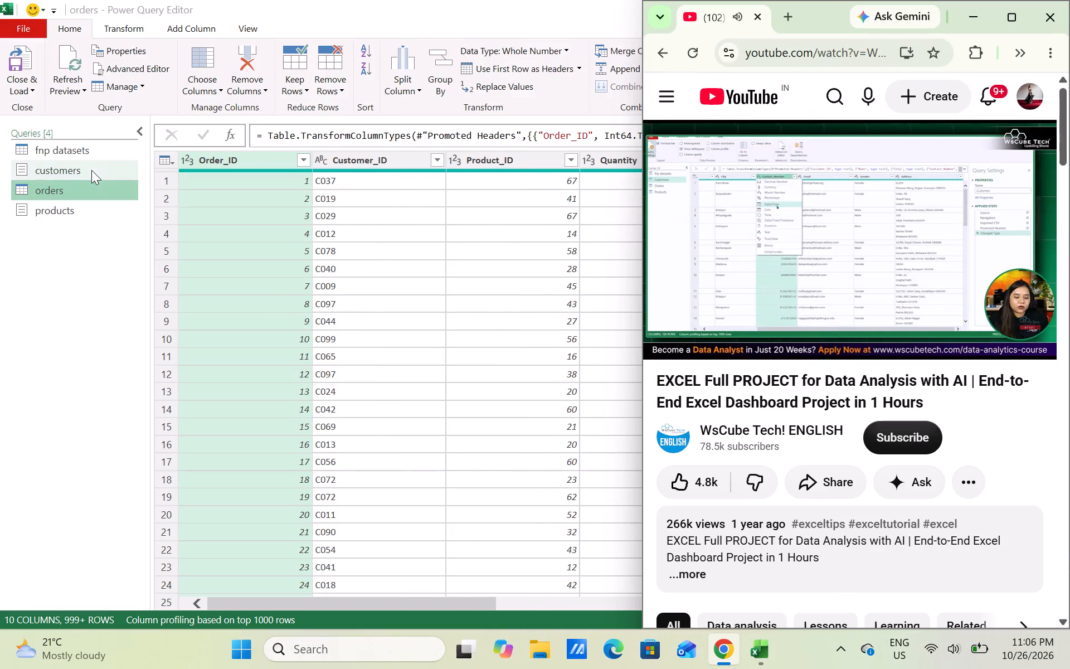
Switch to the Power Query Editor and open the customers query's customers.csv file as a table.
double_click(91, 170)
double_click(184, 186)
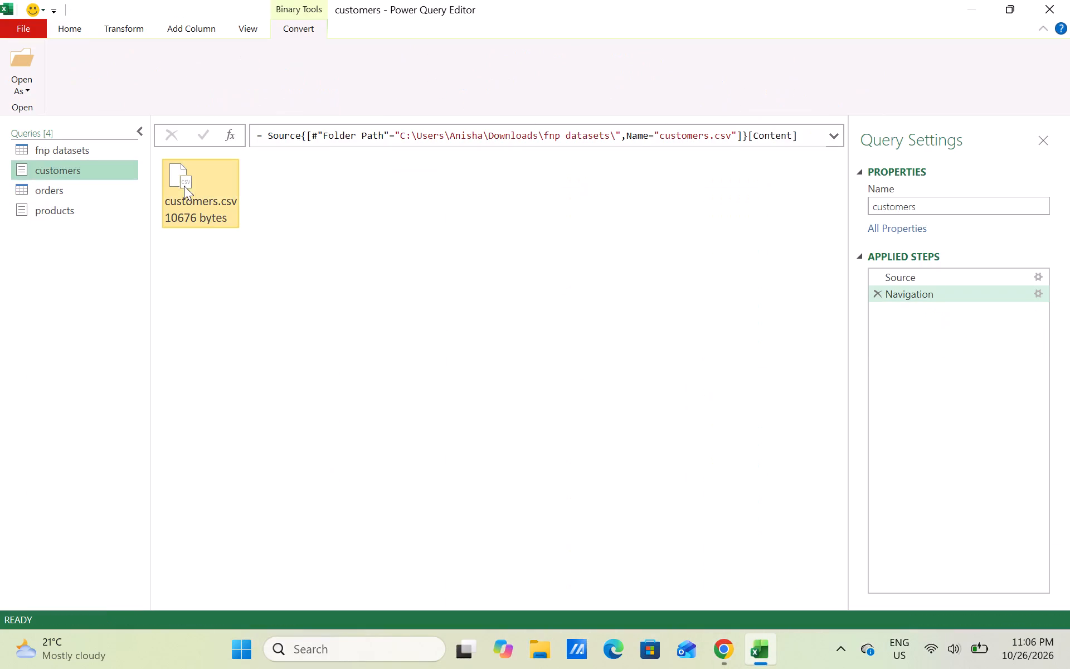
Change the Contact_Number column of the customers query to Text, replacing the current type conversion.
scroll(184, 186, "right", 3)
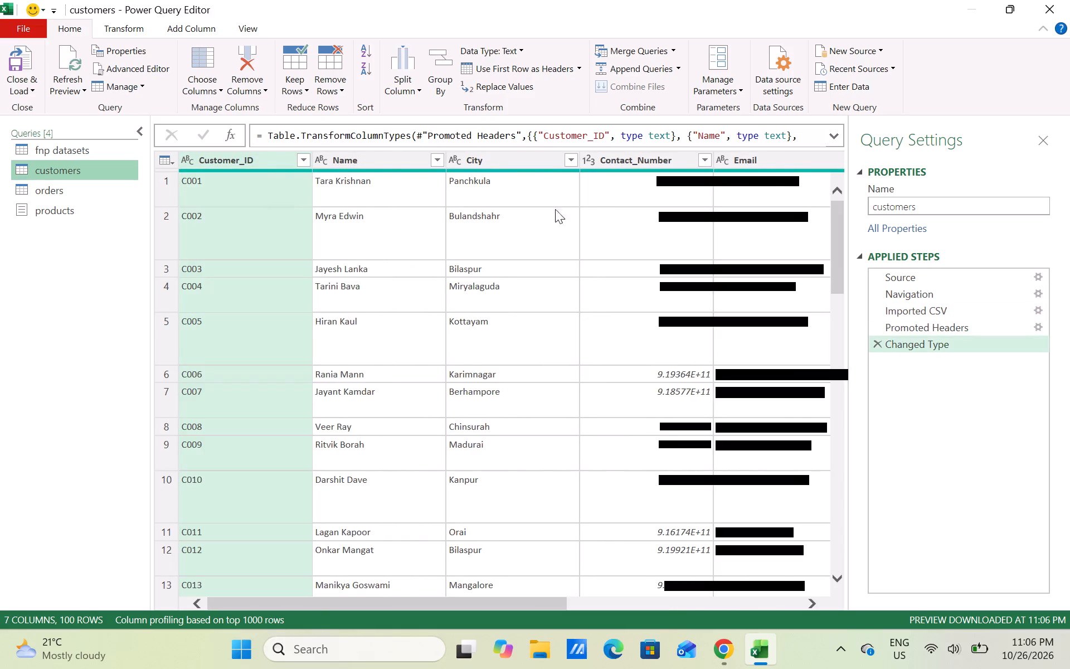
left_click(643, 155)
right_click(643, 155)
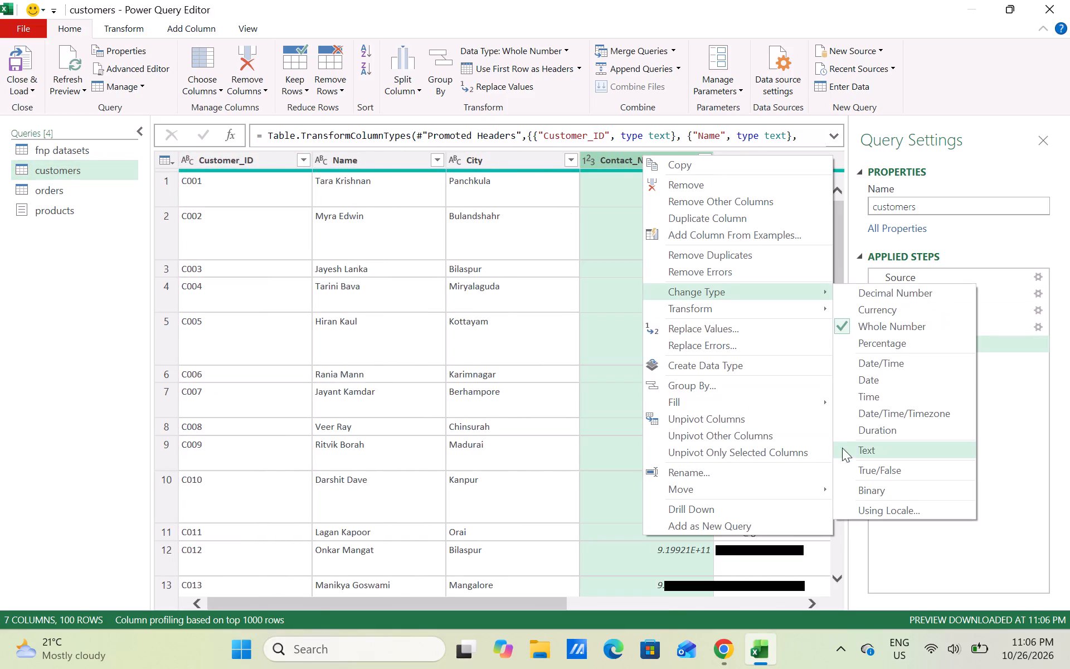
left_click(890, 453)
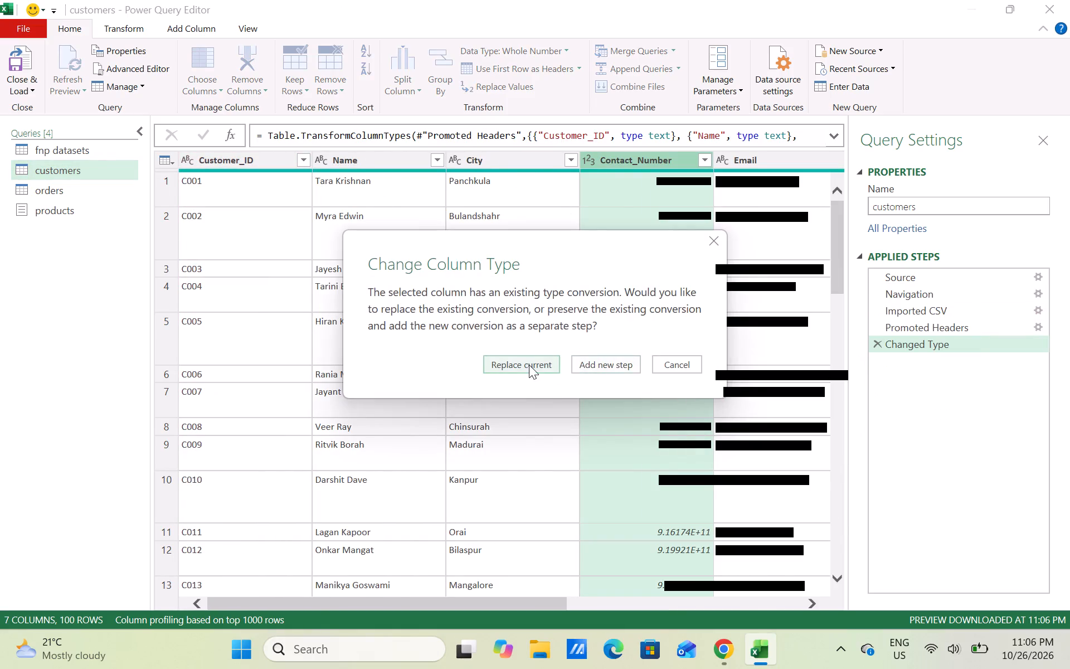
left_click(528, 364)
scroll(612, 449, "left", 1)
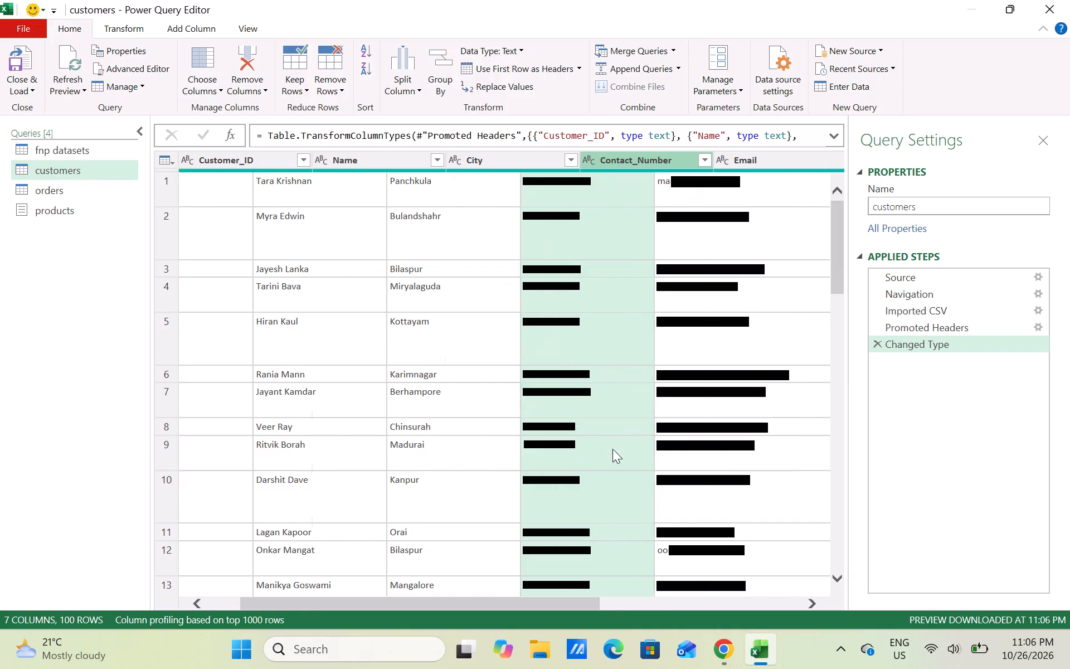
scroll(612, 449, "left", 1)
Display the orders query and switch to Chrome to follow the tutorial's review of the same table's columns.
double_click(101, 195)
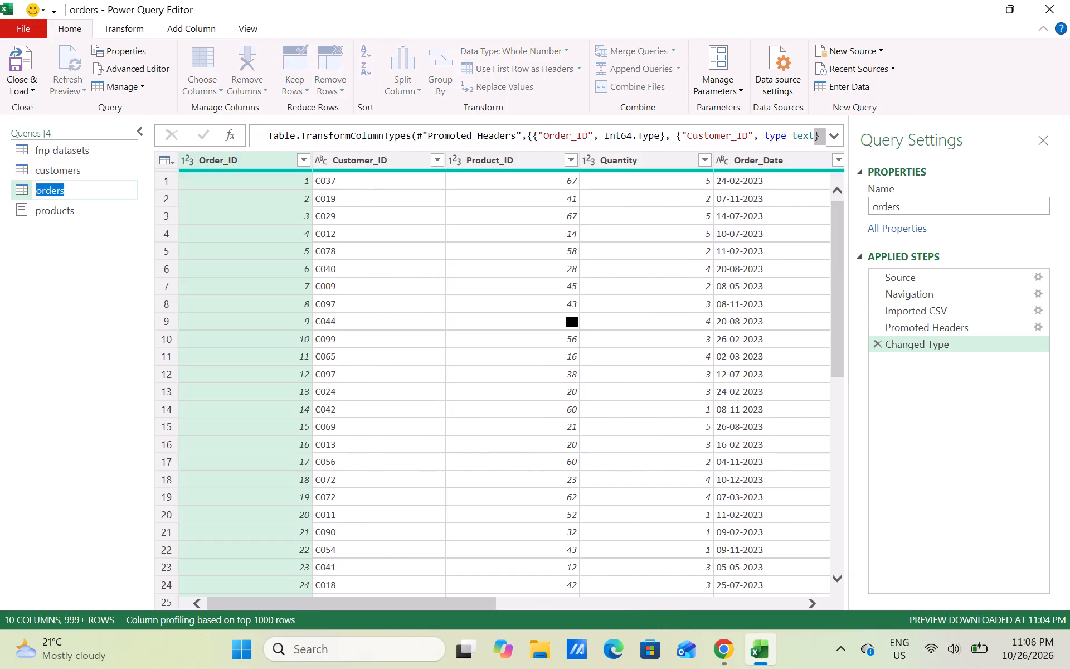
left_click(732, 652)
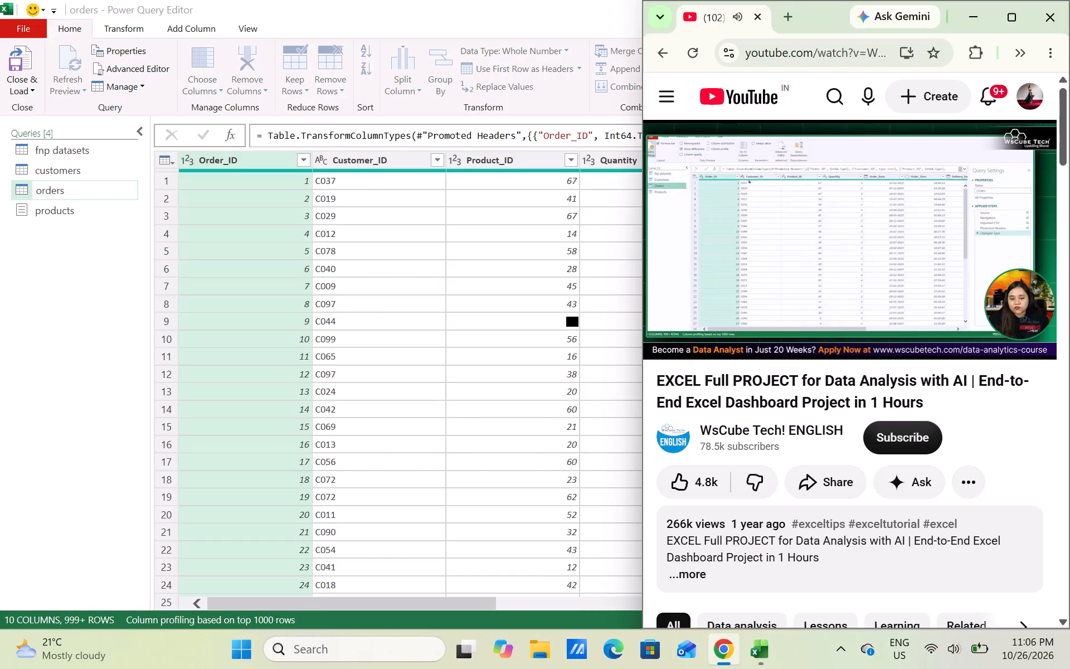
scroll(831, 244, "right", 1)
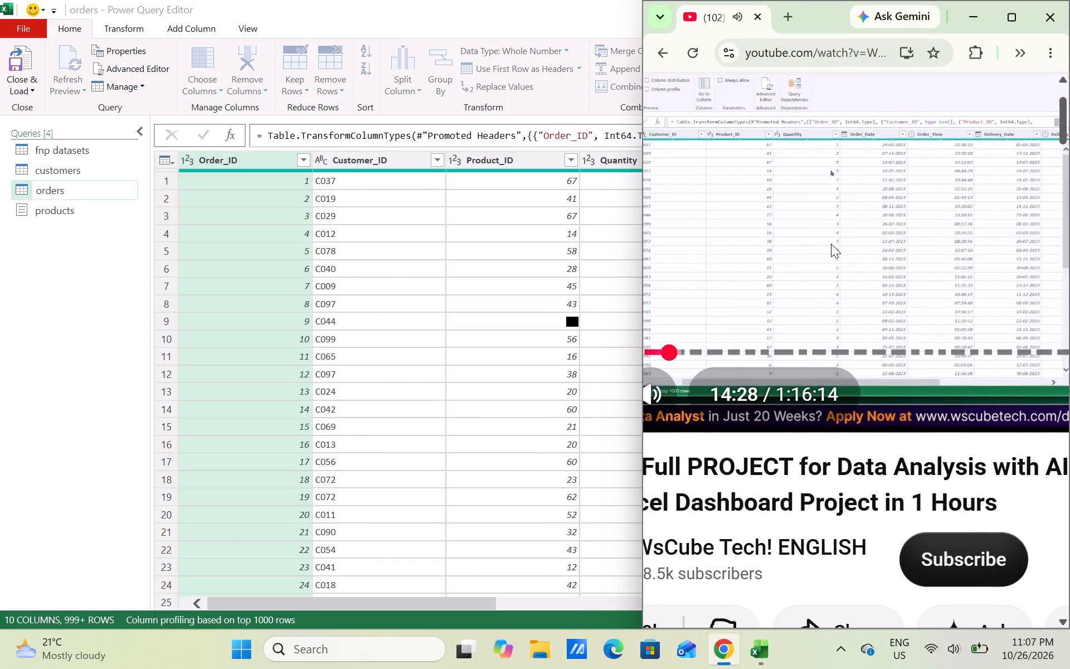
scroll(831, 244, "right", 1)
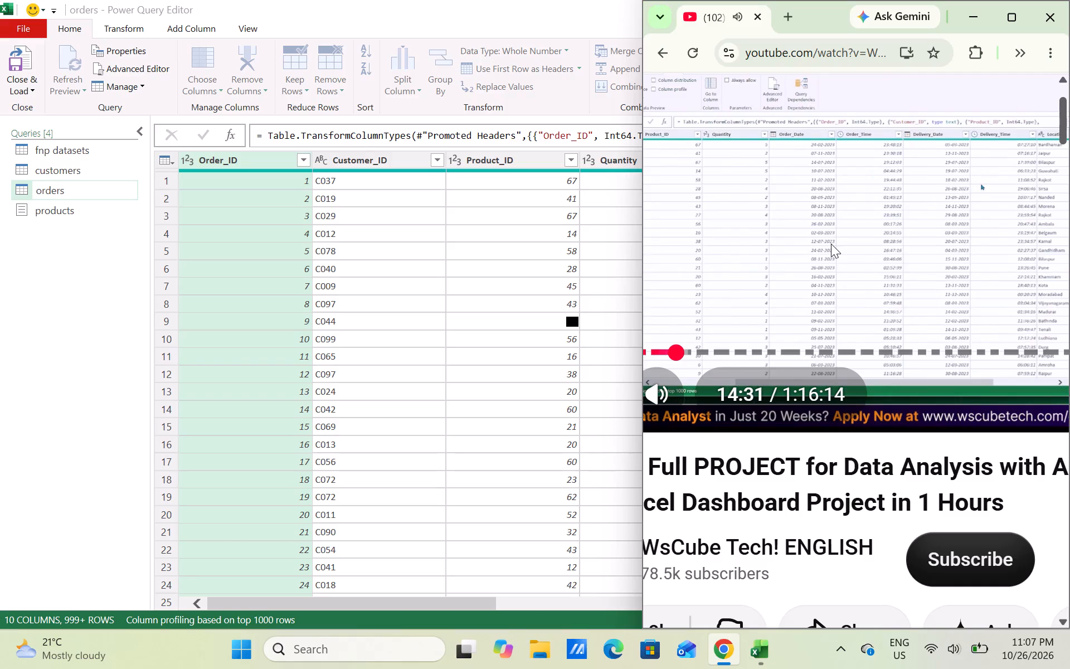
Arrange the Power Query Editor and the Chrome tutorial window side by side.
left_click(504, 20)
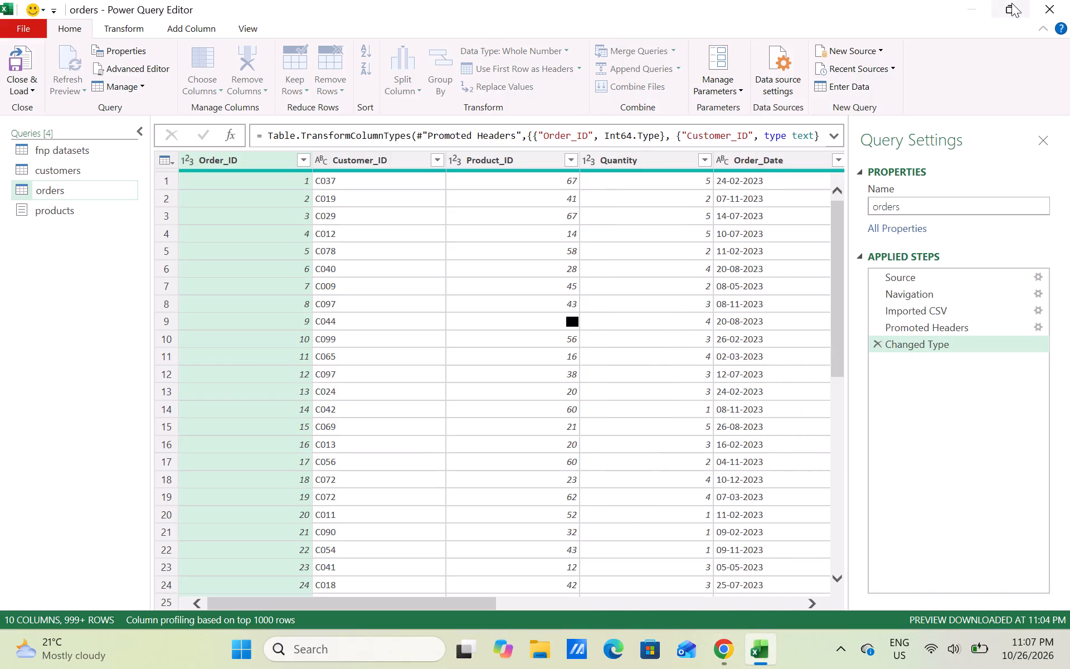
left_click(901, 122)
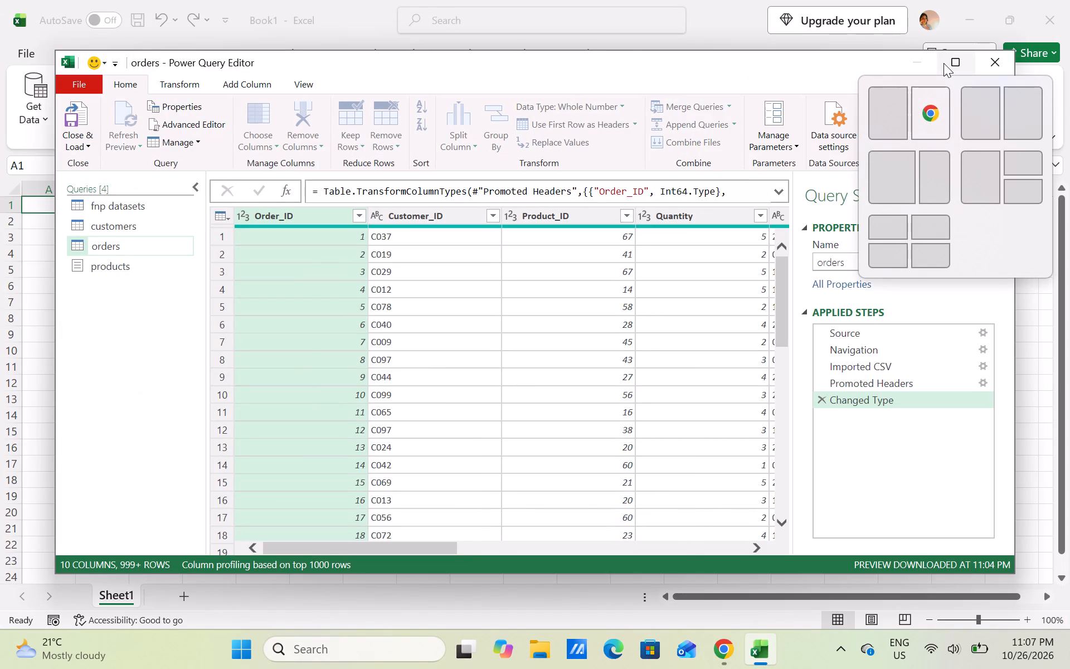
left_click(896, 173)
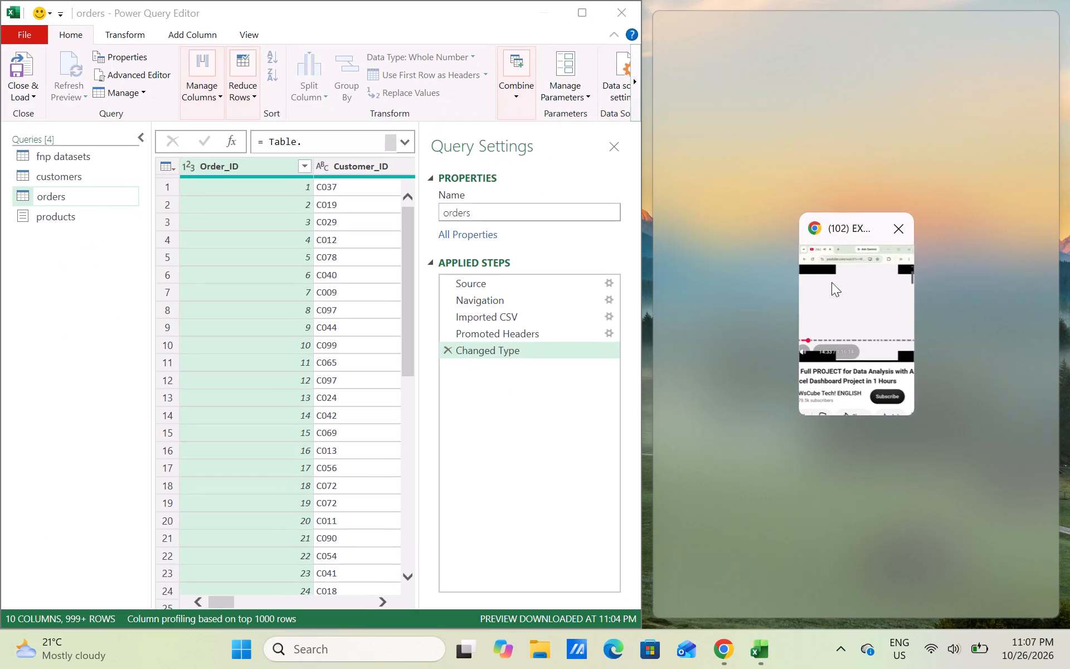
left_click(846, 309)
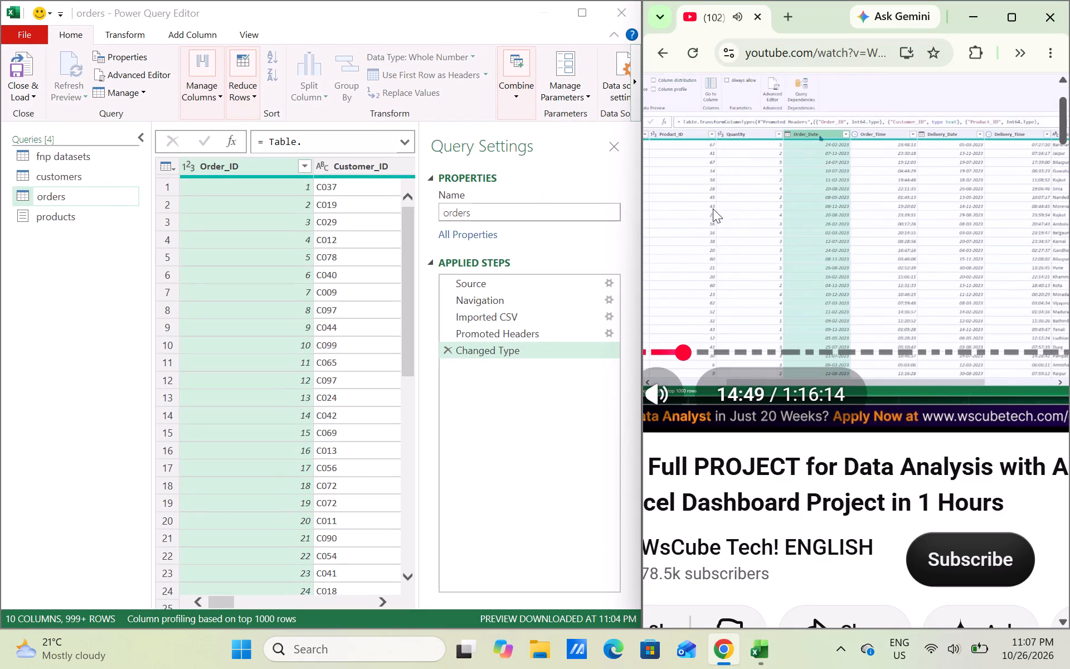
Close the Query Settings pane in the Power Query Editor and bring the tutorial window back beside it.
left_click(616, 148)
left_click(616, 148)
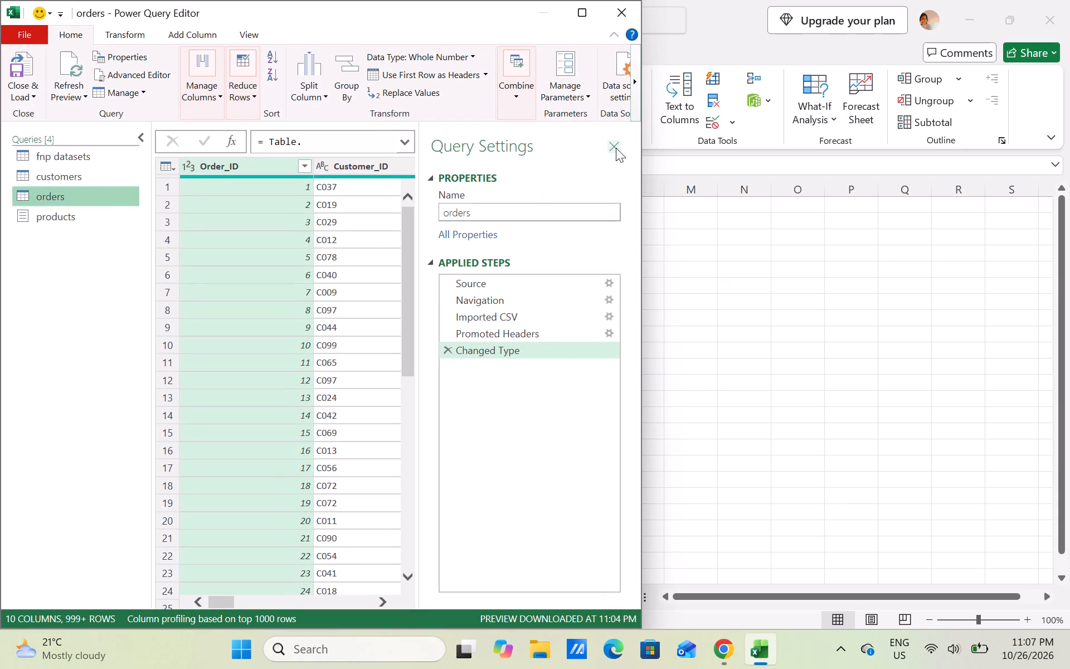
left_click(745, 308)
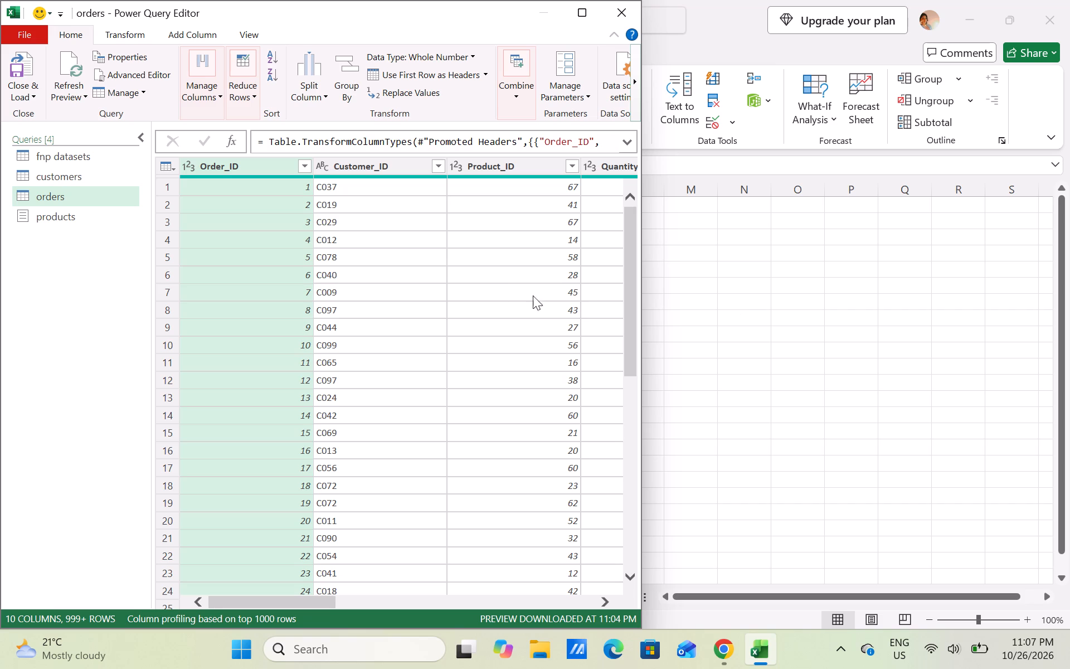
left_click(546, 7)
left_click(879, 294)
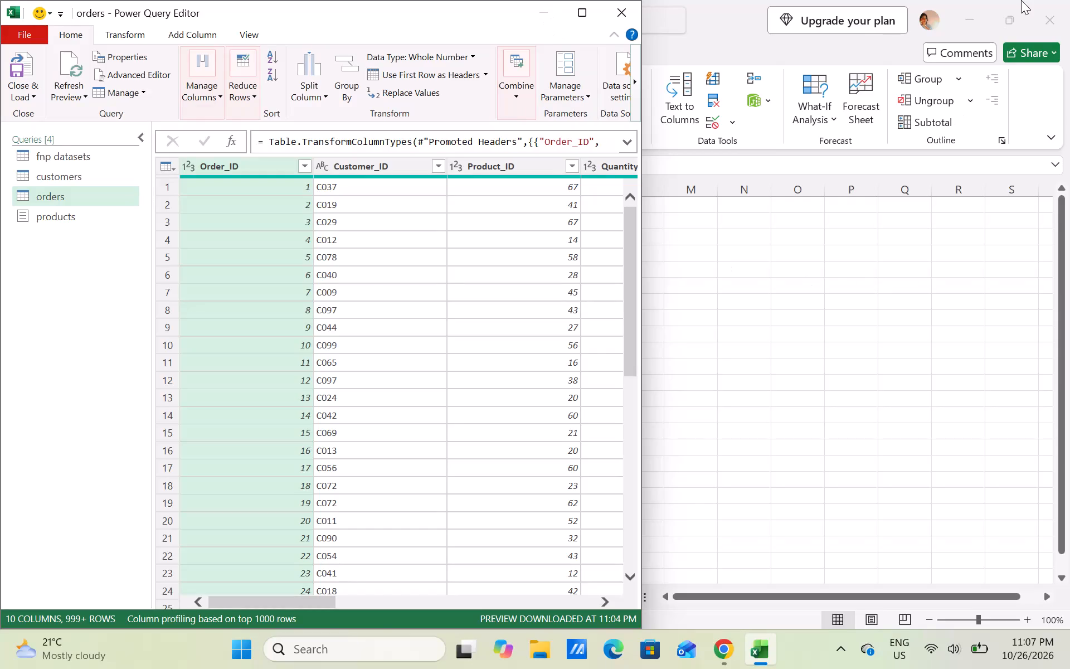
left_click(715, 552)
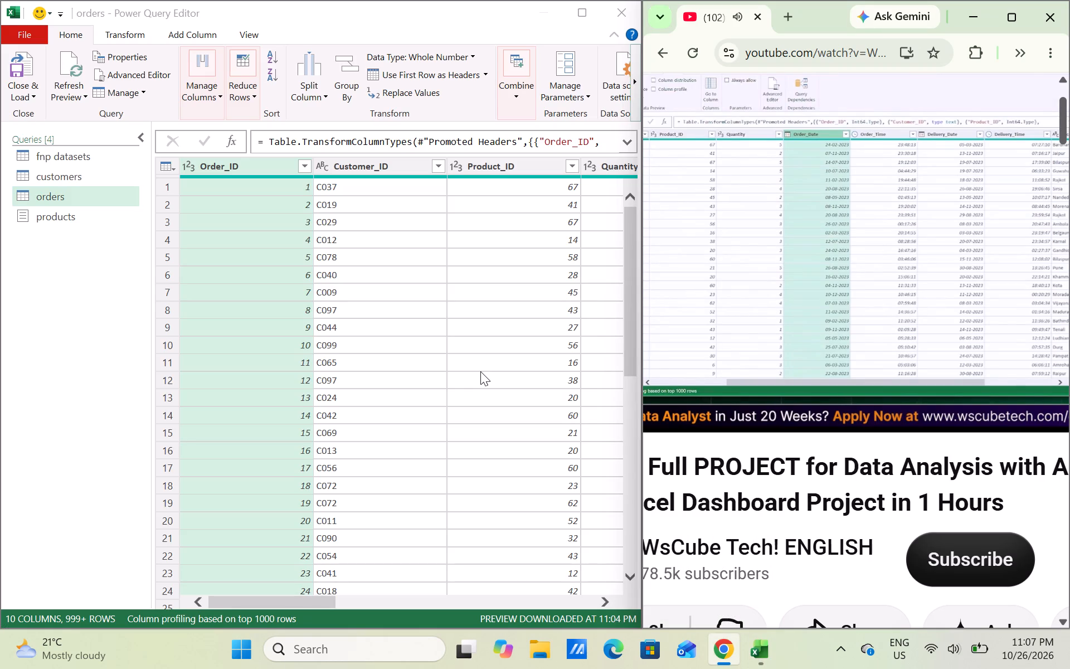
Watch the tutorial's demonstration of the date operations for Order_Date and pause the video at 15:23.
scroll(452, 340, "left", 1)
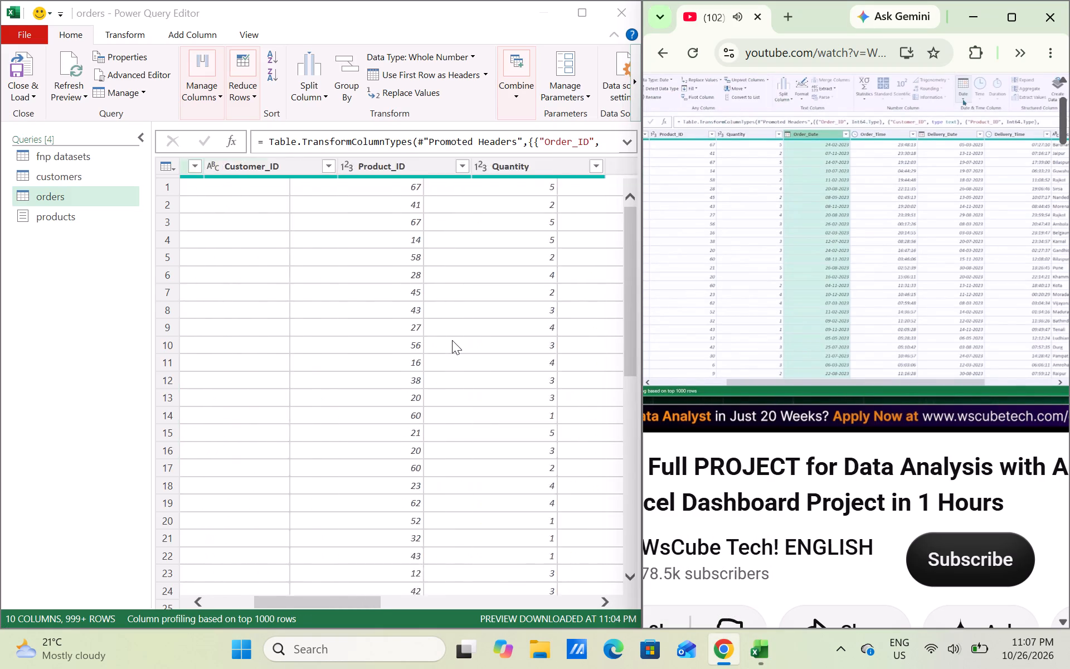
scroll(452, 340, "left", 1)
scroll(452, 340, "right", 3)
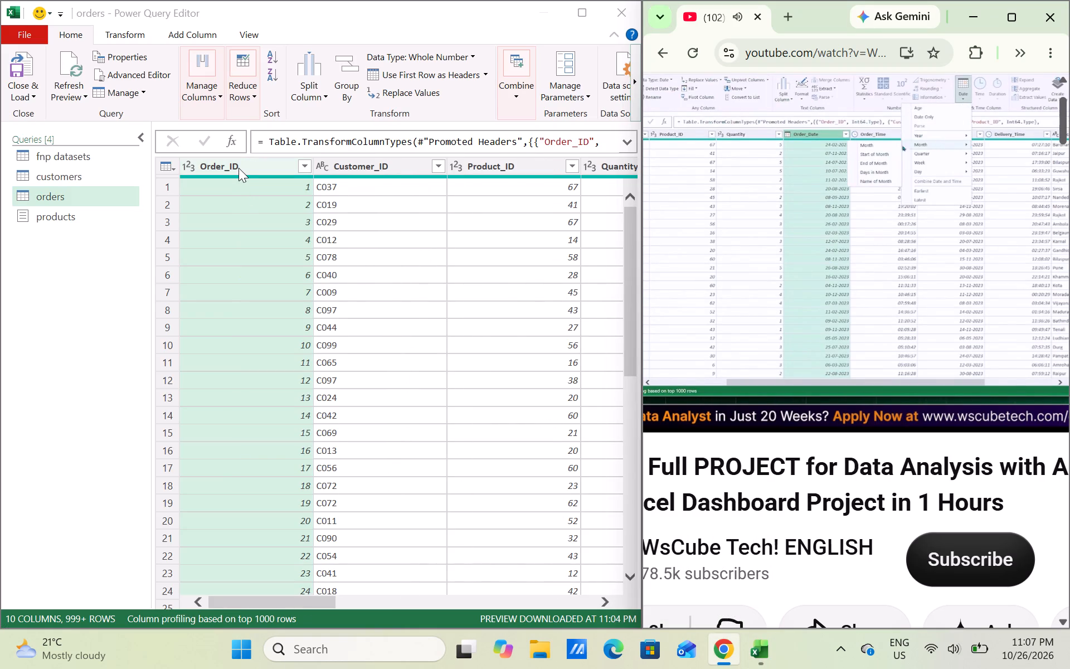
left_click(756, 214)
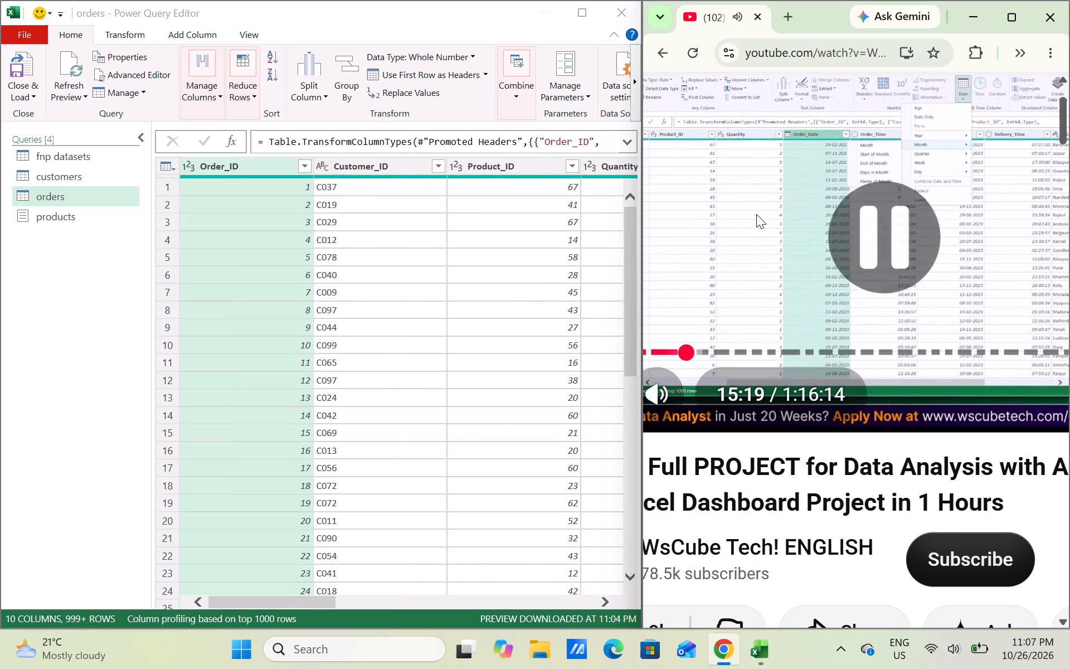
left_click(756, 214)
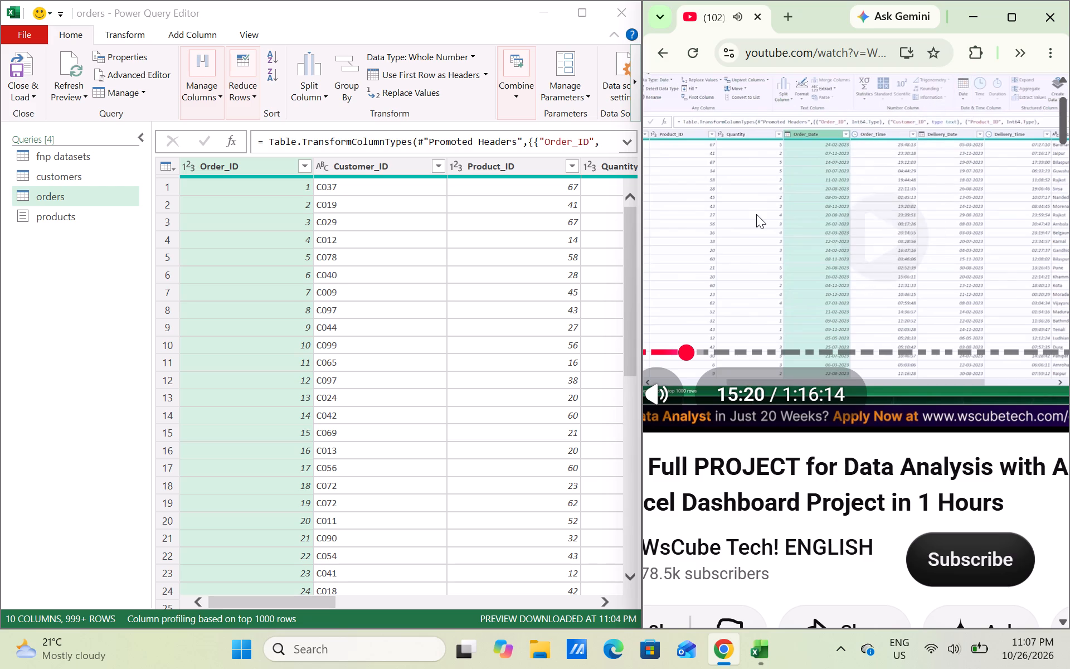
left_click(756, 214)
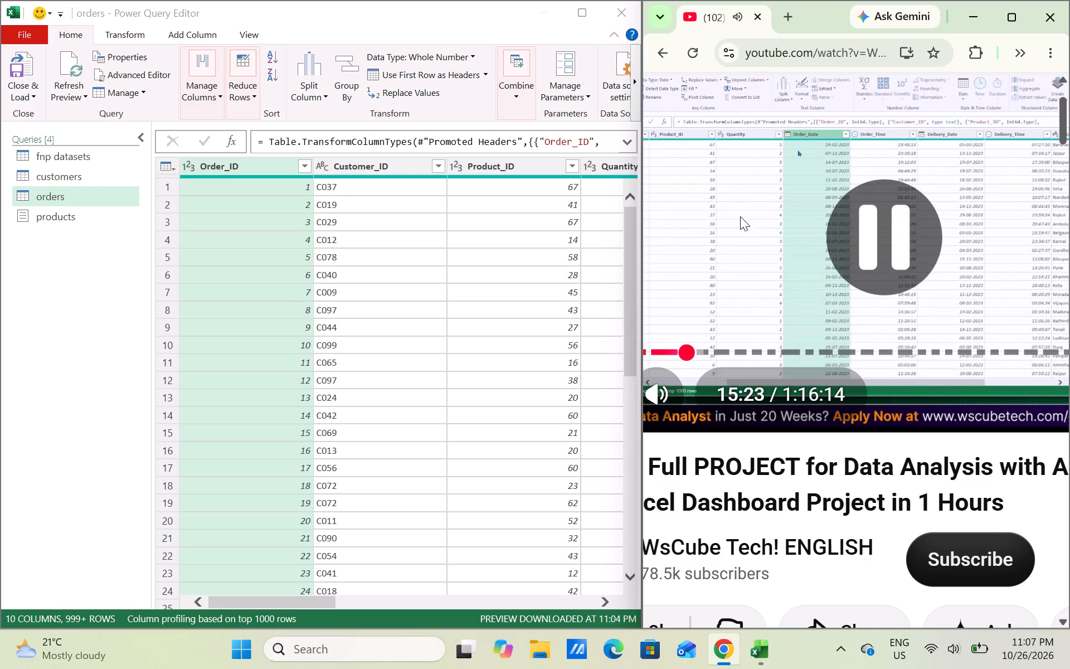
Switch to the Power Query Editor and maximize its window.
left_click(198, 32)
left_click(198, 32)
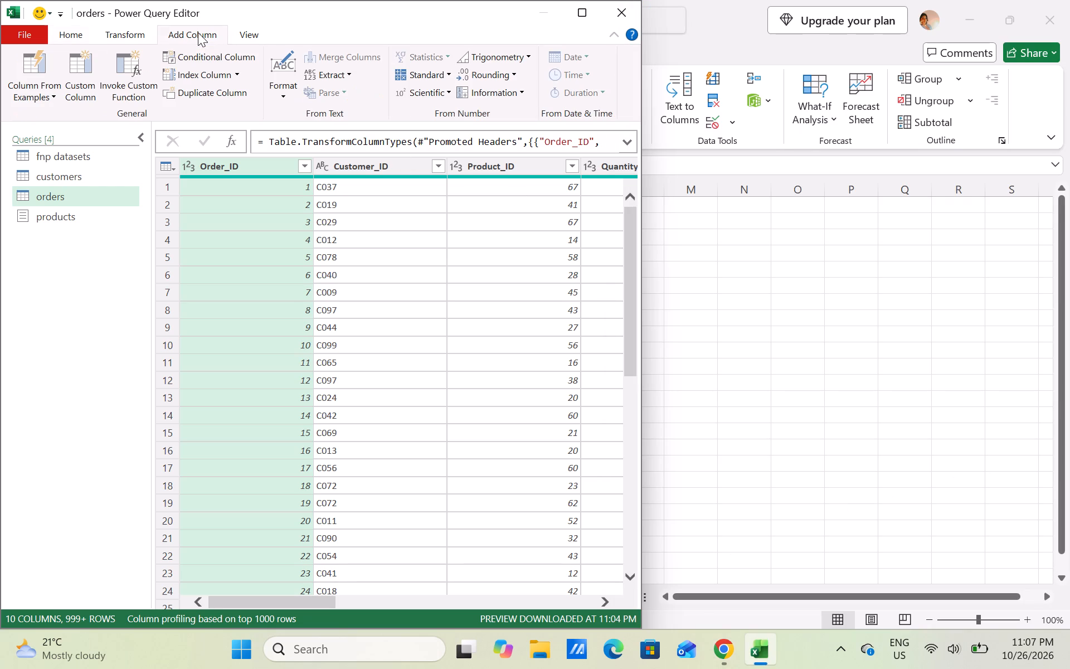
left_click(582, 9)
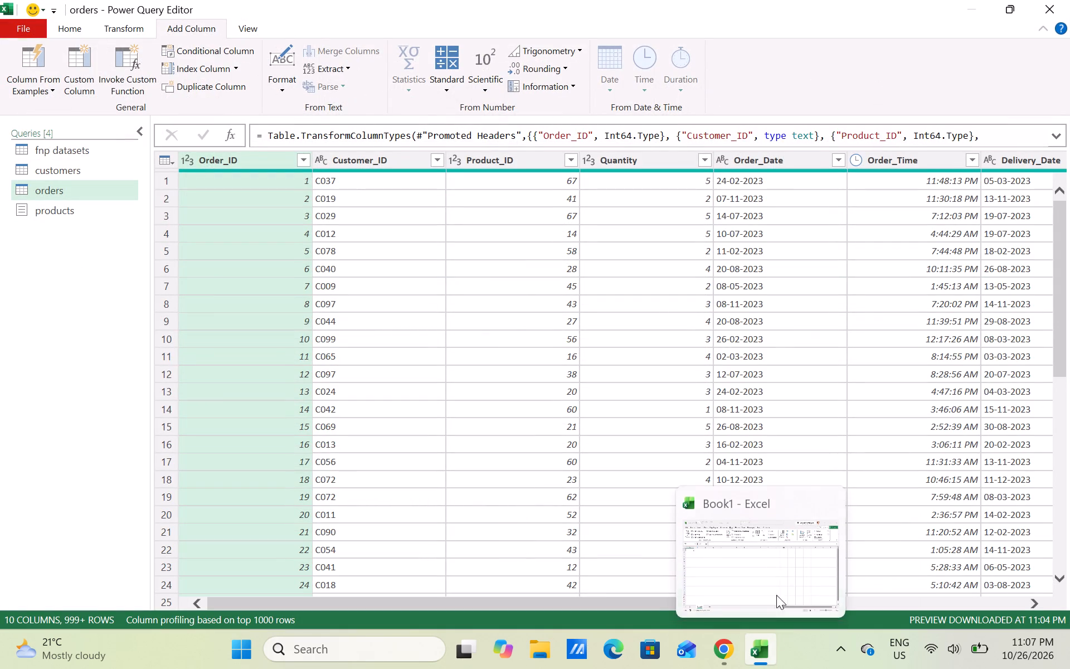
left_click(782, 575)
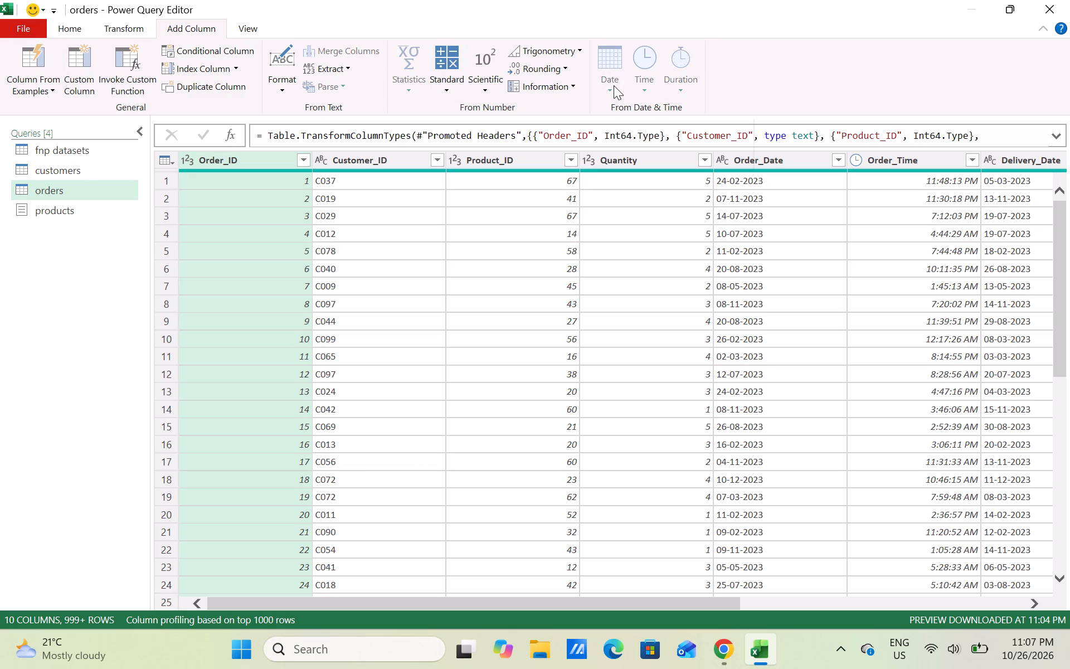
Select the Order_Date column in the orders query and check the date operations available for adding a column from it.
left_click(124, 25)
scroll(539, 238, "left", 1)
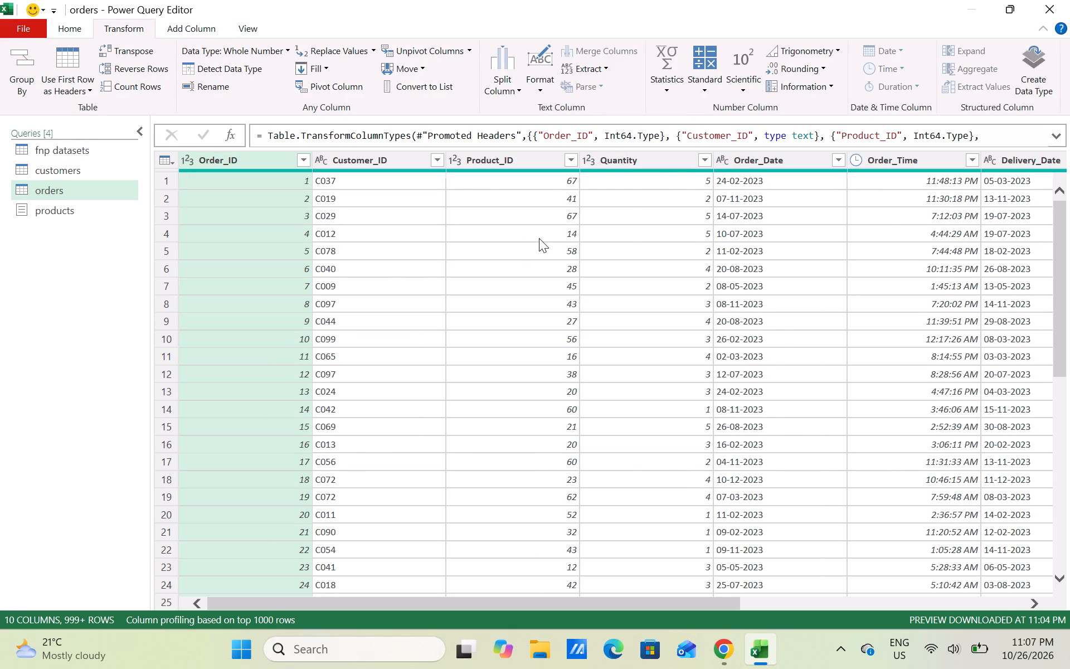
scroll(539, 238, "left", 1)
left_click(409, 160)
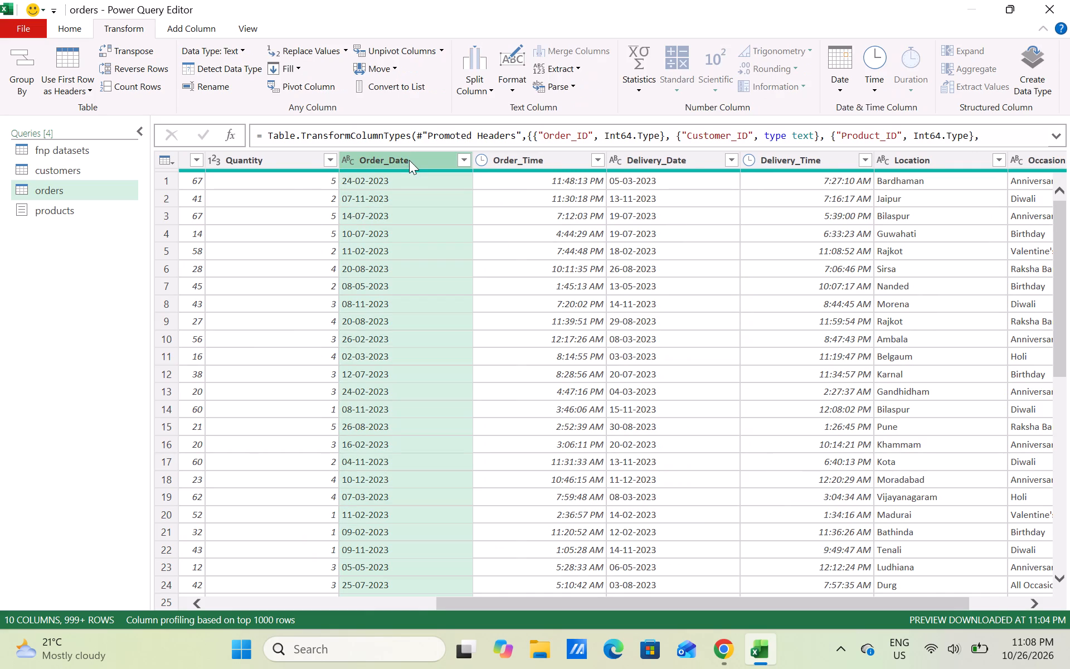
left_click(201, 24)
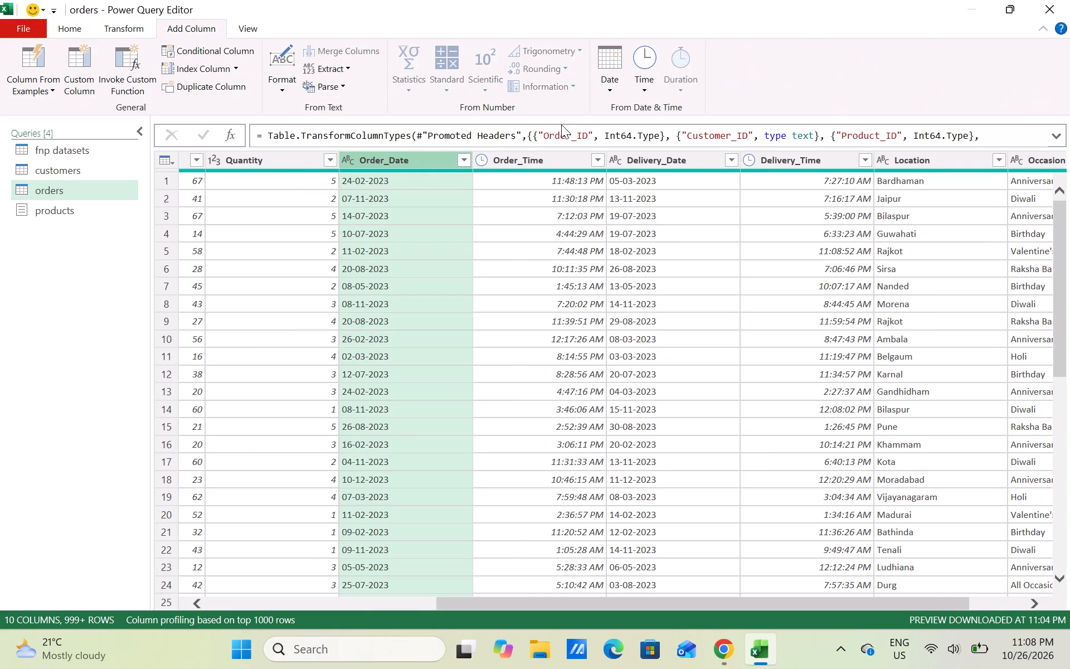
left_click(607, 96)
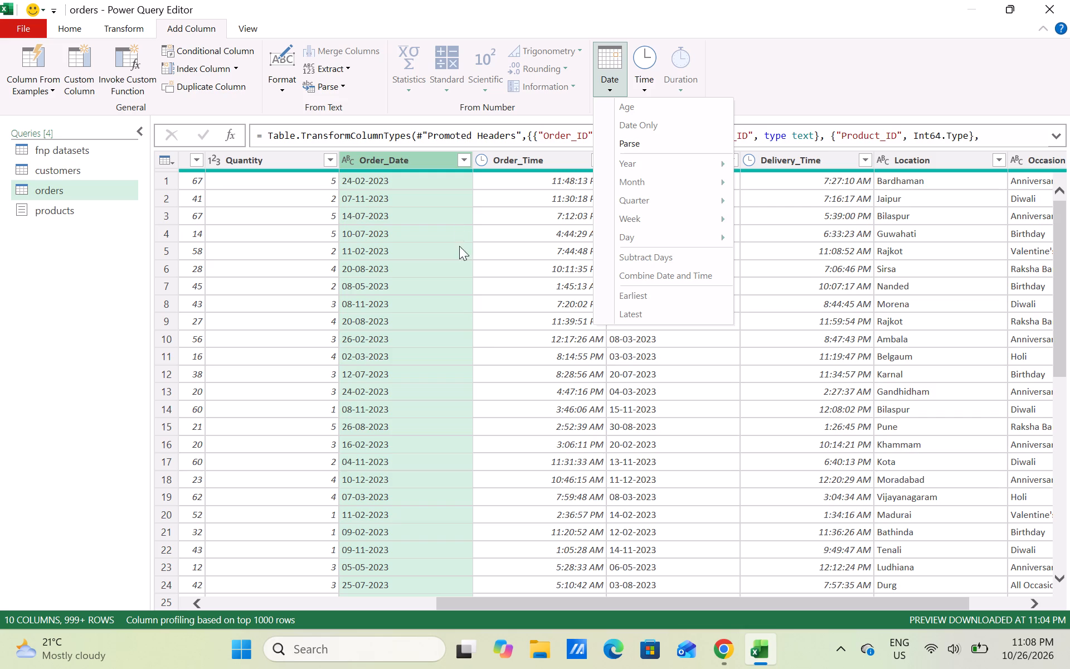
left_click(825, 12)
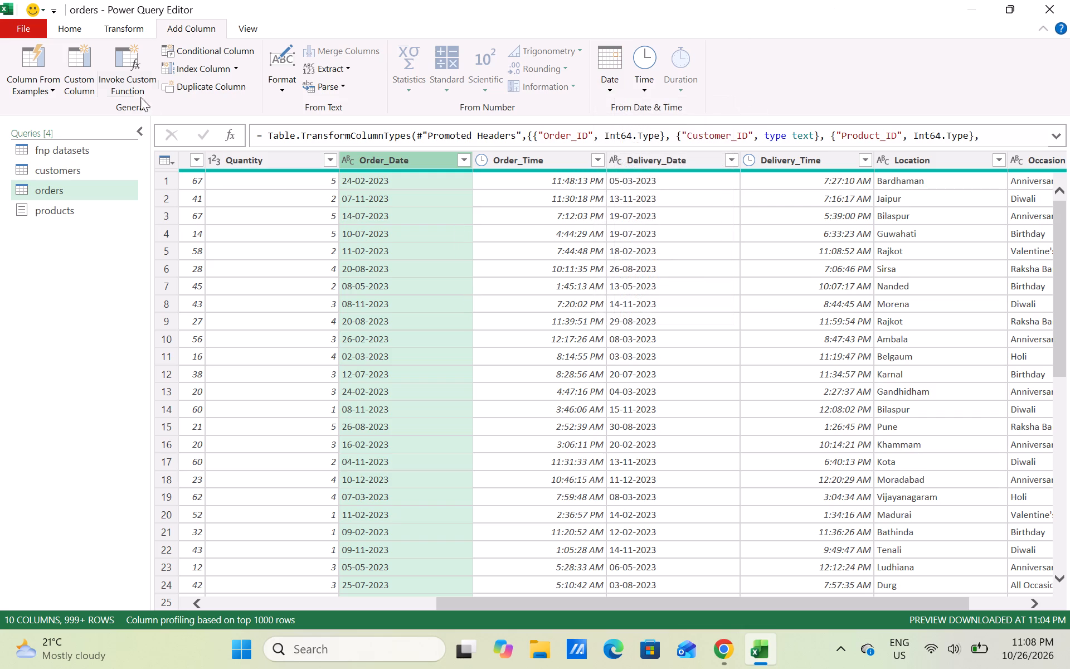
Check which date transformations are available for the Order_Date column in the orders query.
left_click(123, 33)
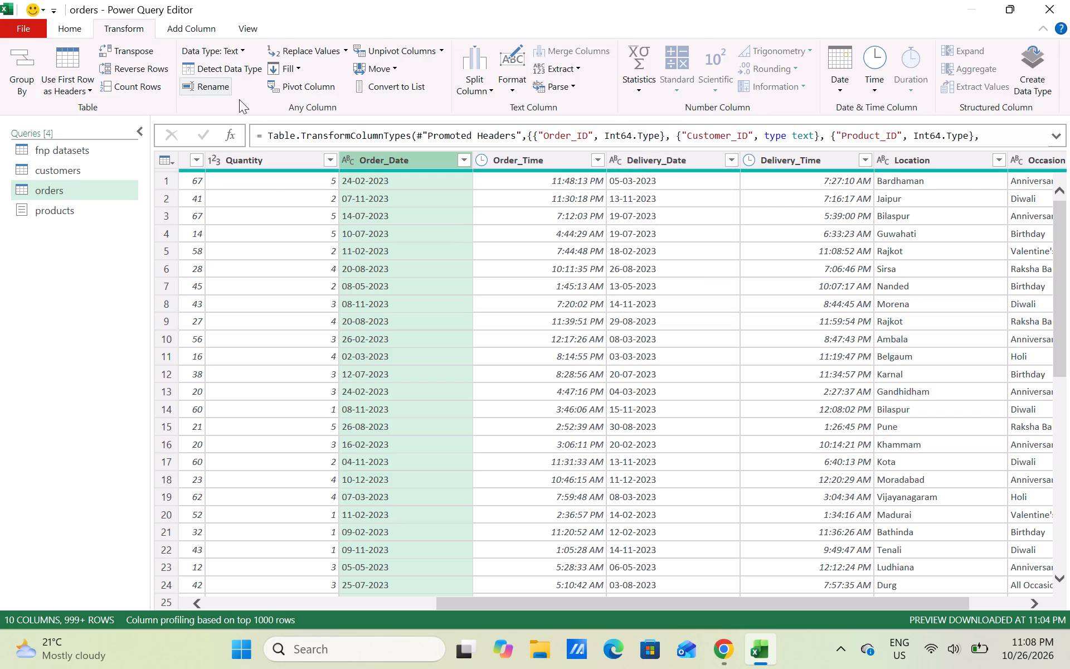
left_click(849, 80)
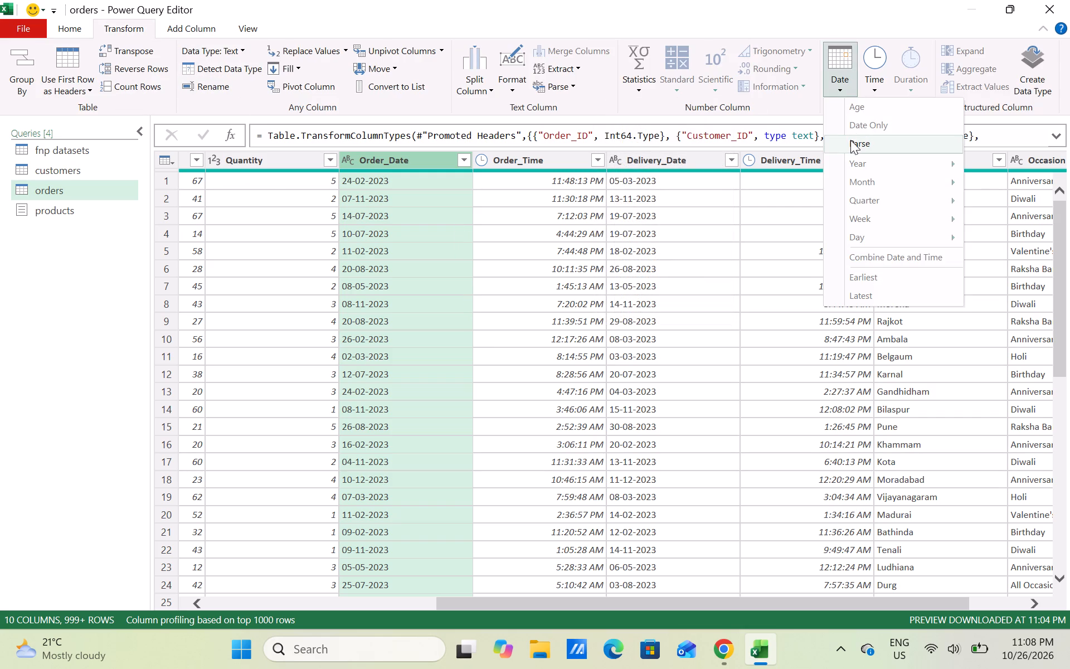
left_click(536, 156)
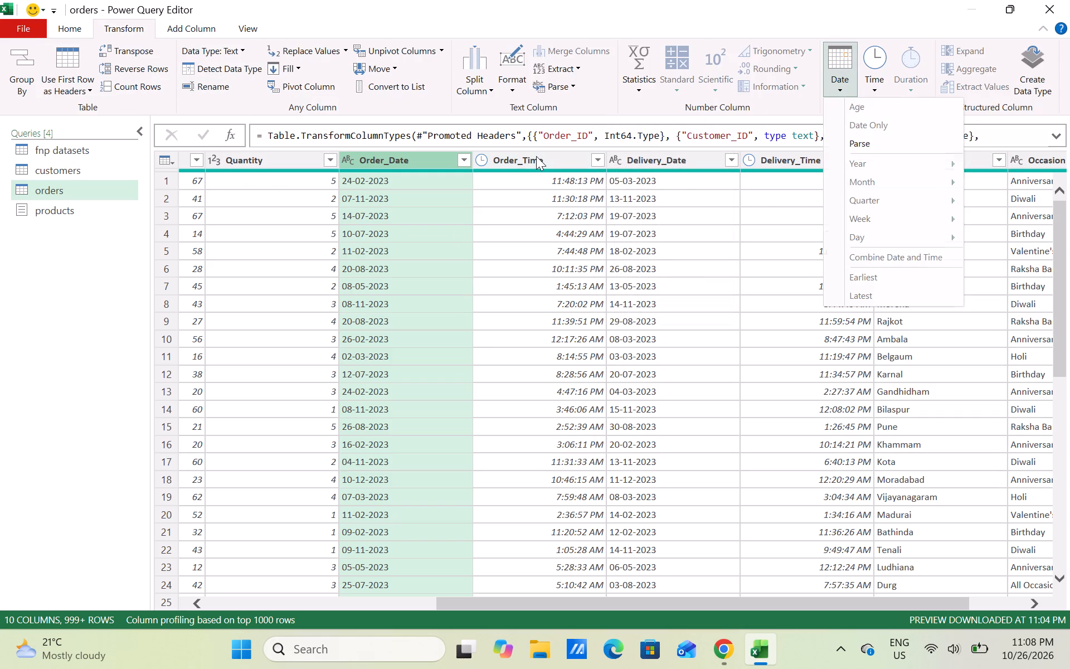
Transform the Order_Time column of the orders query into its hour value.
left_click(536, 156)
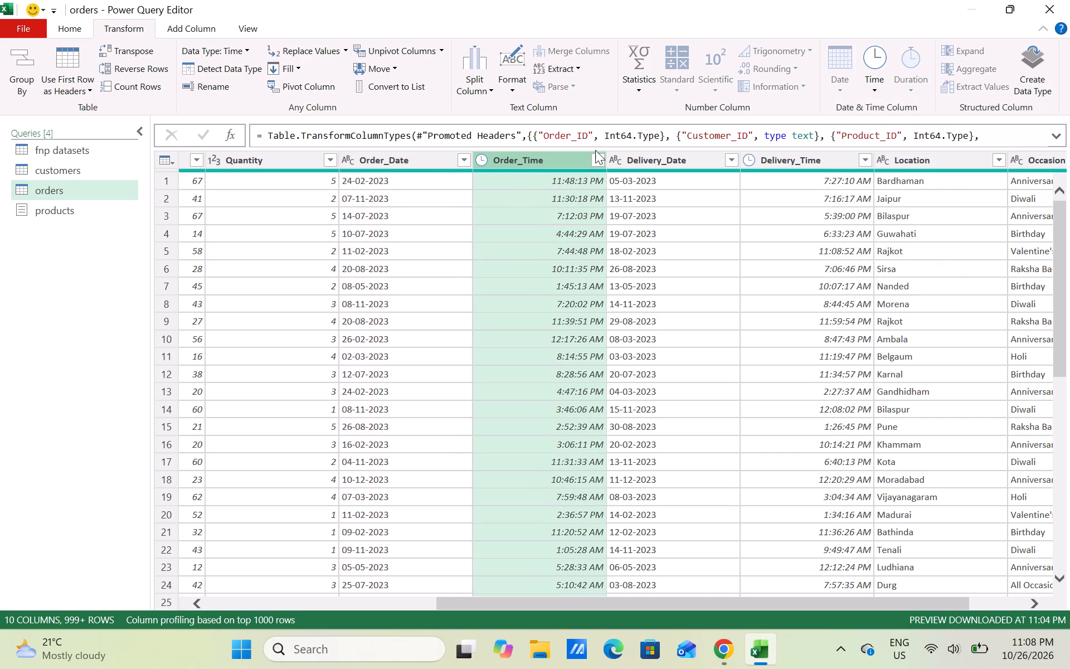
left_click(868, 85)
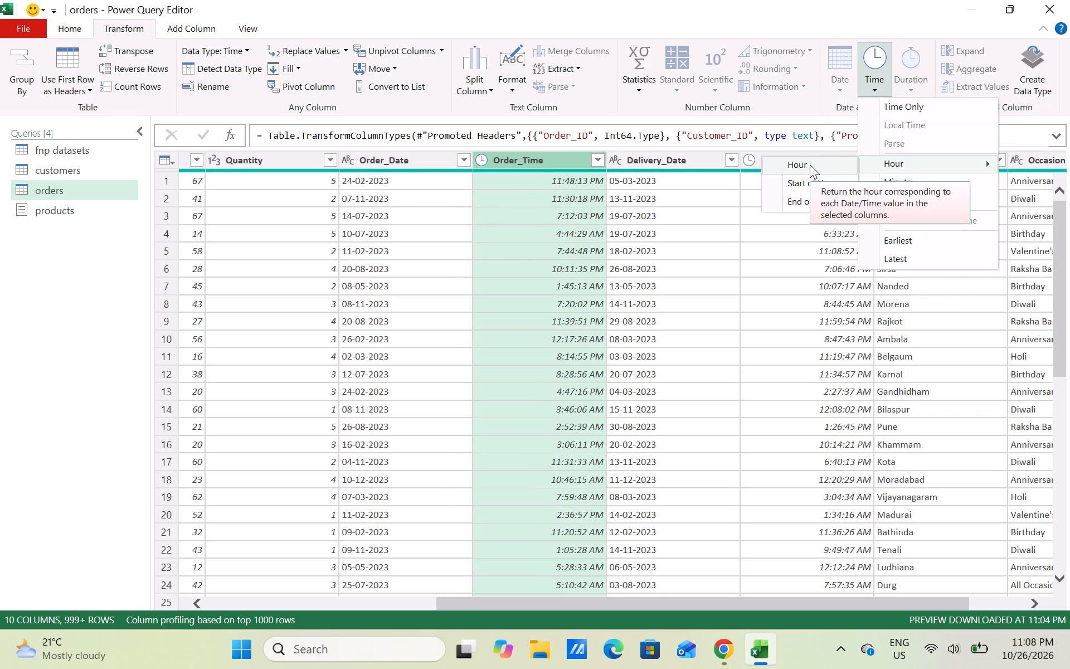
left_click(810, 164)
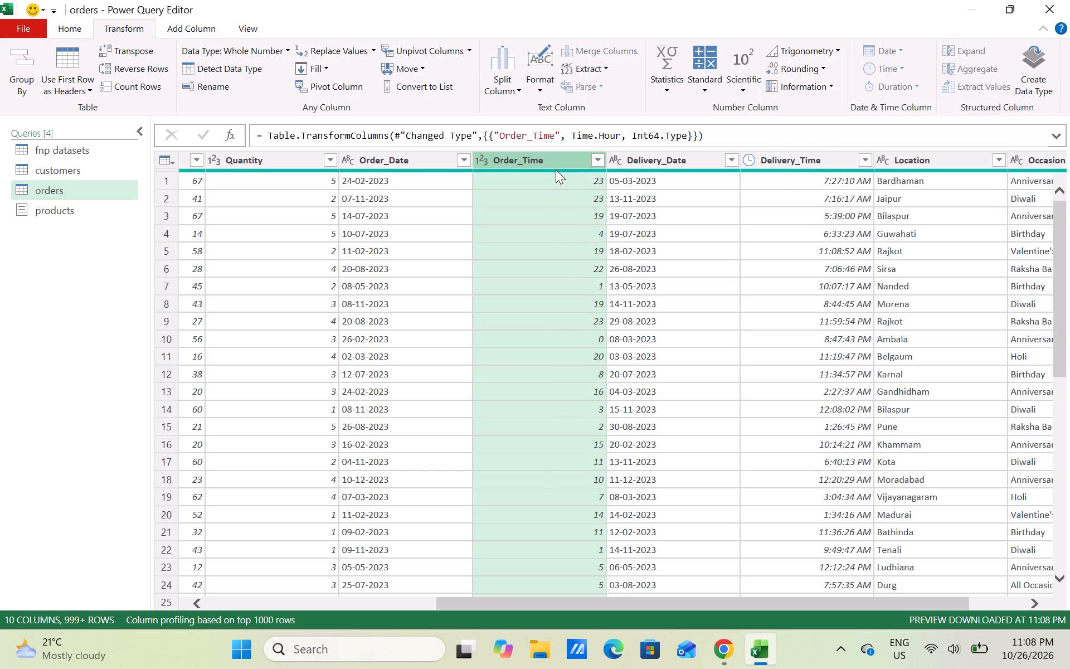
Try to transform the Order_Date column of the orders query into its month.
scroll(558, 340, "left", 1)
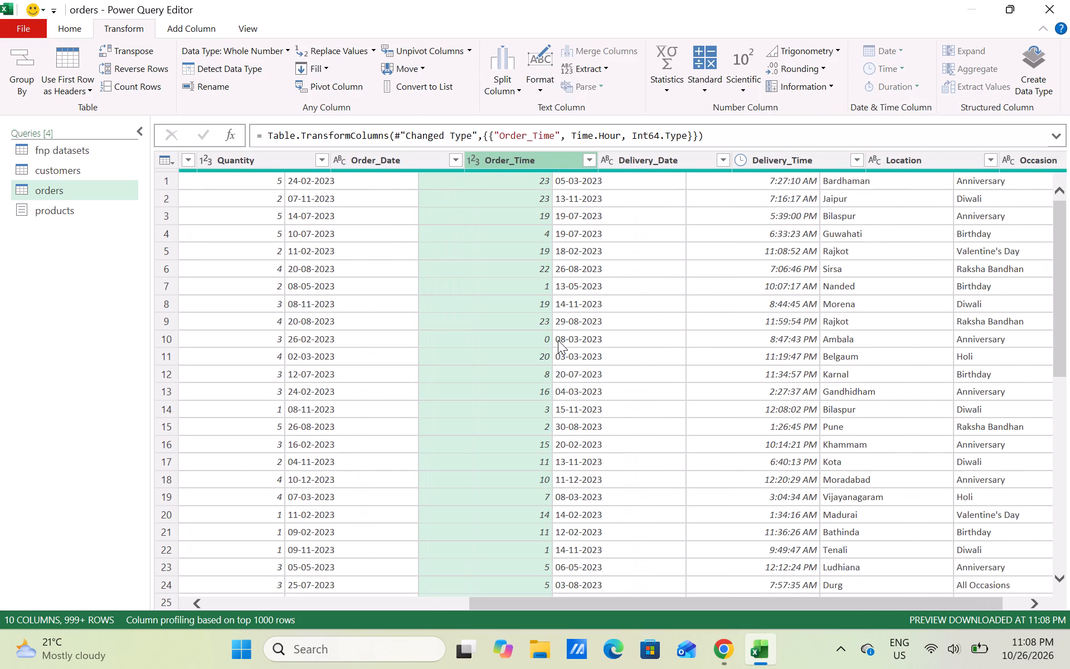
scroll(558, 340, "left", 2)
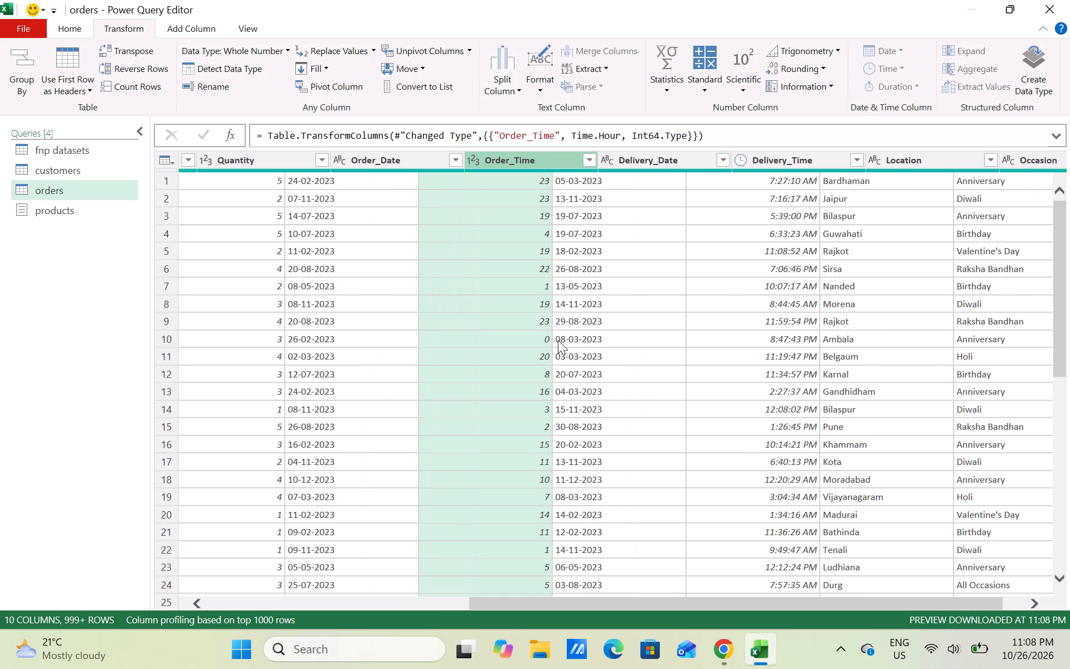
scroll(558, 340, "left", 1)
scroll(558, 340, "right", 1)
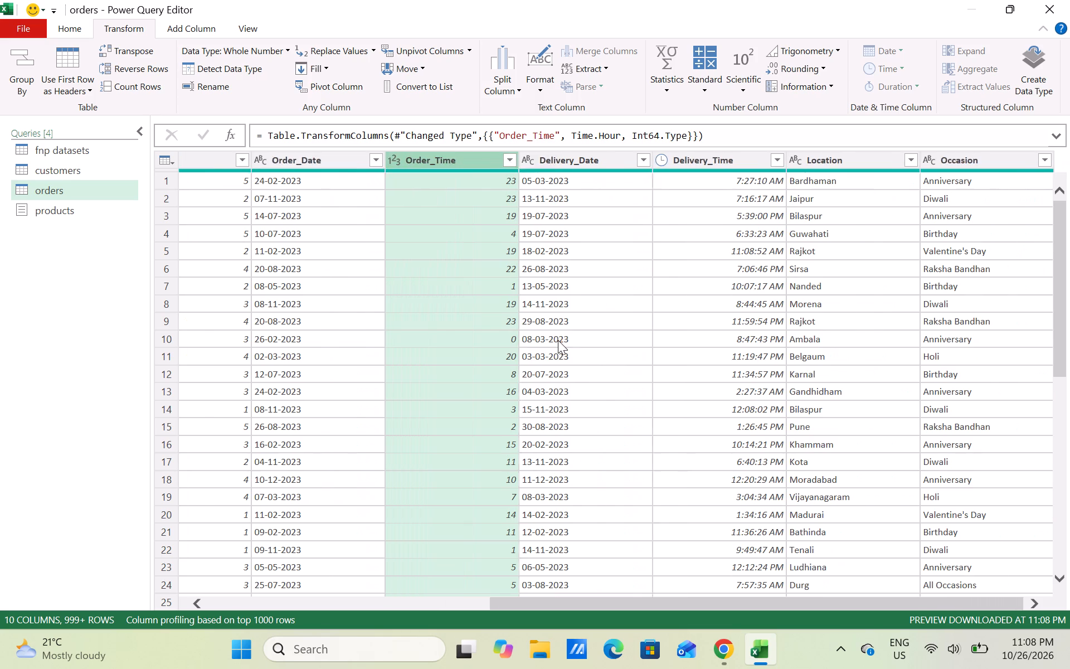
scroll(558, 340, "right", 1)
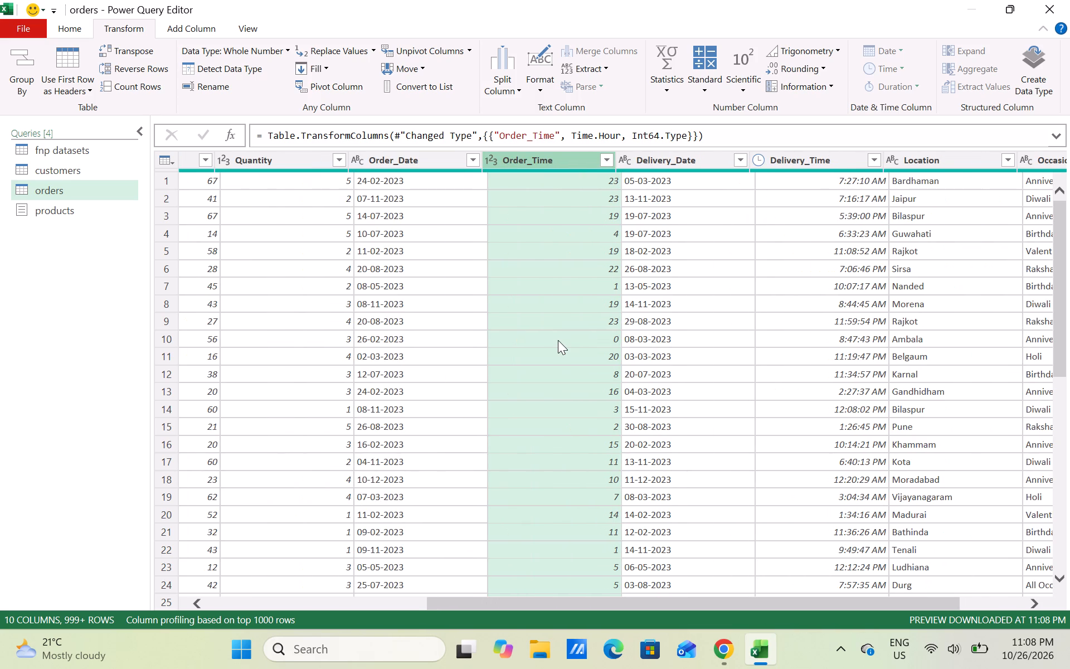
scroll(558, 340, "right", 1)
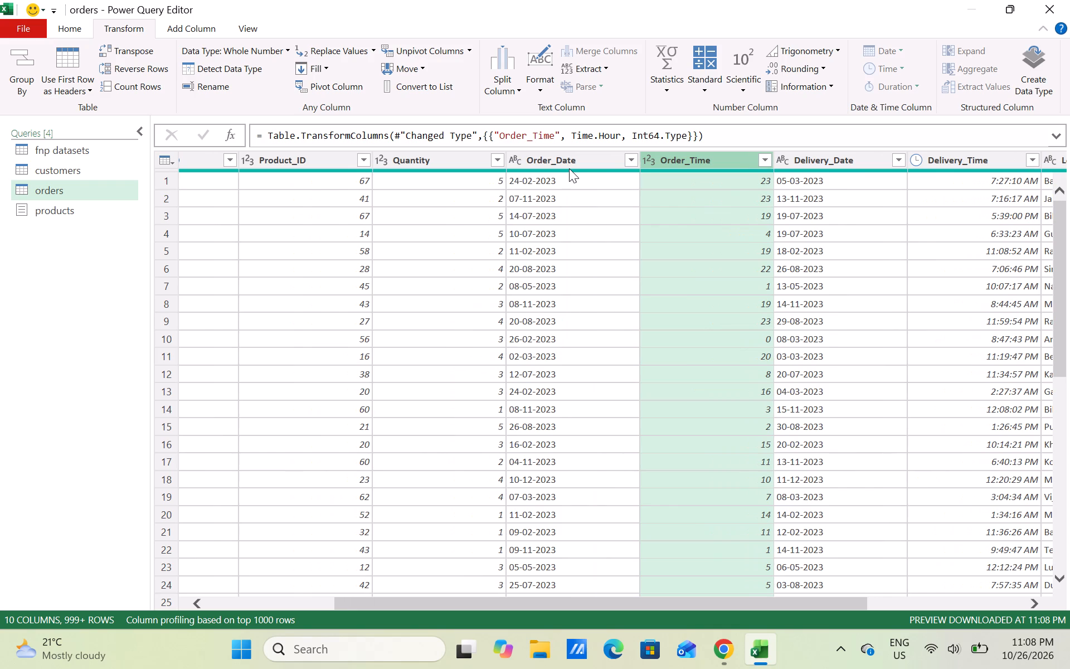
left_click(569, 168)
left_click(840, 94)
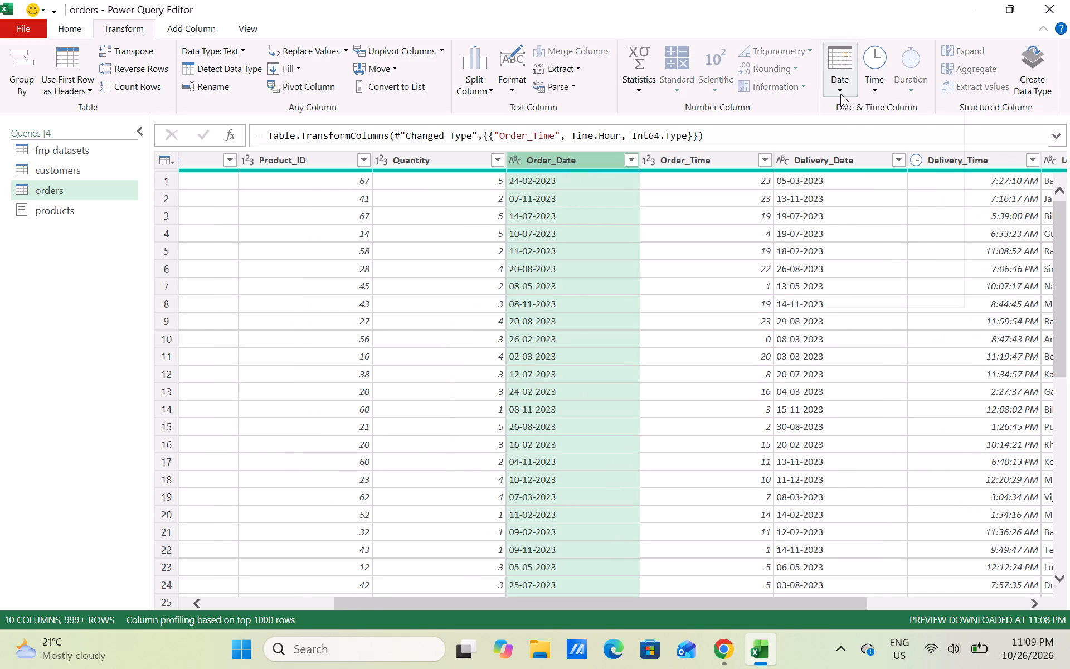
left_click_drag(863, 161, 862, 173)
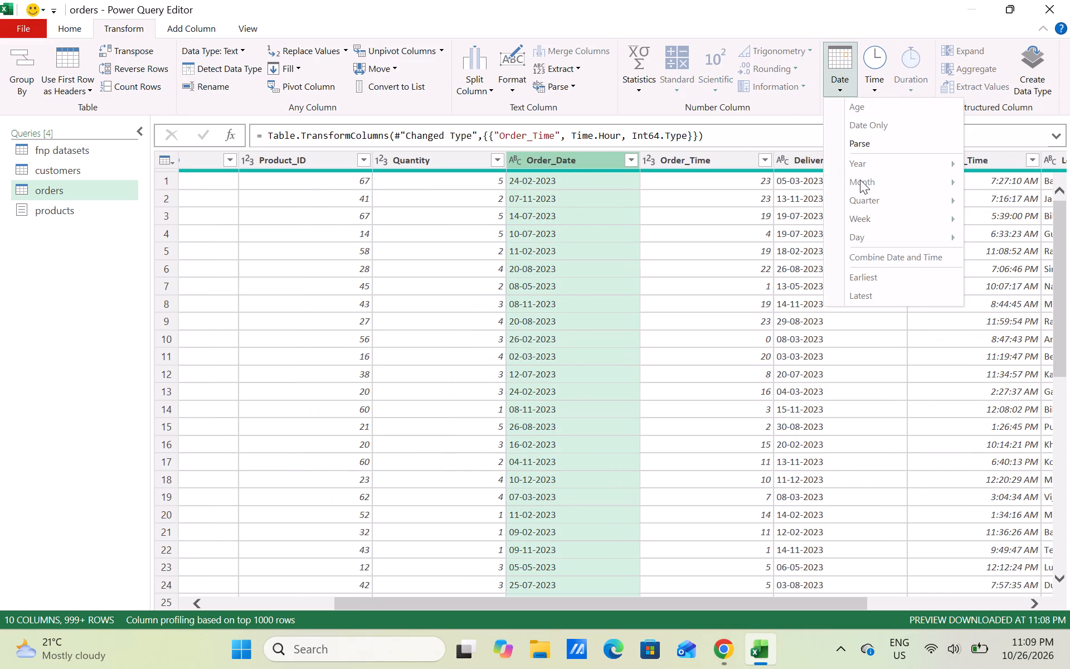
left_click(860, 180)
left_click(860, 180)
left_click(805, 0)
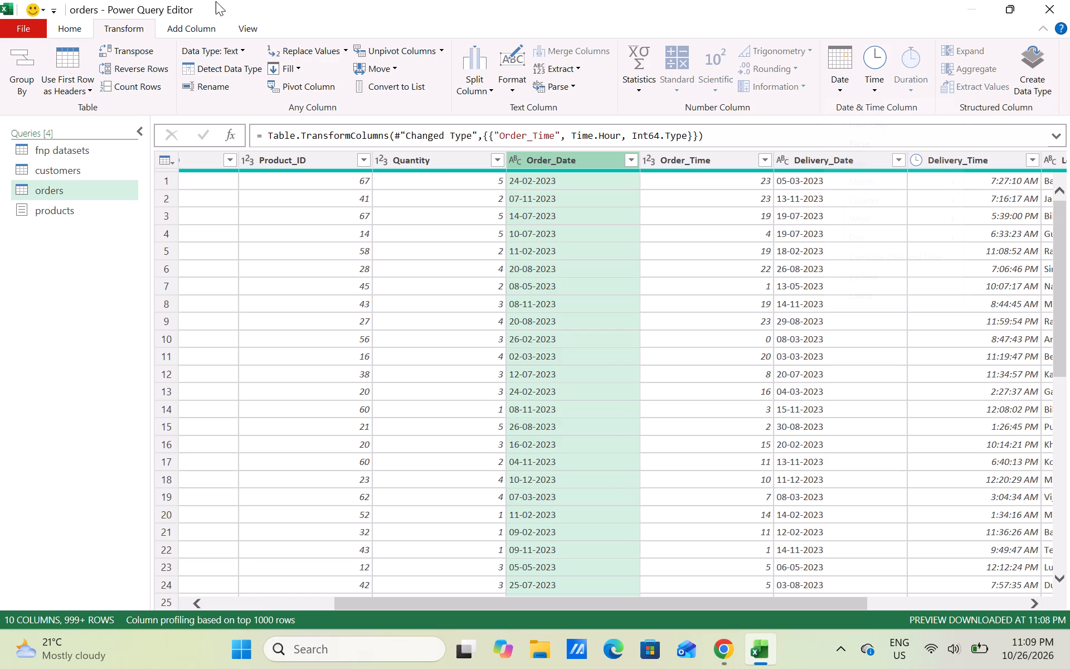
Check the date and time operations for adding a new column from Order_Date.
left_click(213, 19)
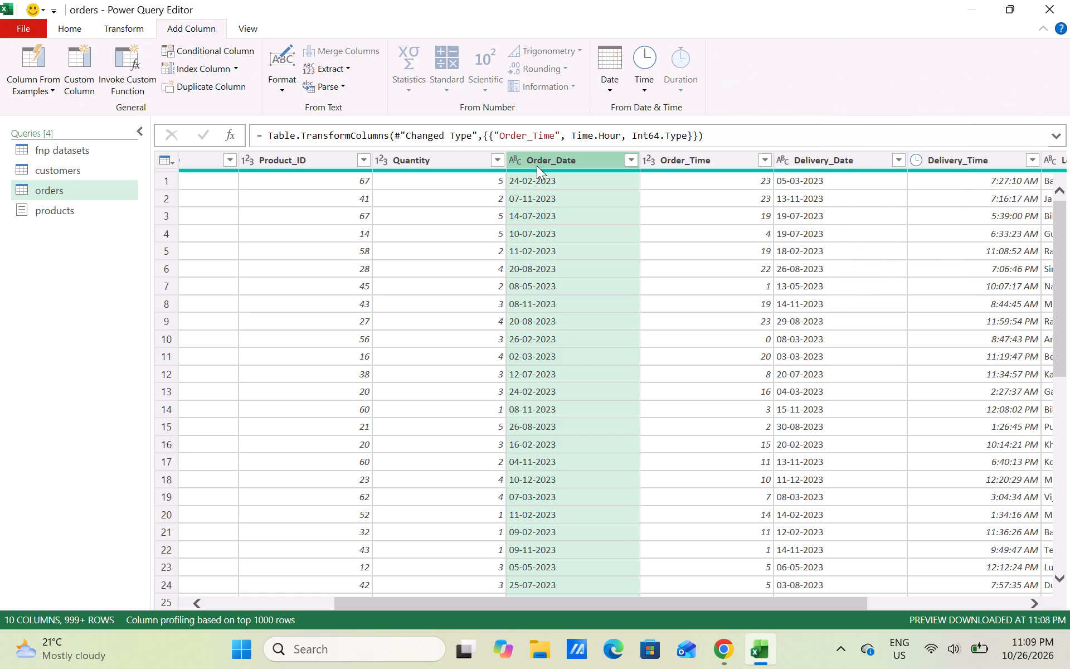
left_click(613, 84)
left_click(728, 0)
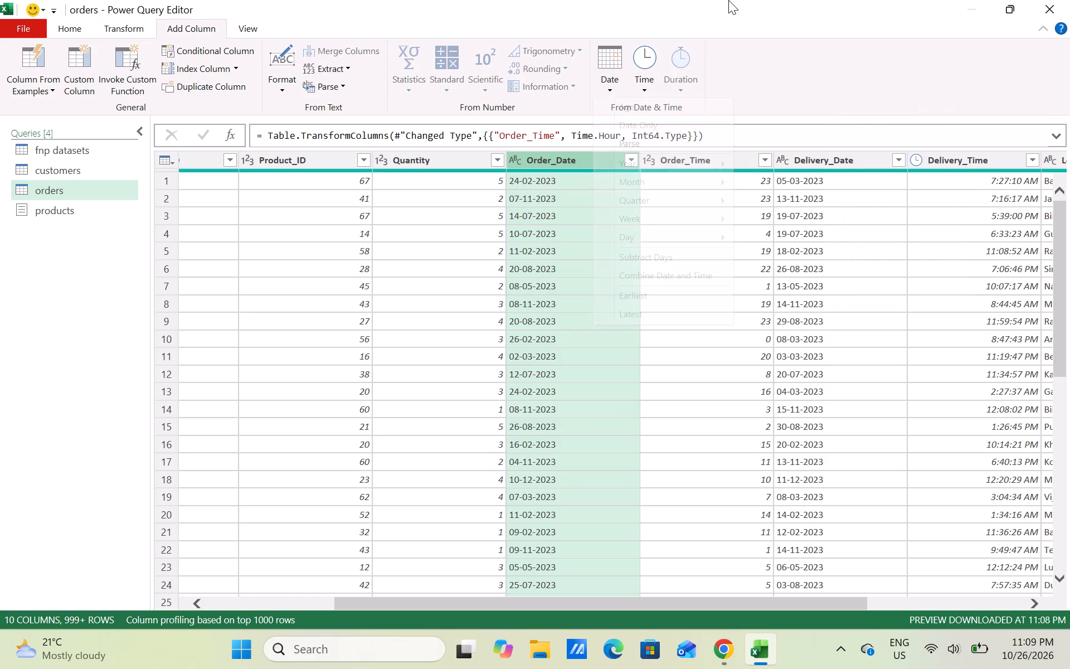
left_click(650, 62)
left_click(727, 0)
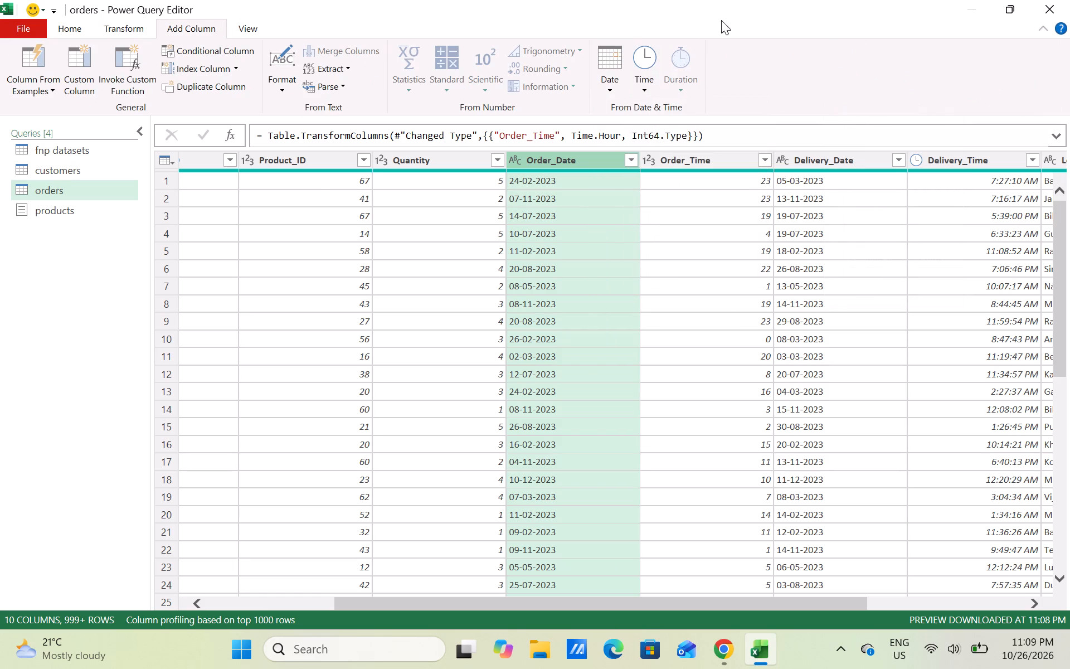
Close the Power Query Editor and discard the changes.
left_click(78, 26)
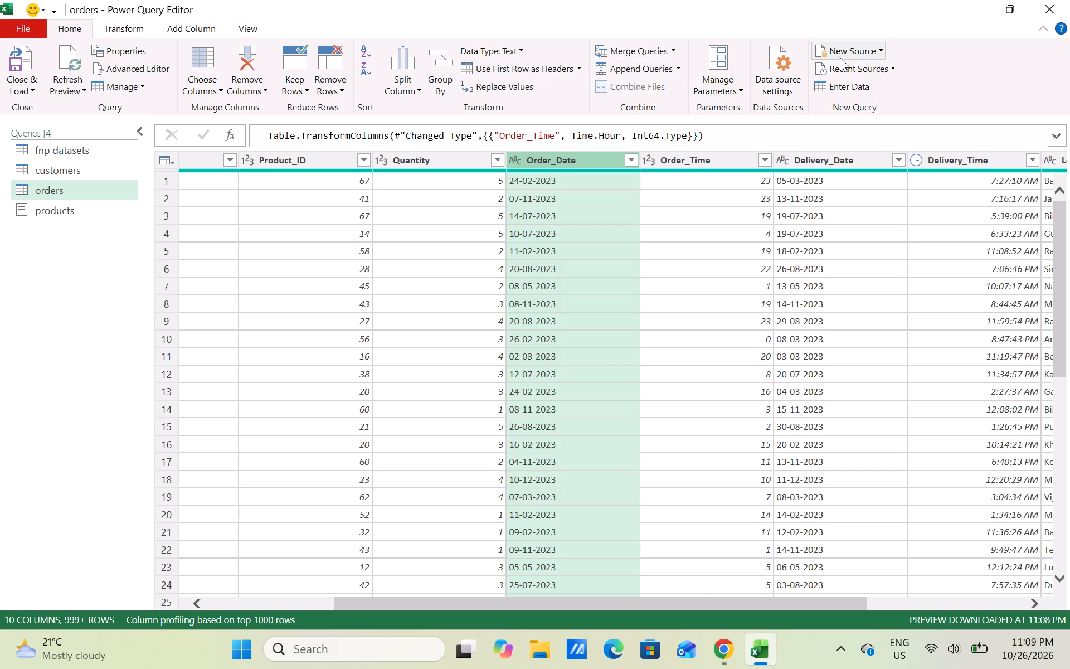
left_click(1069, 0)
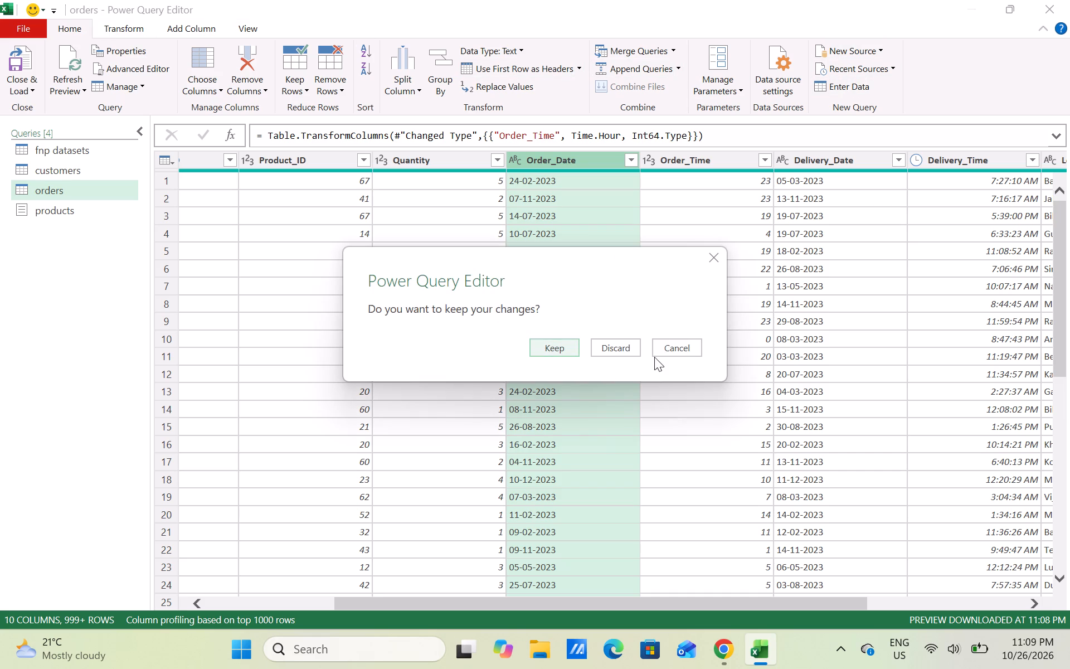
left_click(621, 347)
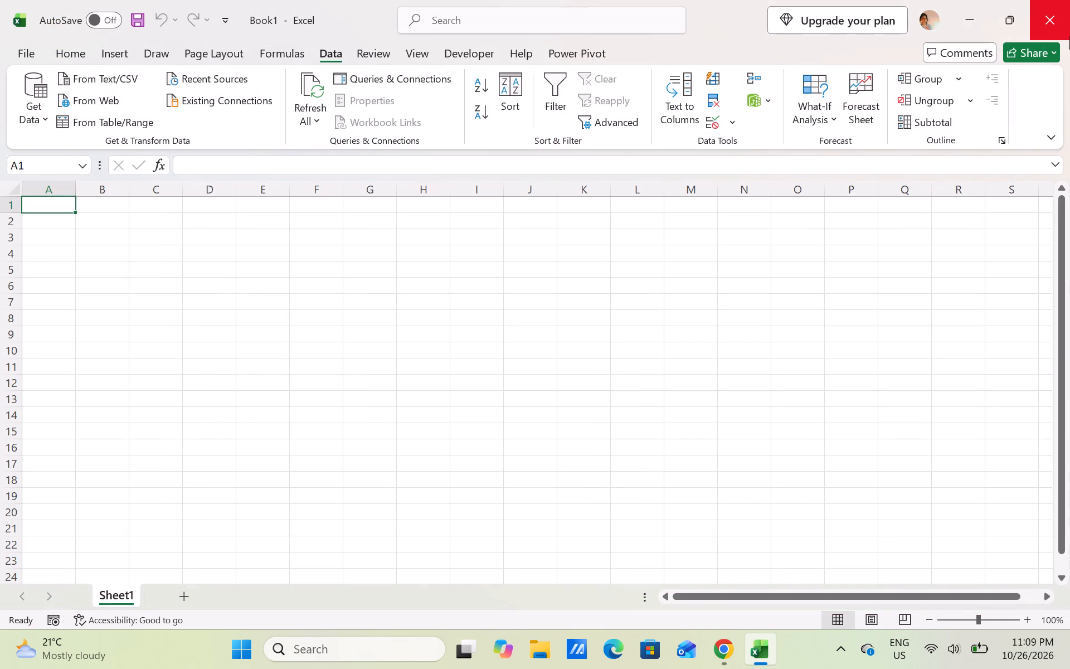
Close the Book1 workbook without saving it and close the Chrome window.
left_click(1069, 36)
left_click(595, 423)
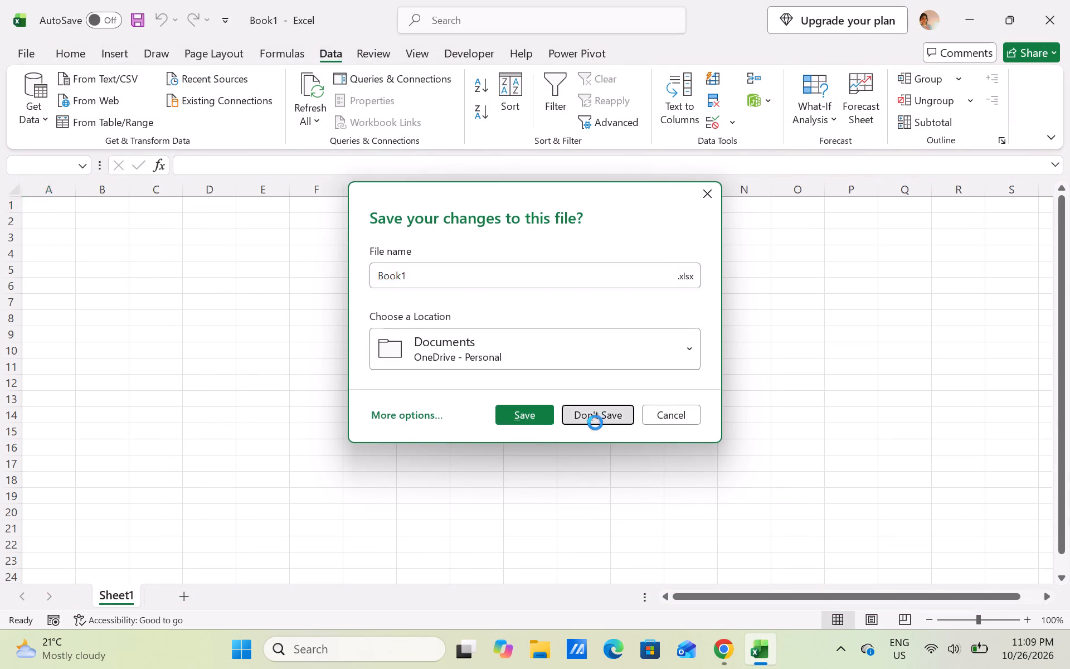
left_click(1056, 16)
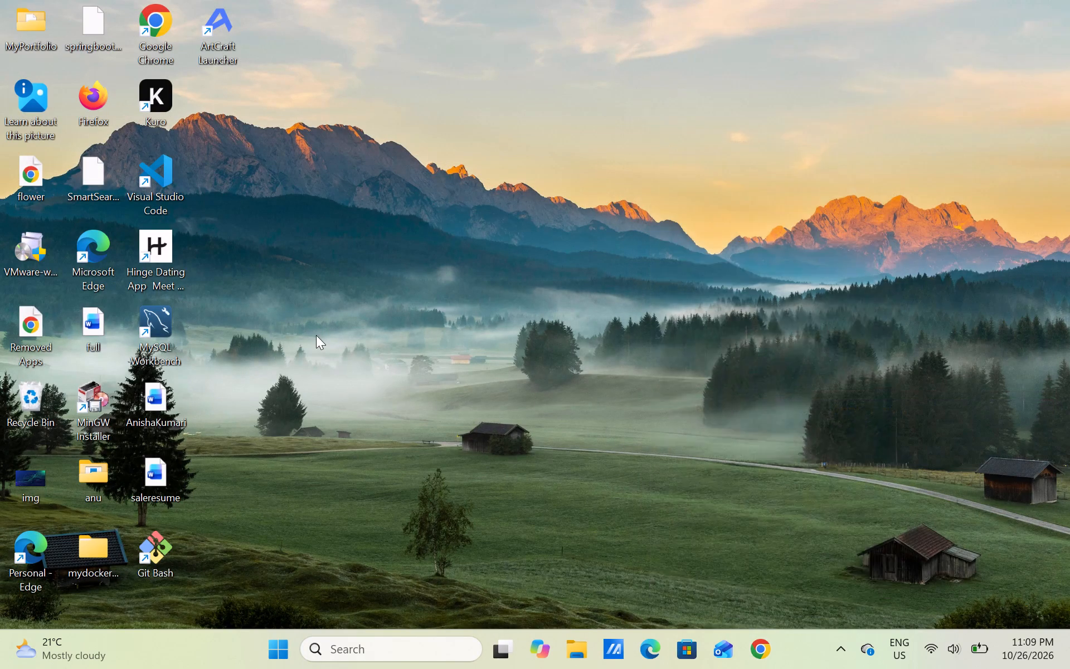
Bring up the Windows shut-down dialog from the desktop and choose Restart.
key("alt+F4")
key("alt+F4")
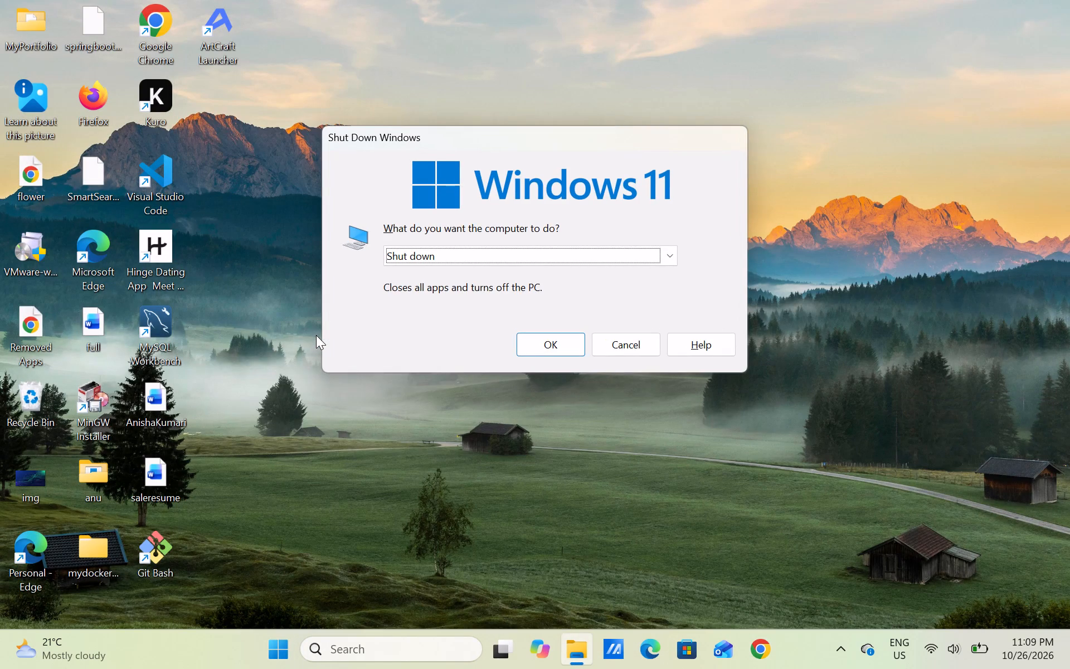
key("Down")
key("Down")
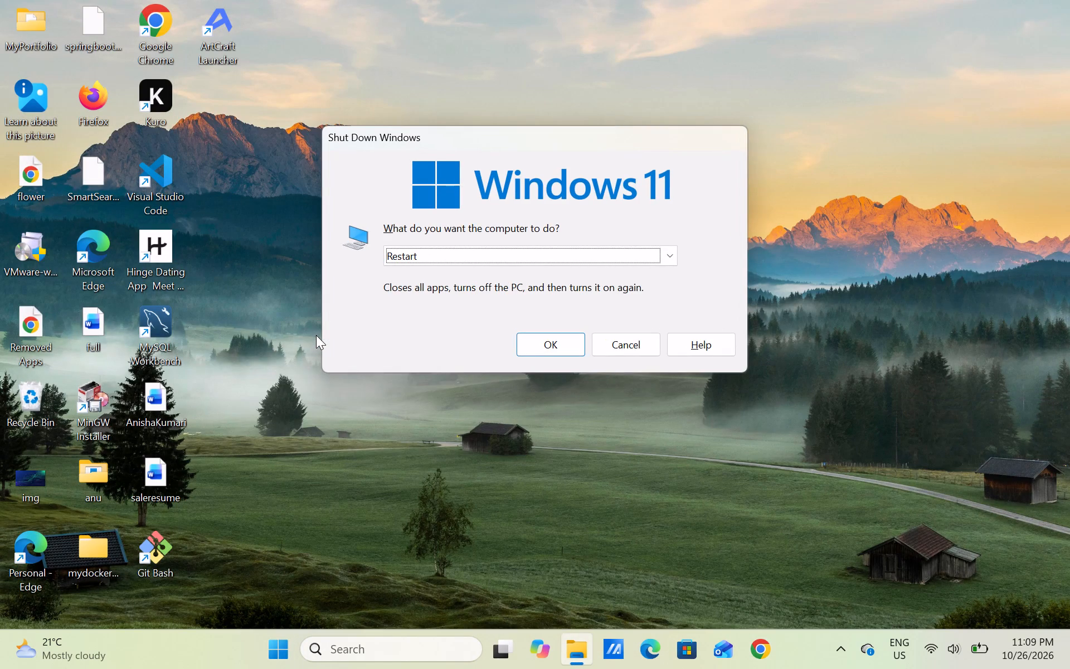